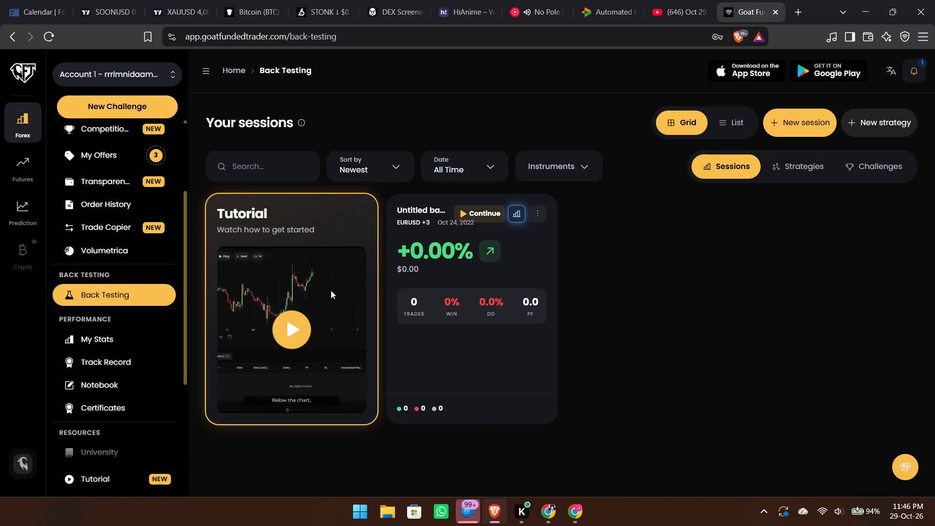
Continue the untitled EURUSD backtest session from the Back Testing page.
click(474, 212)
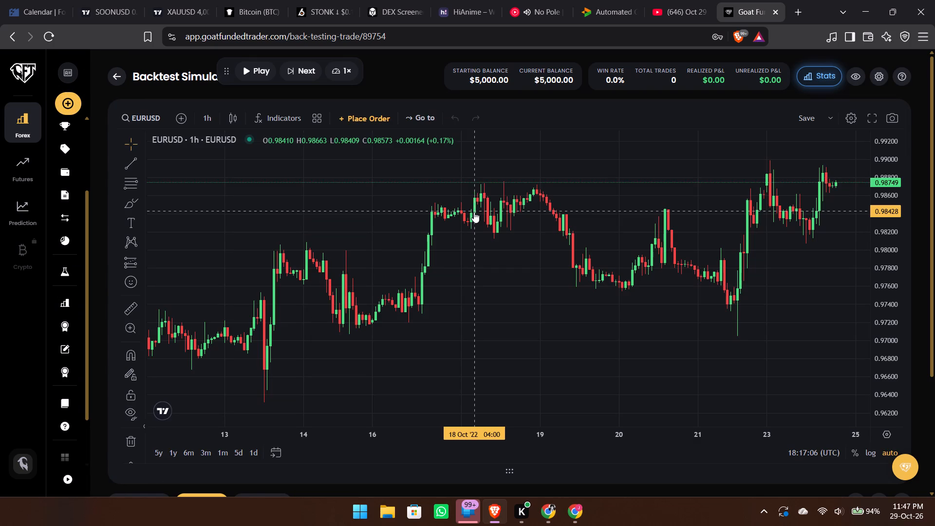
Add the Trend Line tool to the favourite drawing tools.
drag(664, 234, 640, 237)
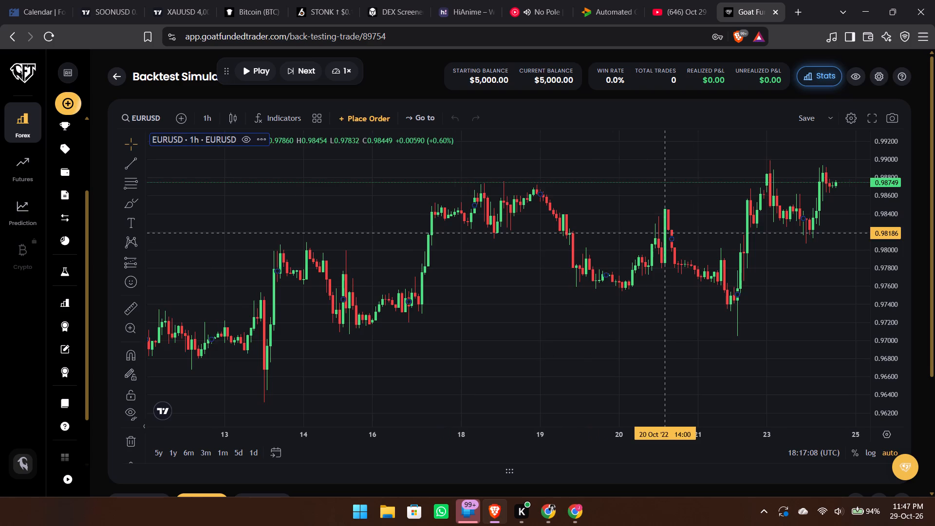
drag(640, 237, 547, 282)
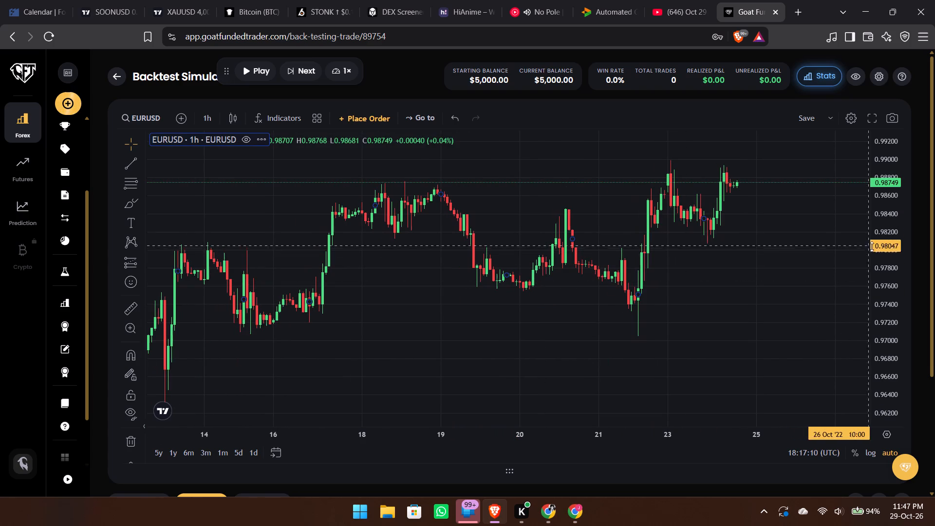
drag(874, 248, 872, 262)
drag(872, 262, 874, 244)
drag(739, 196, 516, 299)
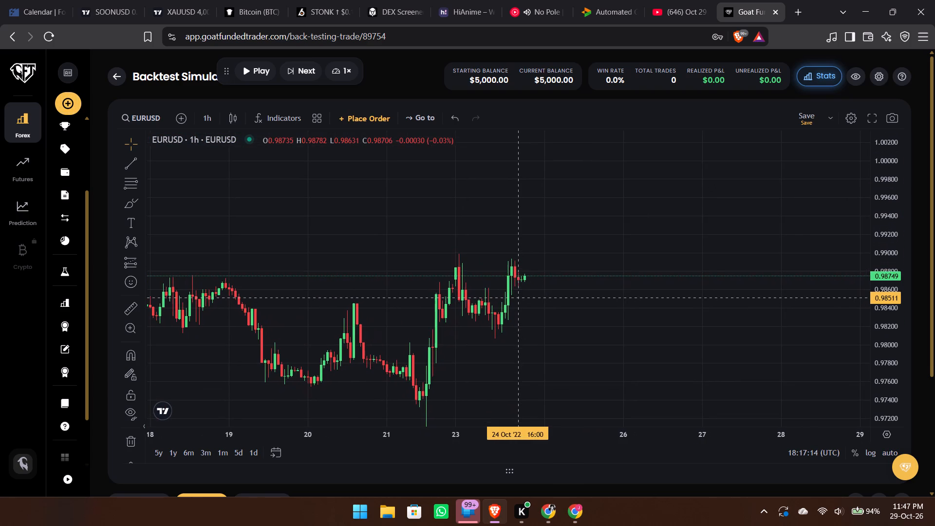
drag(591, 275, 611, 248)
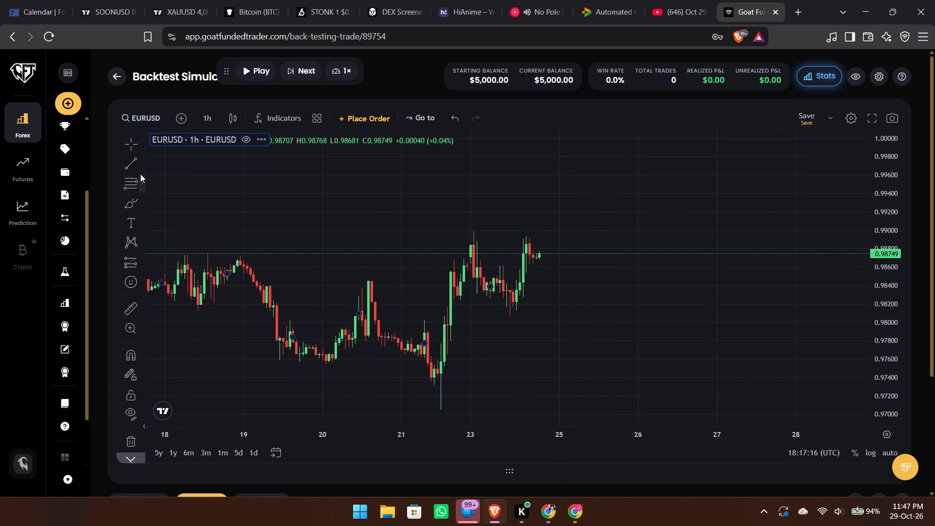
click(142, 169)
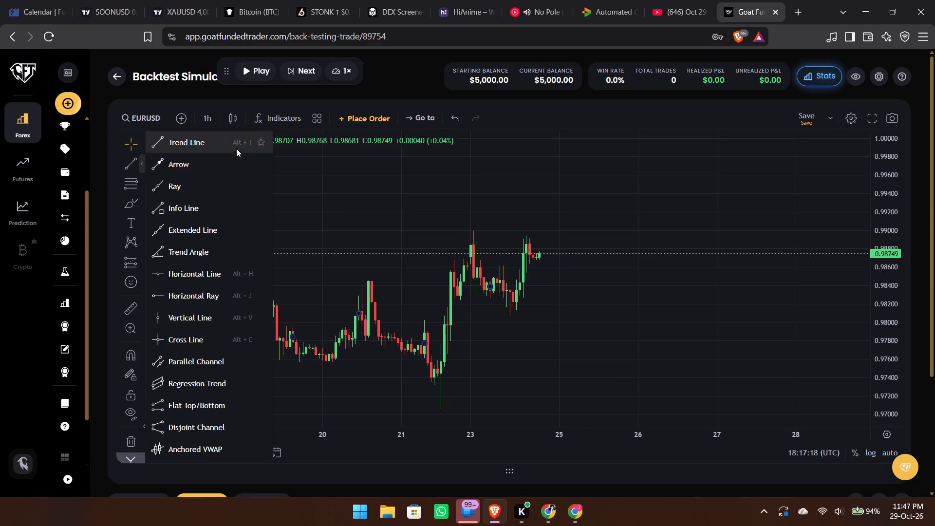
click(260, 143)
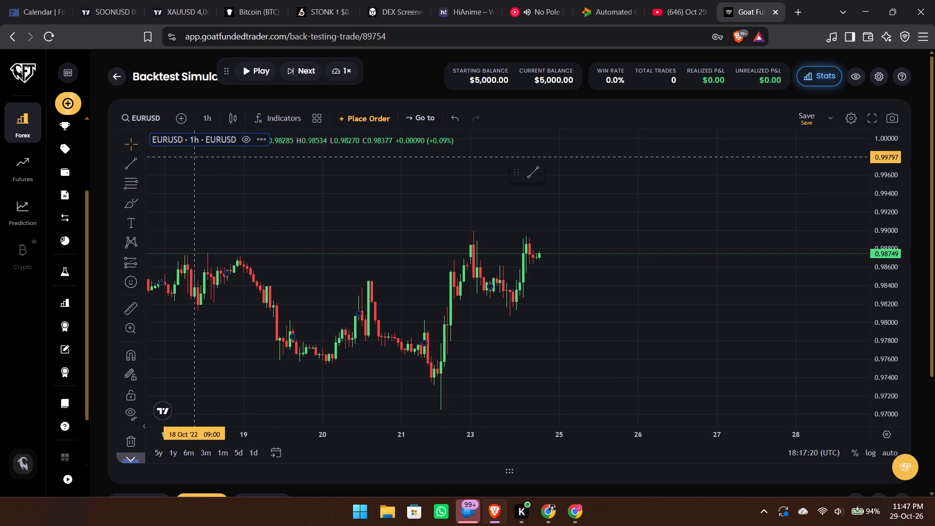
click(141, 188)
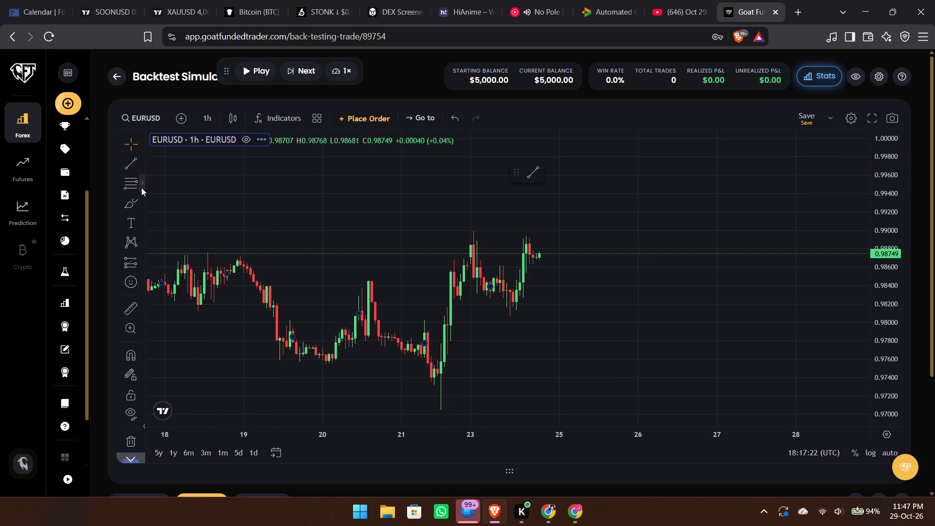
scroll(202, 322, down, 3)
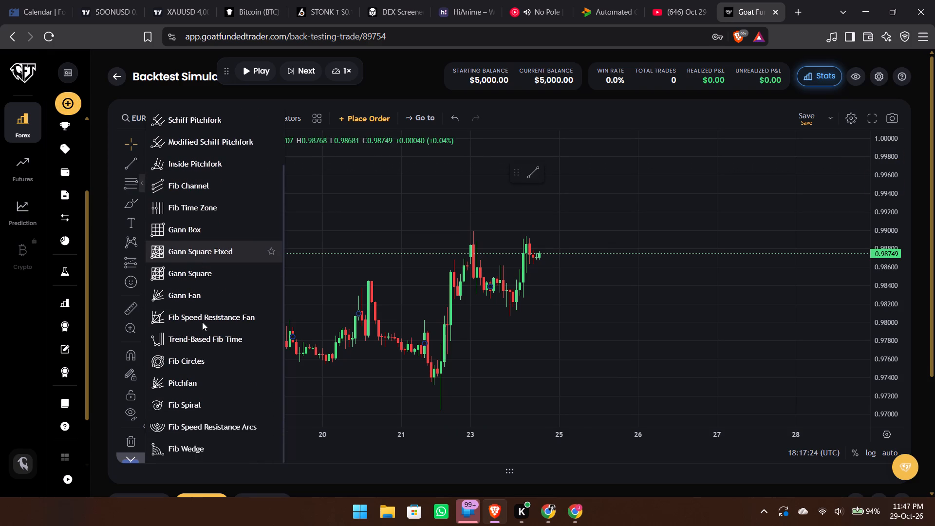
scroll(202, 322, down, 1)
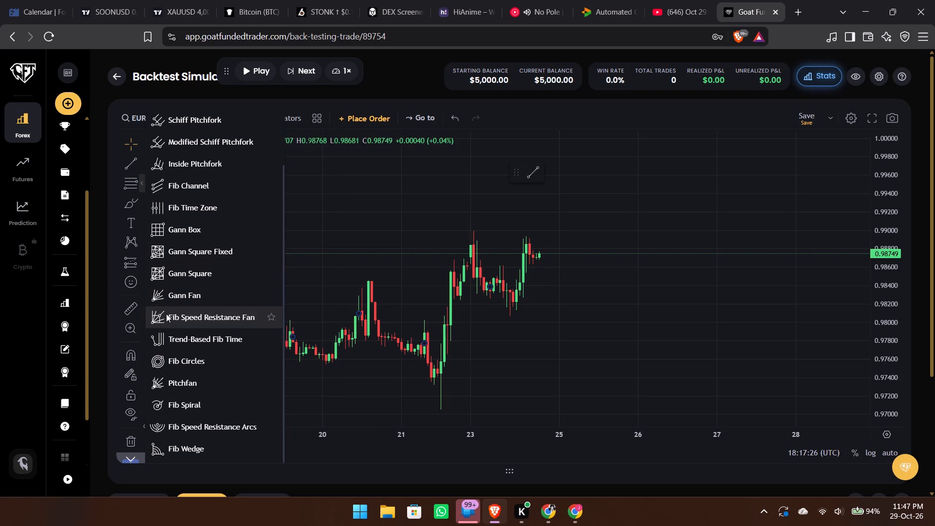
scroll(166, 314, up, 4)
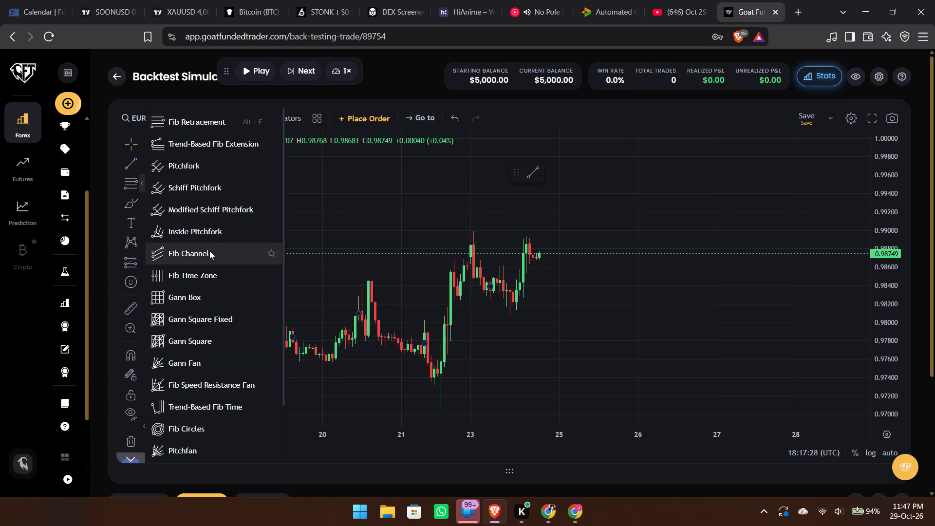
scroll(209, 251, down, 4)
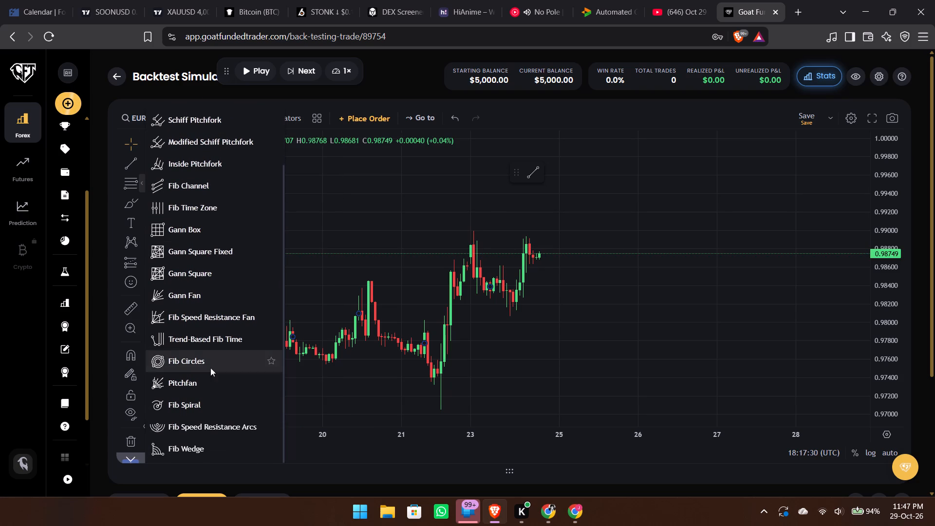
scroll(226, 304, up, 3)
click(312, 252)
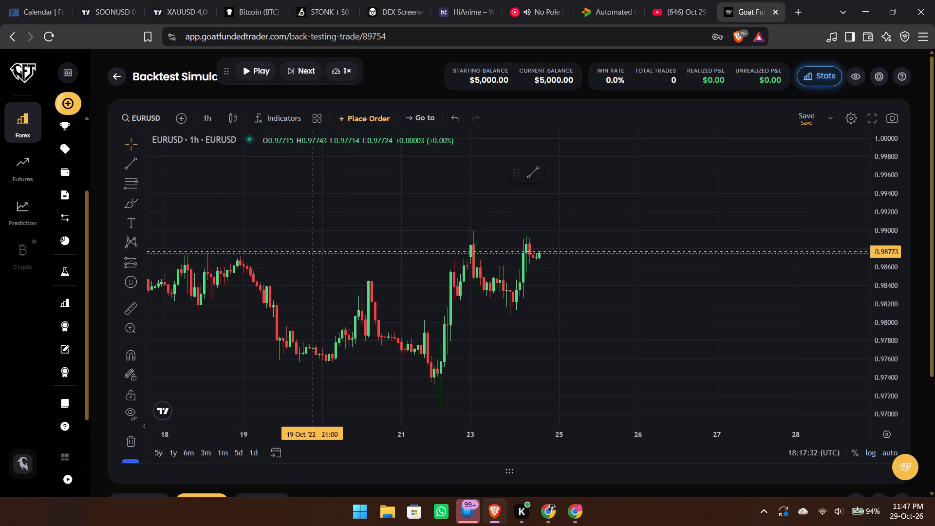
Add the Rectangle shape to the favourite drawing tools.
click(141, 209)
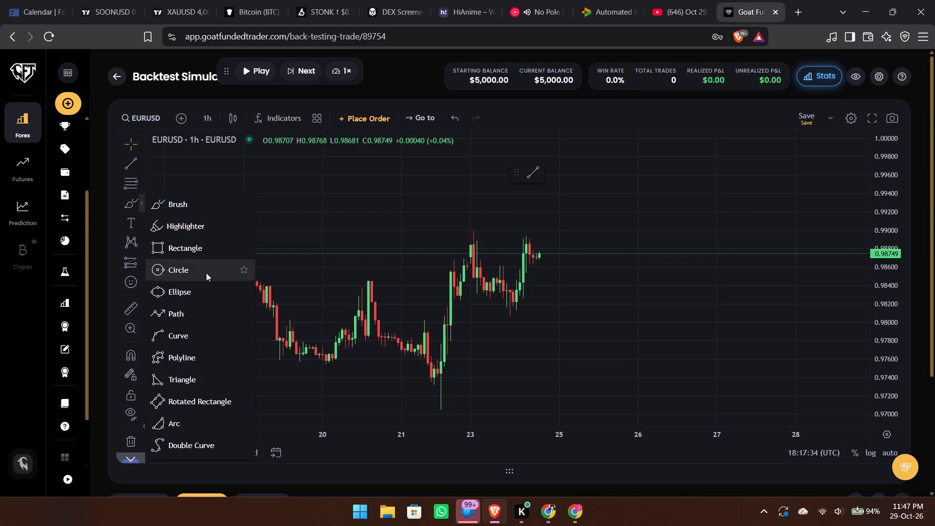
click(246, 247)
scroll(218, 313, down, 1)
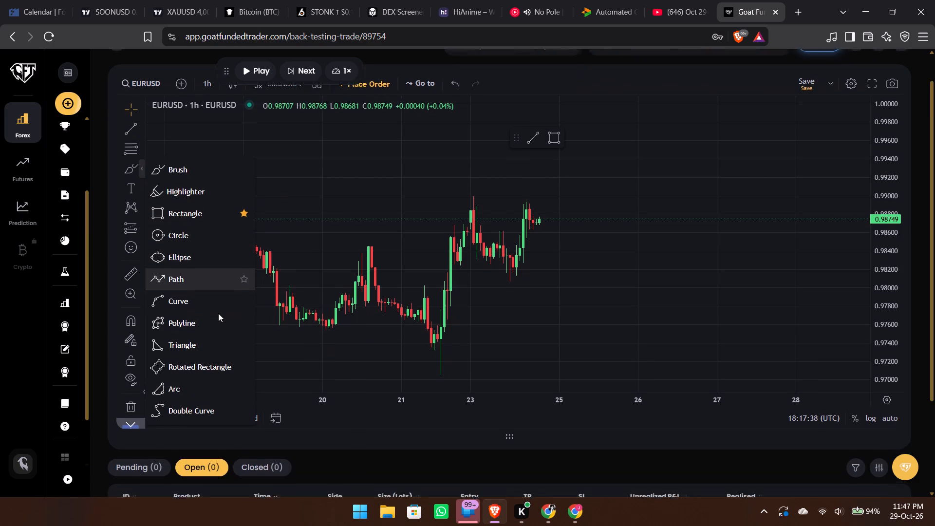
scroll(218, 313, down, 1)
click(337, 241)
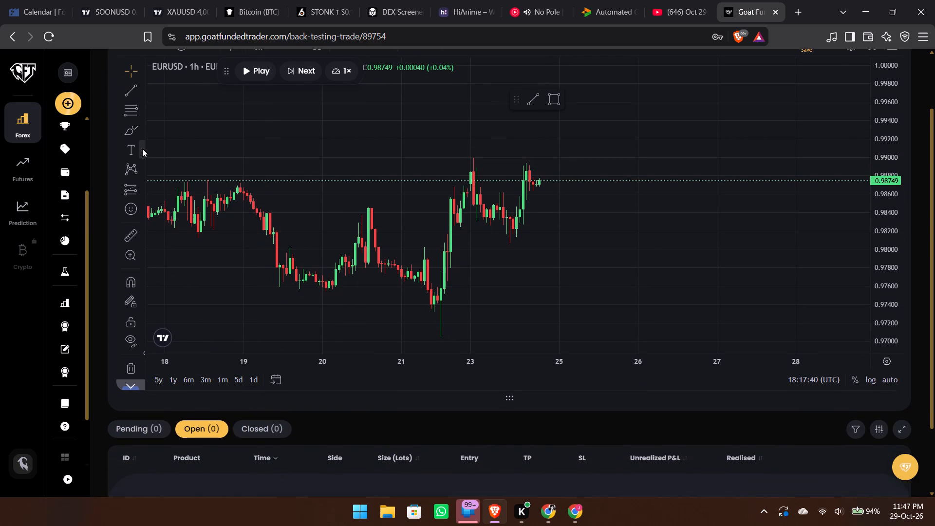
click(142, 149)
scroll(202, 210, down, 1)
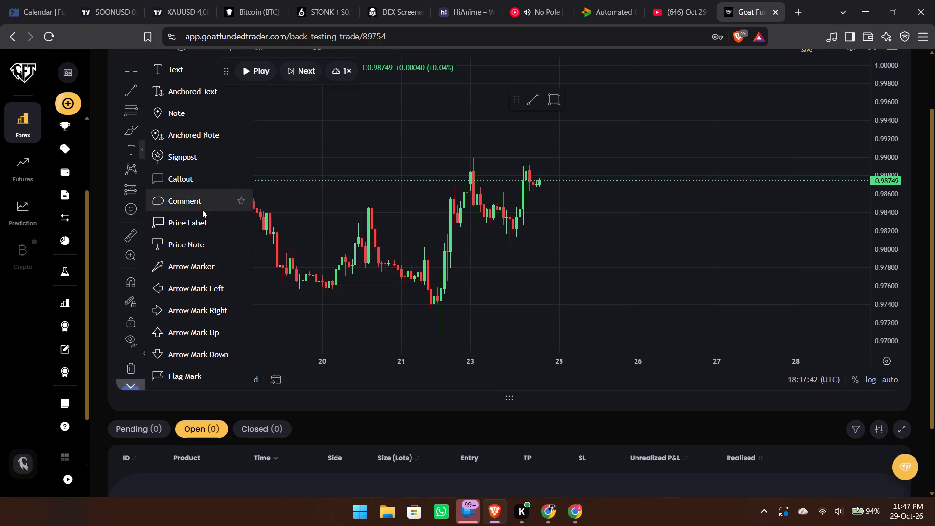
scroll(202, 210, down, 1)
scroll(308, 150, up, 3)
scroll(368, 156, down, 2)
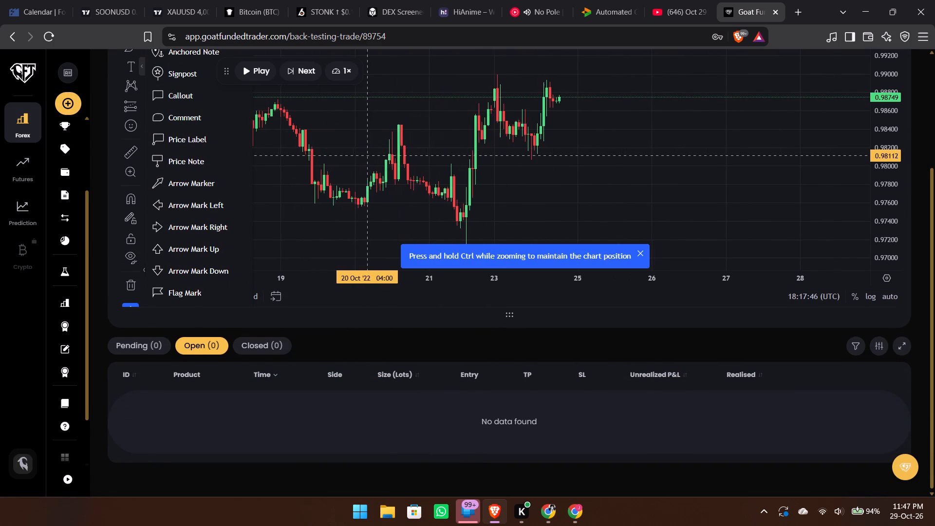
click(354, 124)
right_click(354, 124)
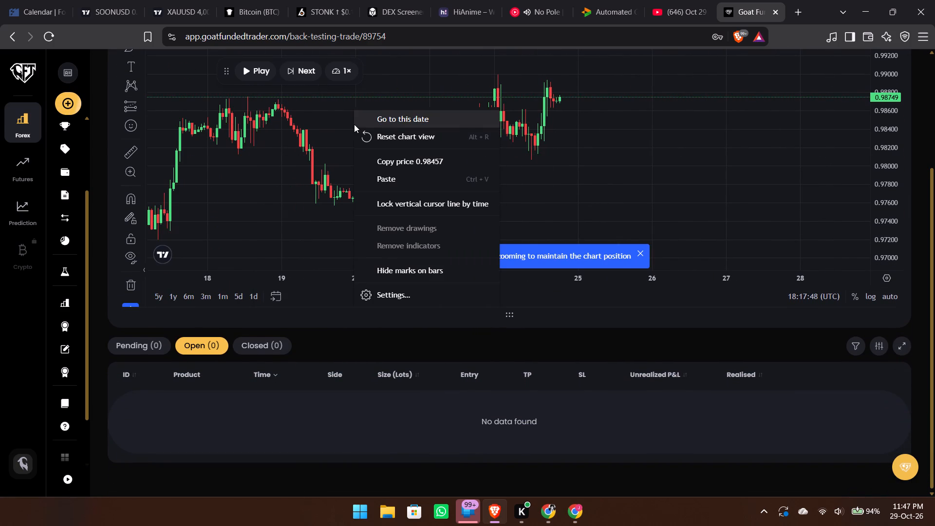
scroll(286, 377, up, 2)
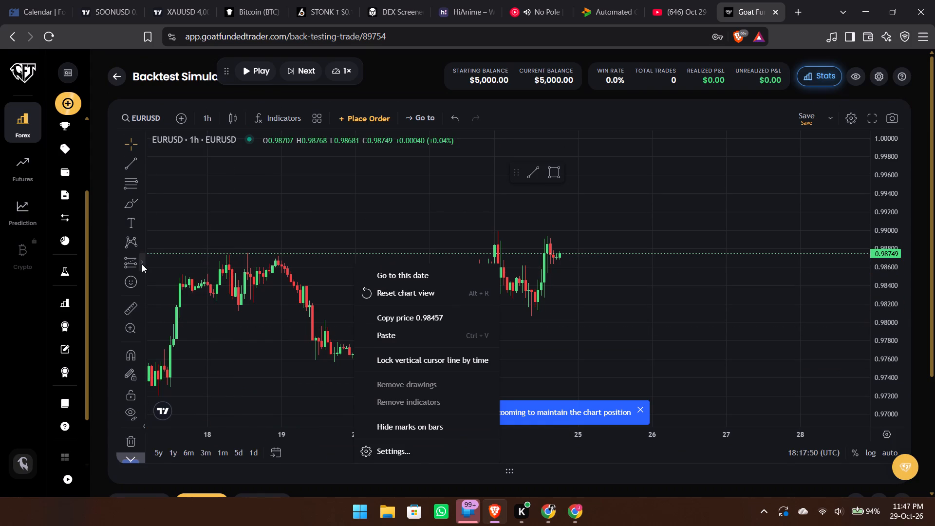
Add Long Position, Short Position and Fixed Range Volume Profile to the favourite drawing tools.
click(142, 264)
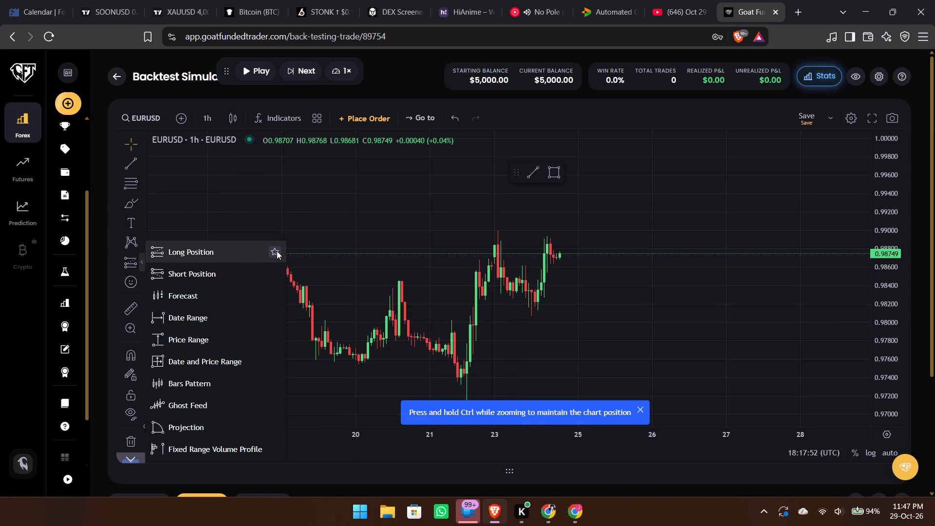
click(277, 251)
click(274, 274)
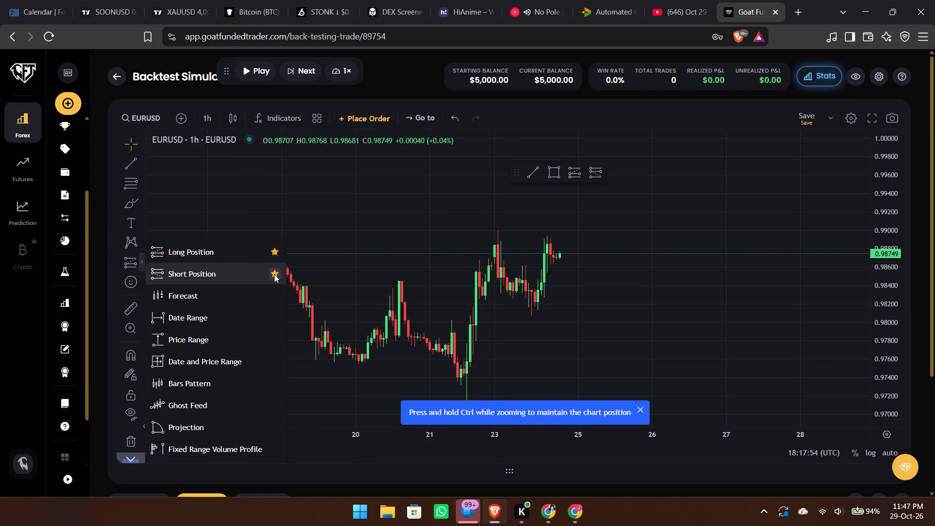
scroll(254, 341, down, 1)
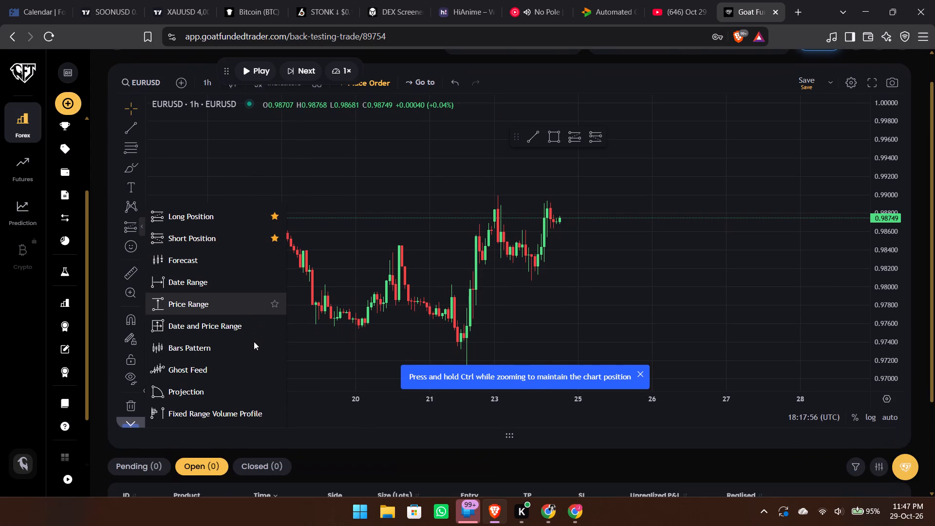
scroll(254, 341, down, 2)
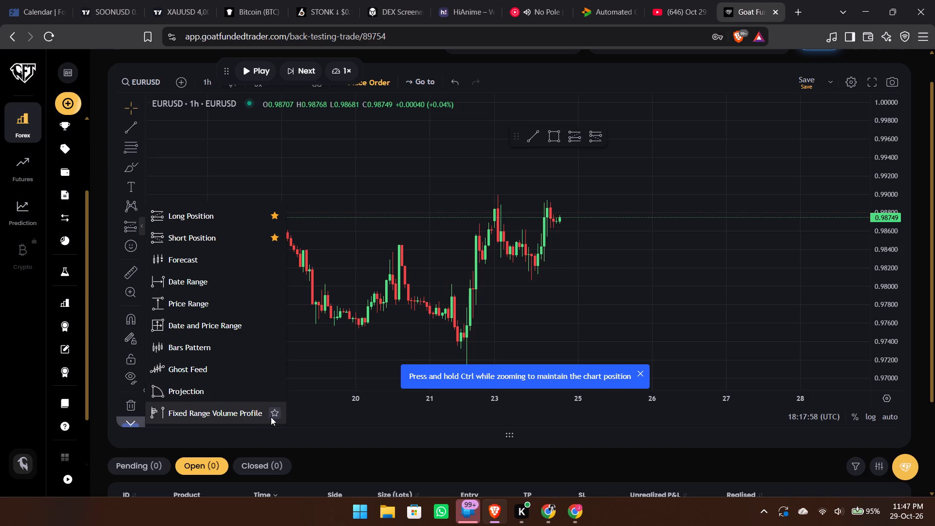
click(273, 416)
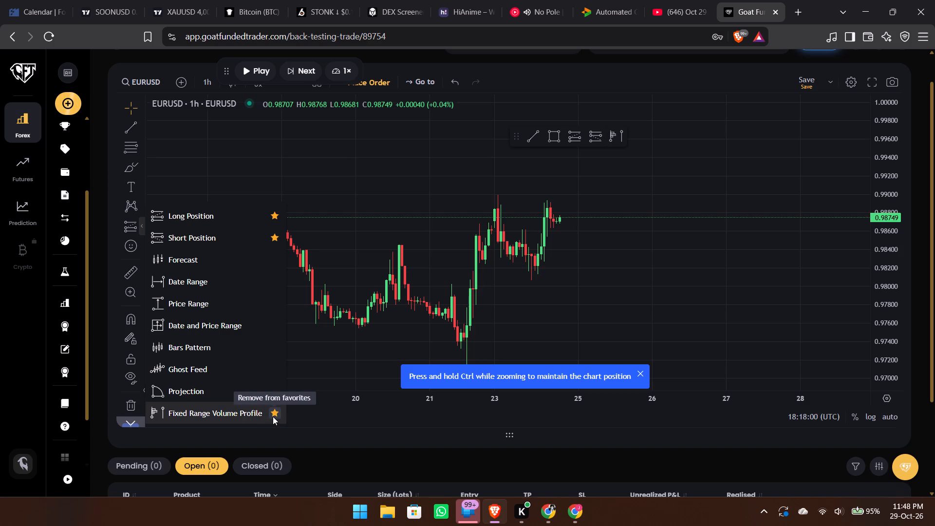
Check the favourite drawing tools on the TradingView XAUUSD chart and return to the backtest simulator.
click(154, 1)
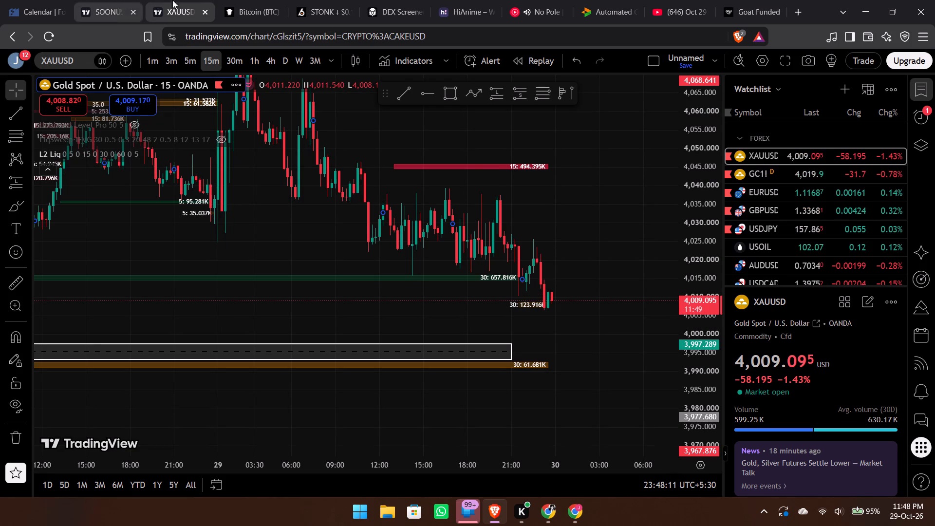
click(761, 0)
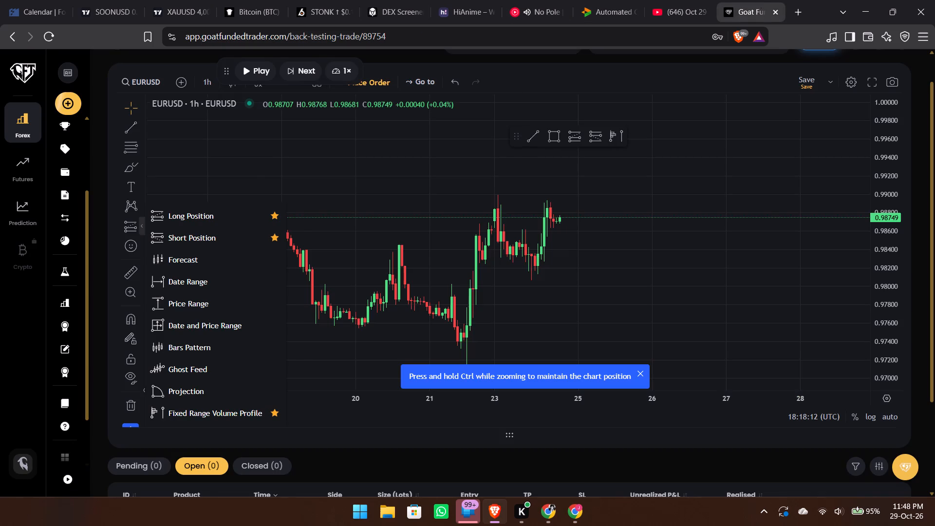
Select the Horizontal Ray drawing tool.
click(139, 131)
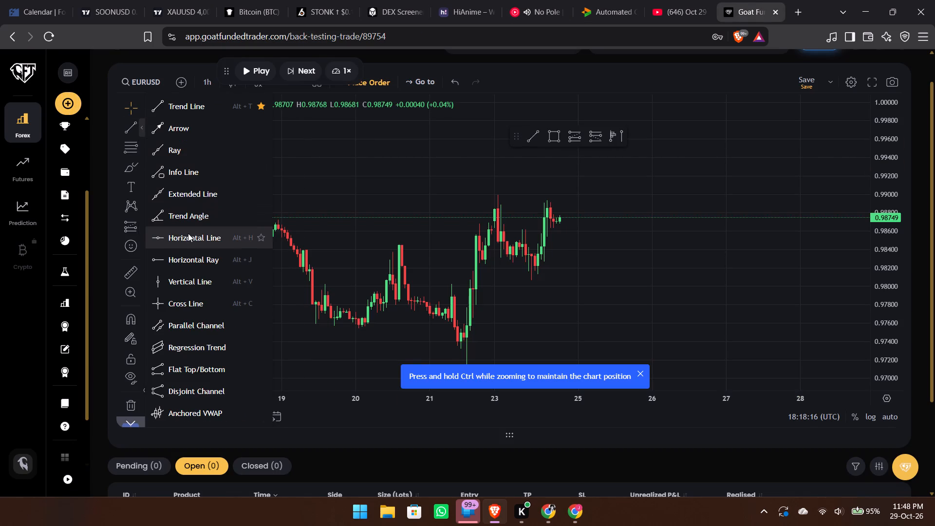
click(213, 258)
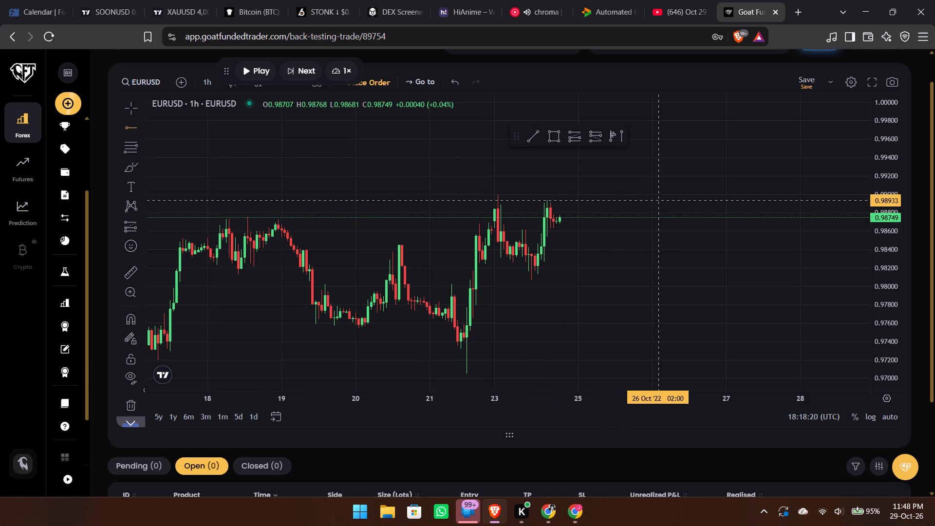
Draw a nearly horizontal trend line at about 0.9901 from 23 Oct '22 22:00 to 25 Oct '22 03:00.
click(533, 138)
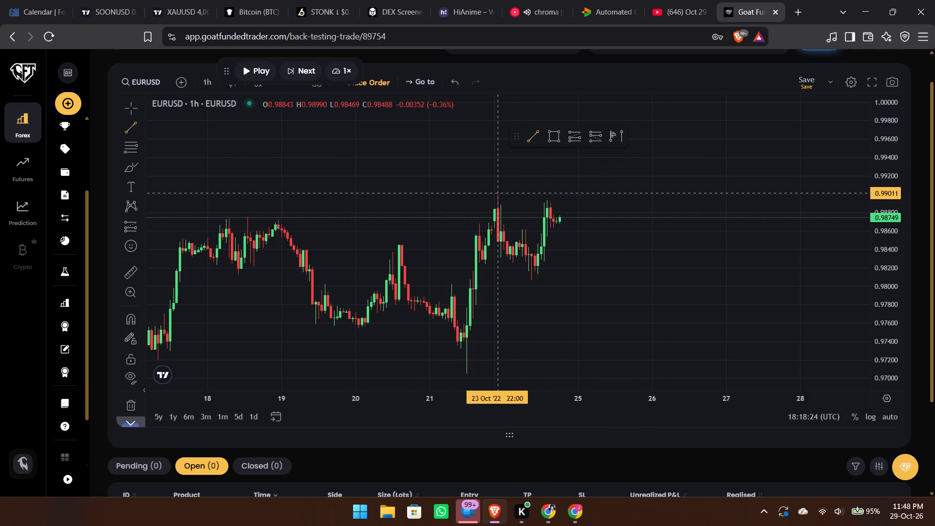
drag(498, 194, 583, 192)
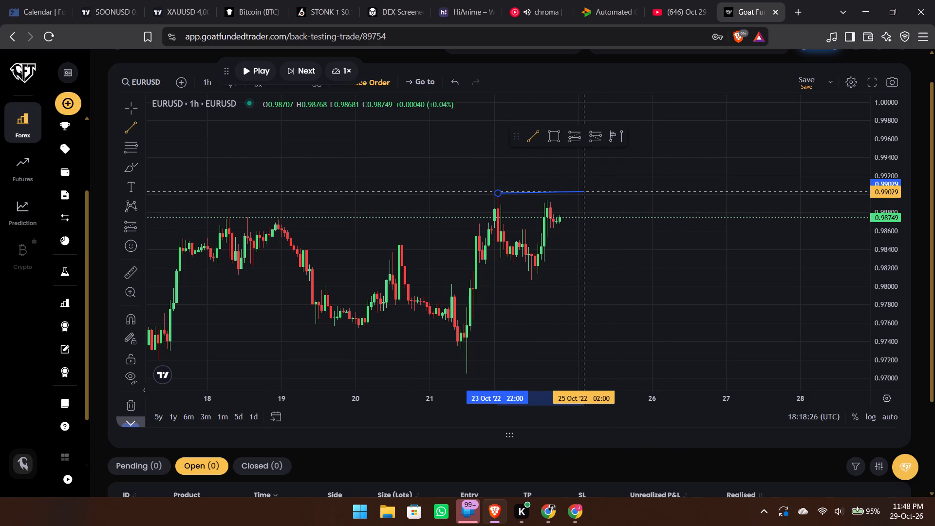
drag(583, 192, 586, 193)
click(586, 193)
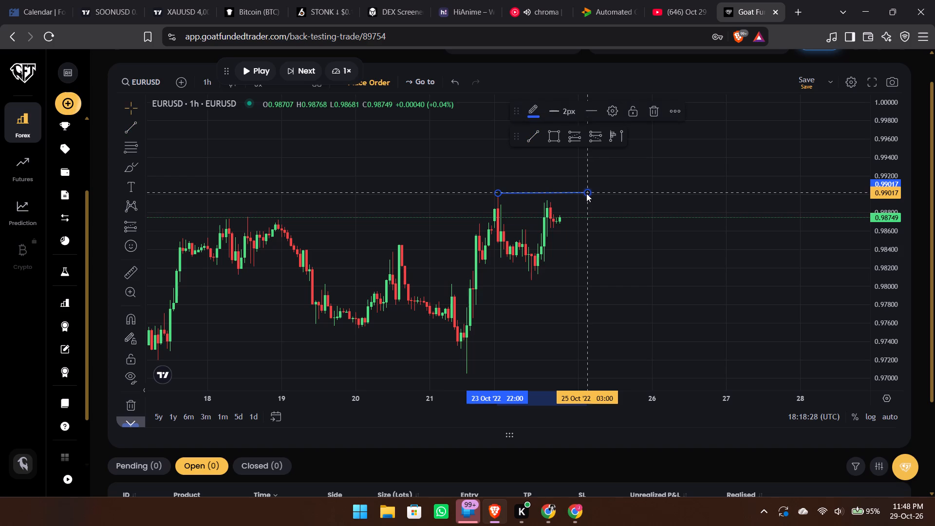
Change the colour of the trend line at about 0.9901 to light grey.
click(614, 111)
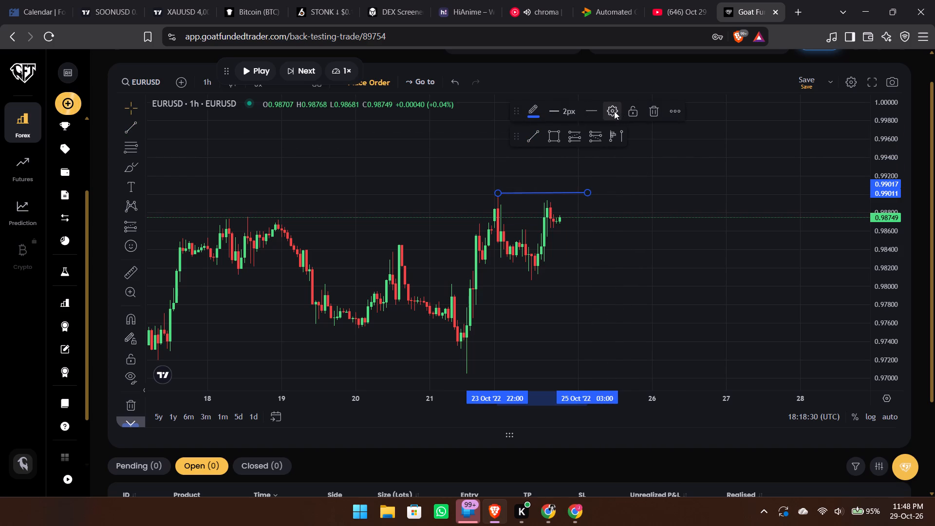
click(484, 156)
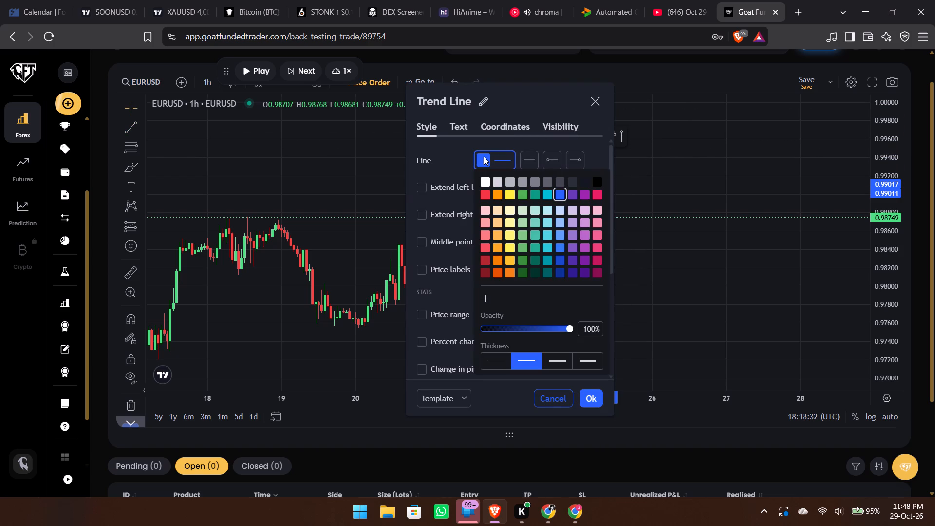
click(504, 182)
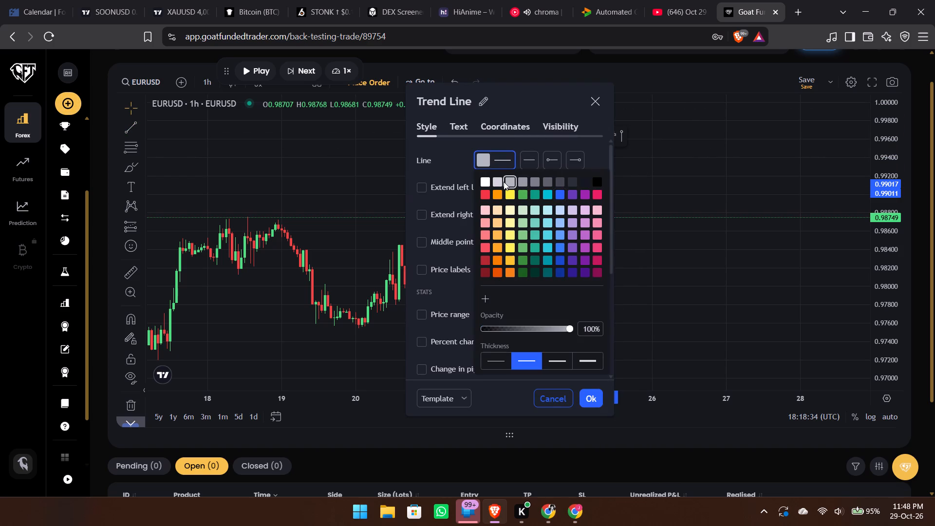
click(584, 396)
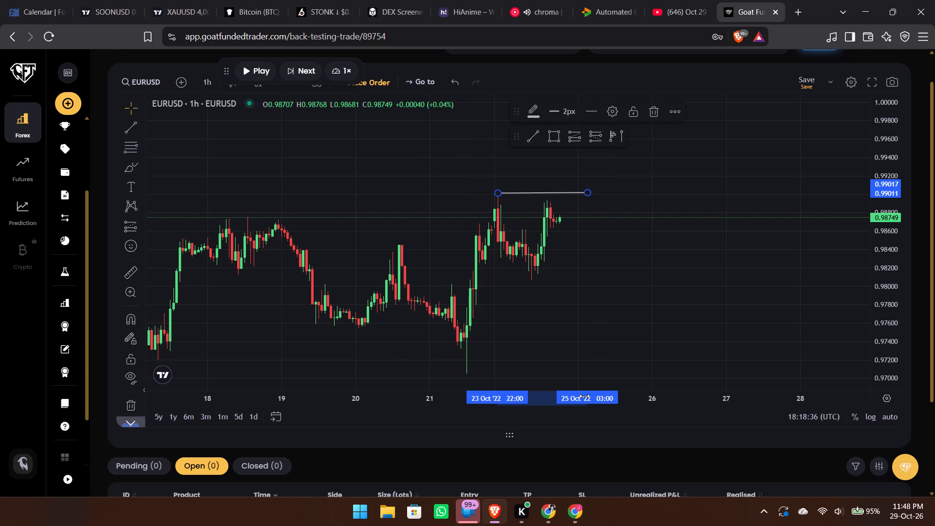
click(631, 327)
Move the floating replay controls onto the empty chart area beside the favourite drawing tools.
drag(631, 327, 539, 319)
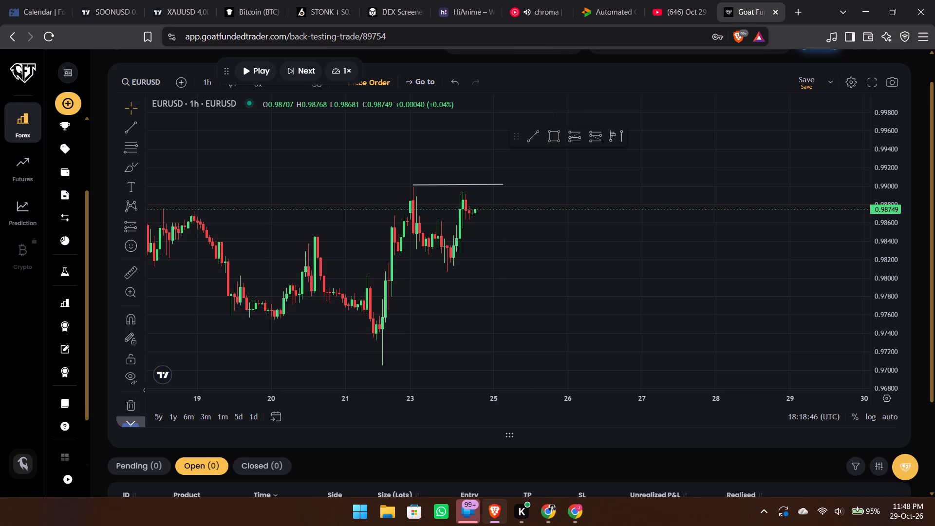
drag(228, 73, 714, 138)
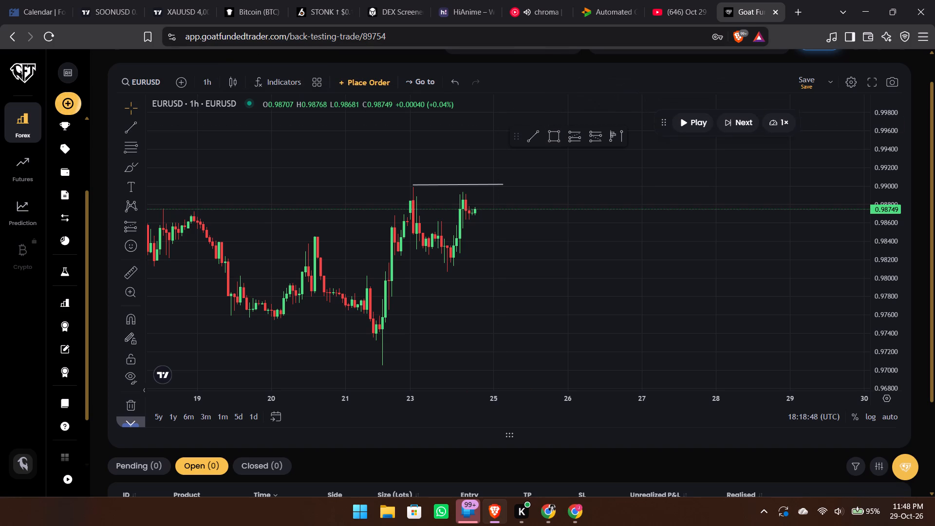
drag(714, 138, 714, 141)
Replay the EURUSD 1h candles, raise the replay speed to 2×, and pause on 25 Oct '22.
click(690, 130)
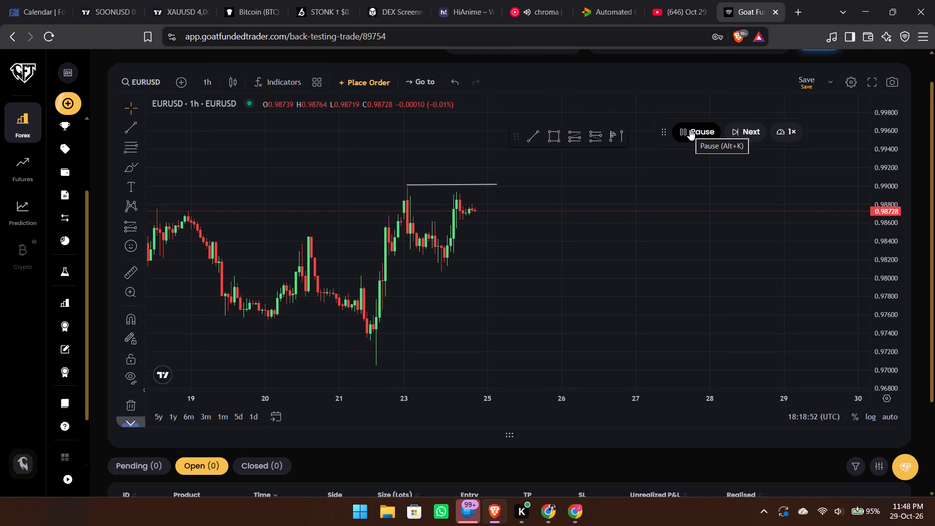
click(734, 130)
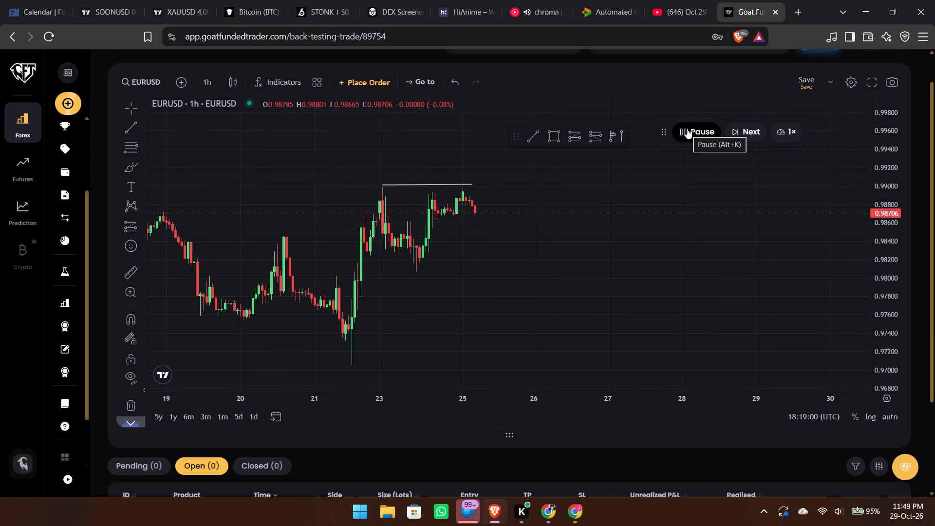
click(780, 128)
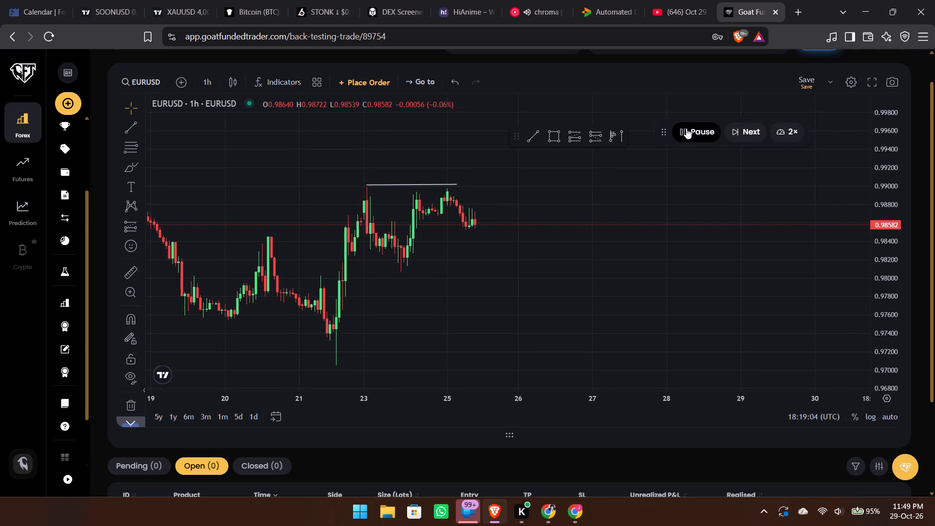
click(686, 128)
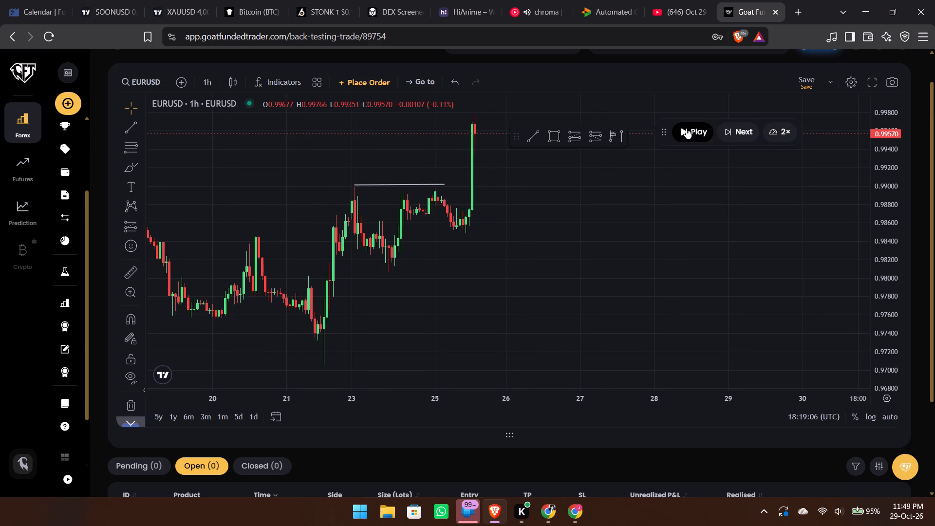
Switch the EURUSD chart timeframe from 1 hour to 4 hours.
drag(577, 200, 734, 300)
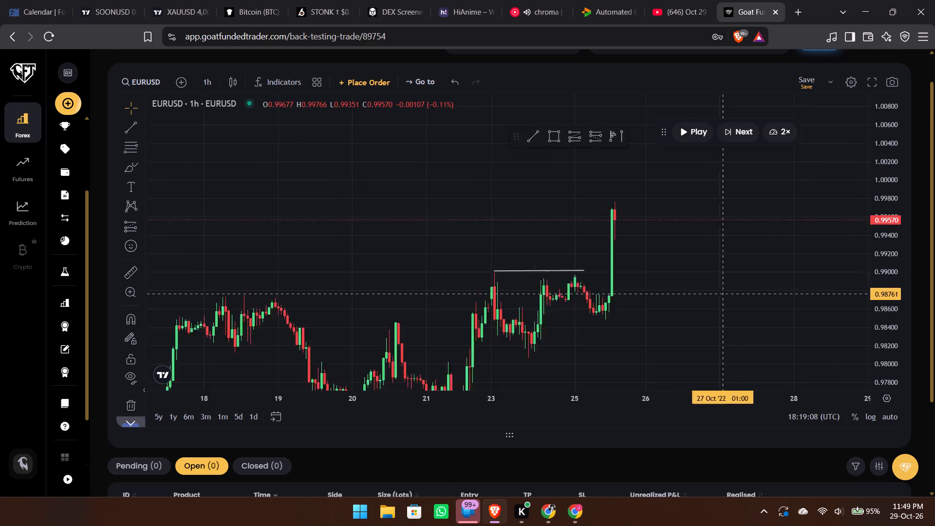
drag(734, 300, 755, 245)
scroll(755, 245, down, 3)
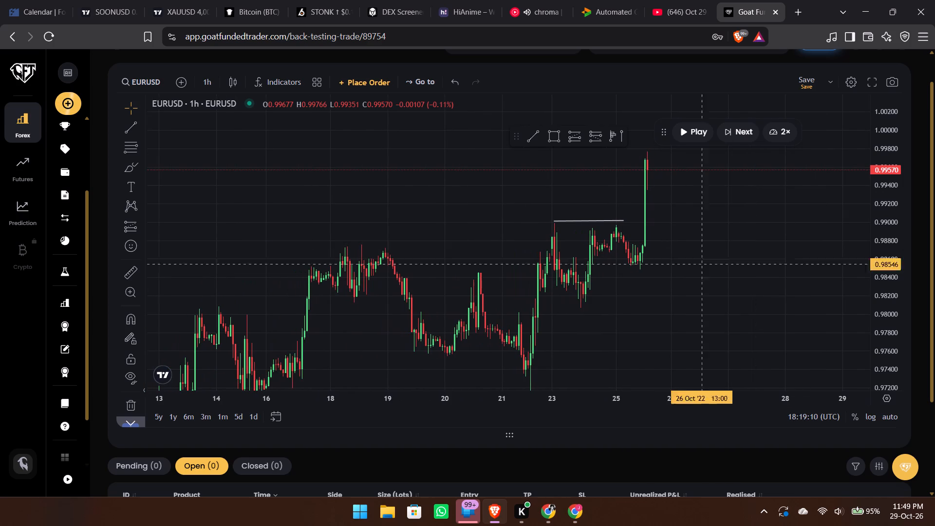
drag(622, 293, 605, 266)
scroll(605, 266, up, 1)
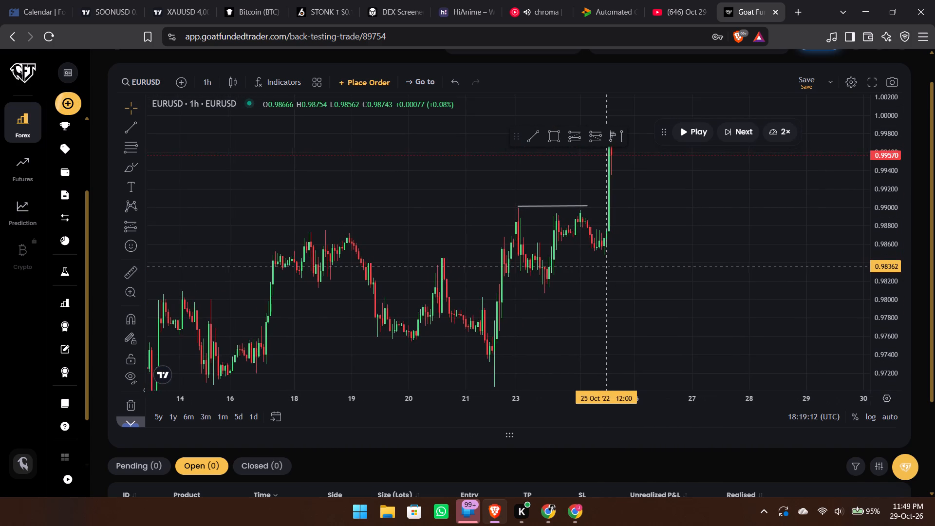
scroll(605, 266, up, 3)
scroll(605, 266, down, 1)
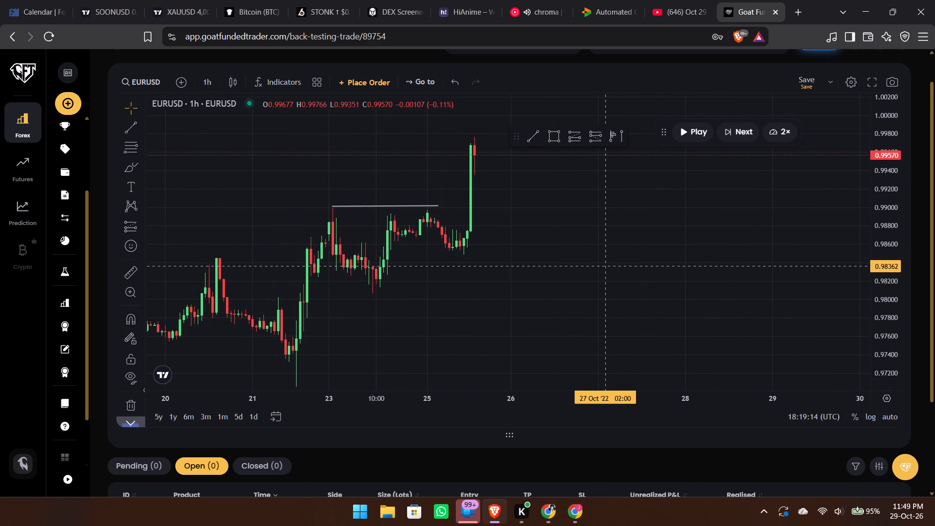
text(4h)
key(Return)
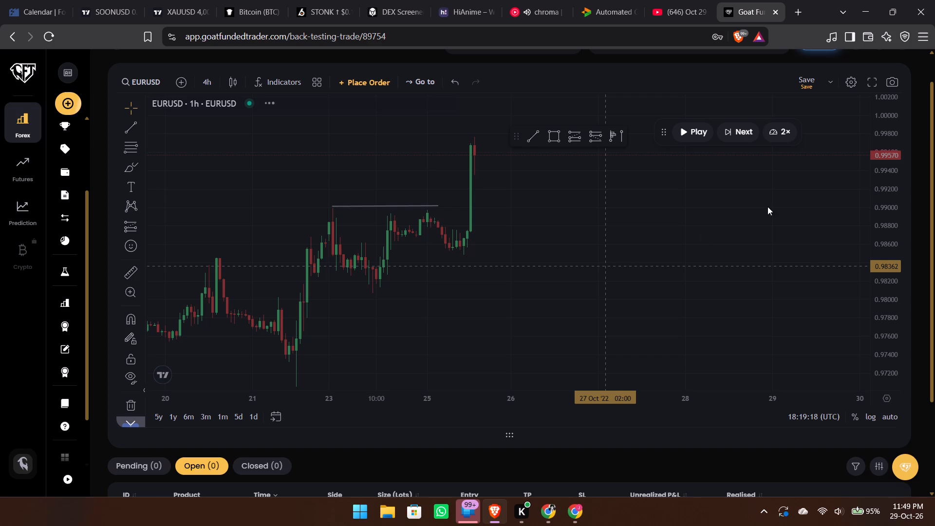
In full-screen view, draw a nearly horizontal trend line at about 1.0000 from 4 Oct '22 12:00 to 29 Oct '22 00:00.
click(869, 83)
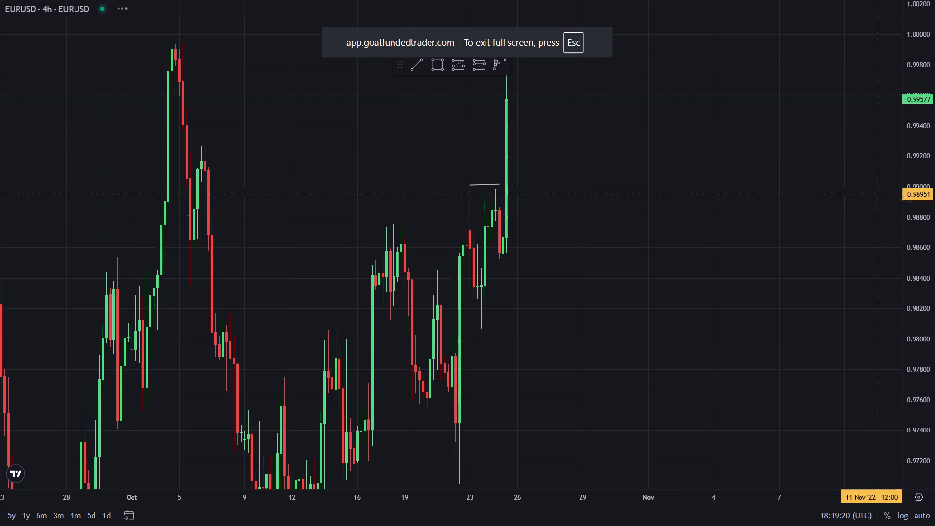
drag(918, 198, 891, 360)
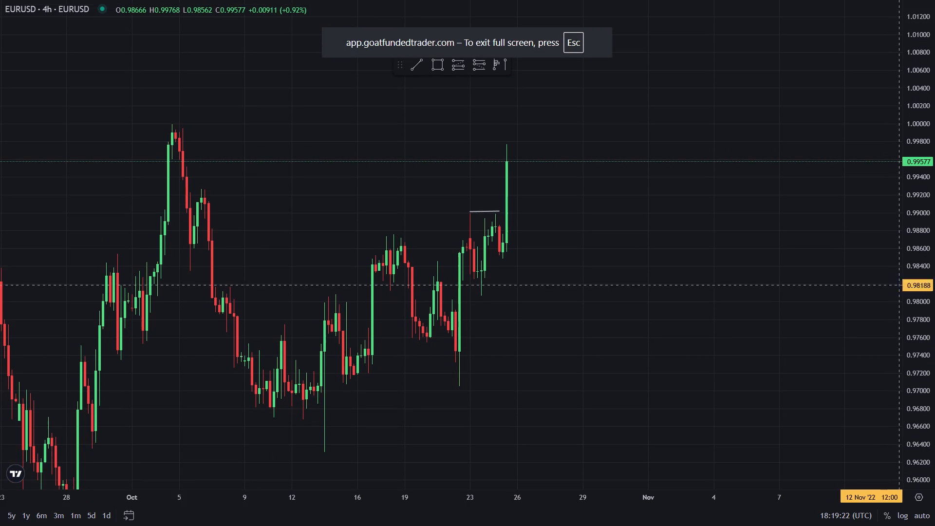
drag(913, 173, 899, 269)
scroll(666, 326, down, 1)
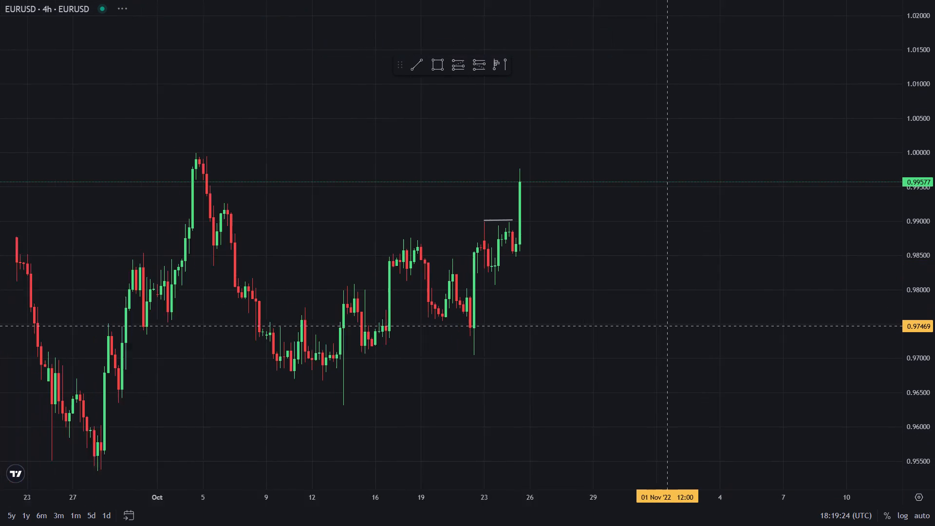
scroll(666, 326, down, 1)
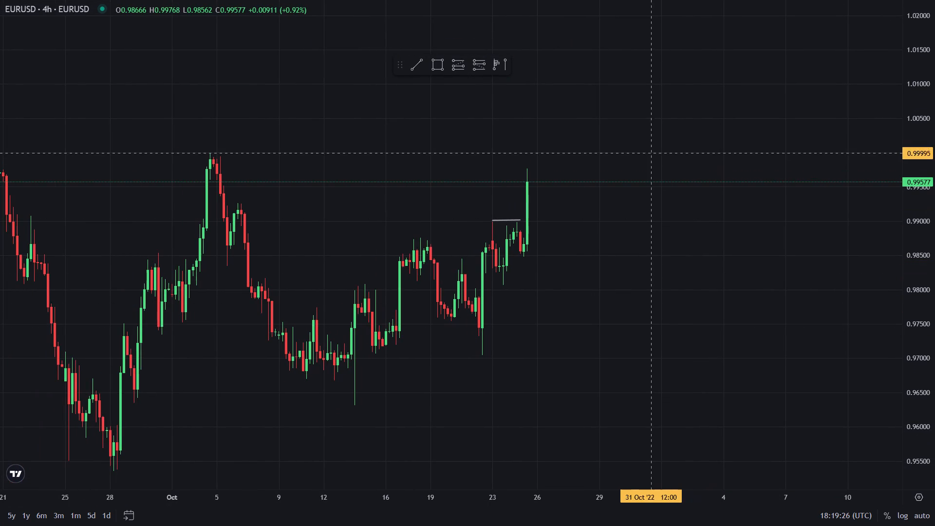
click(422, 59)
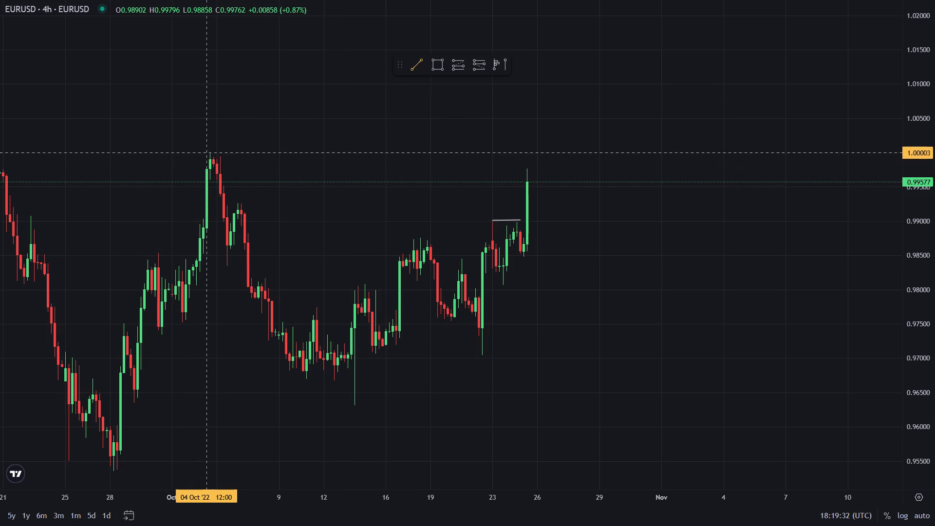
drag(206, 154, 621, 150)
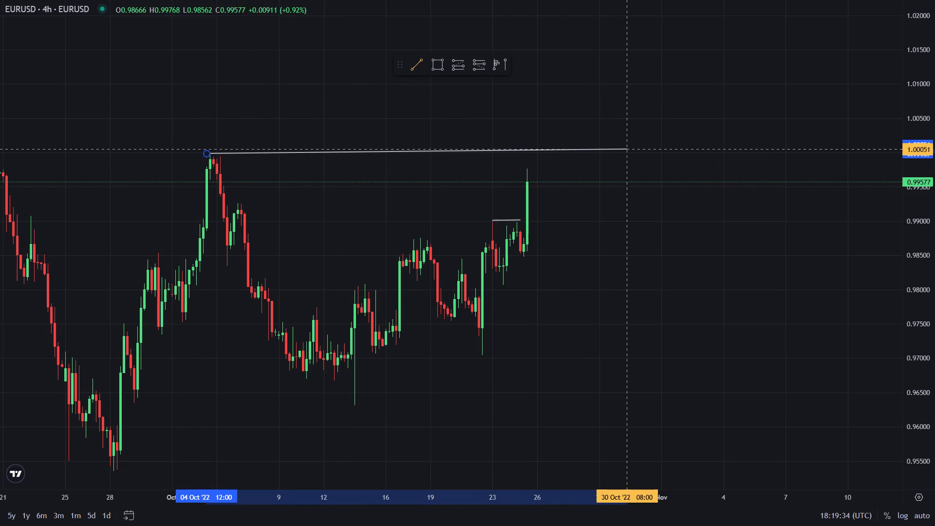
drag(621, 150, 598, 152)
click(598, 152)
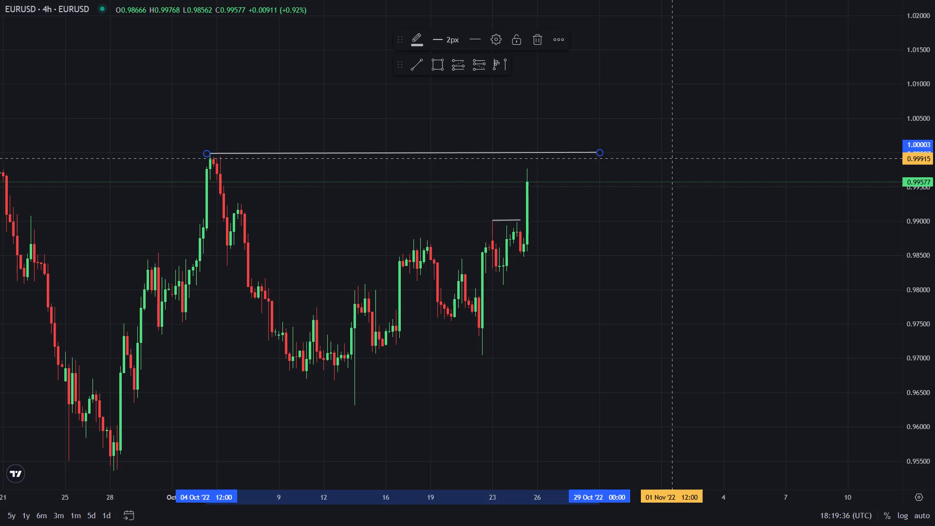
click(672, 159)
key(Escape)
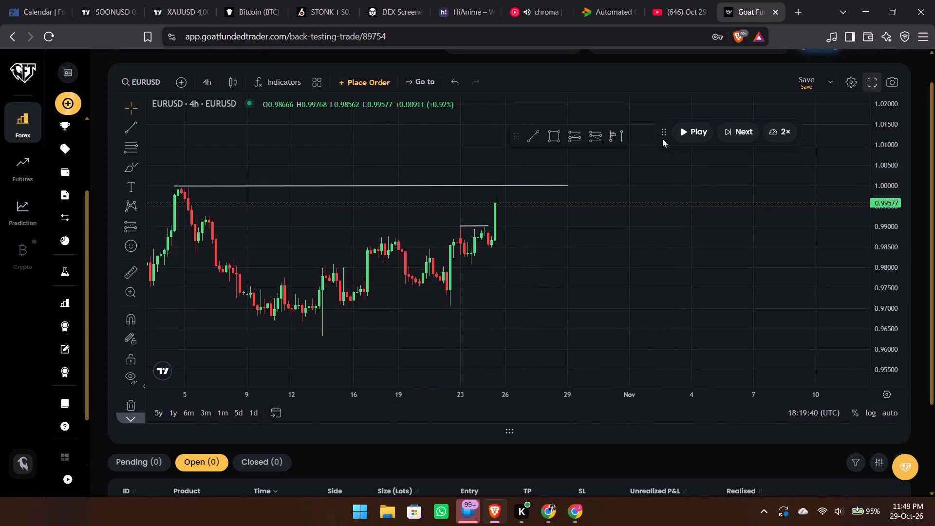
Replay the 4h candles briefly at 2× speed and pause on 26 Oct '22.
click(691, 126)
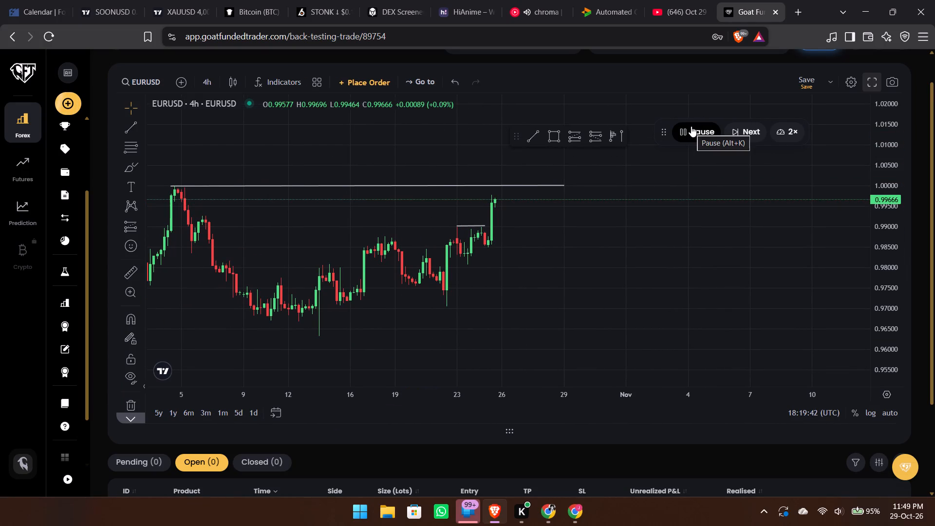
click(691, 126)
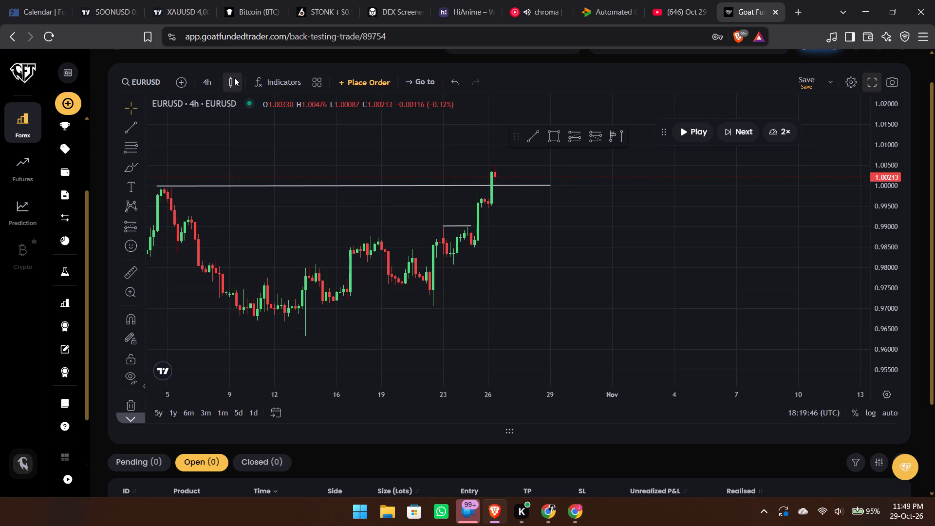
Switch the EURUSD chart timeframe to 15 minutes.
text(15)
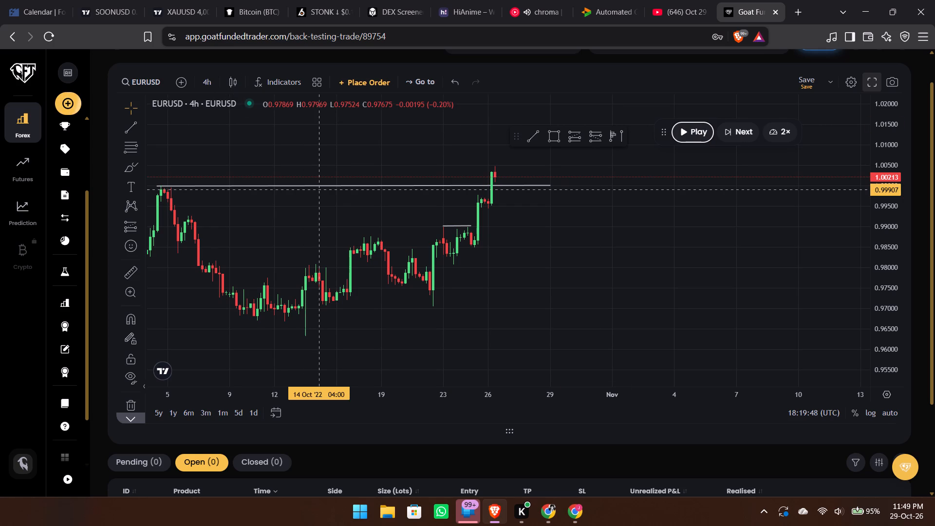
click(318, 190)
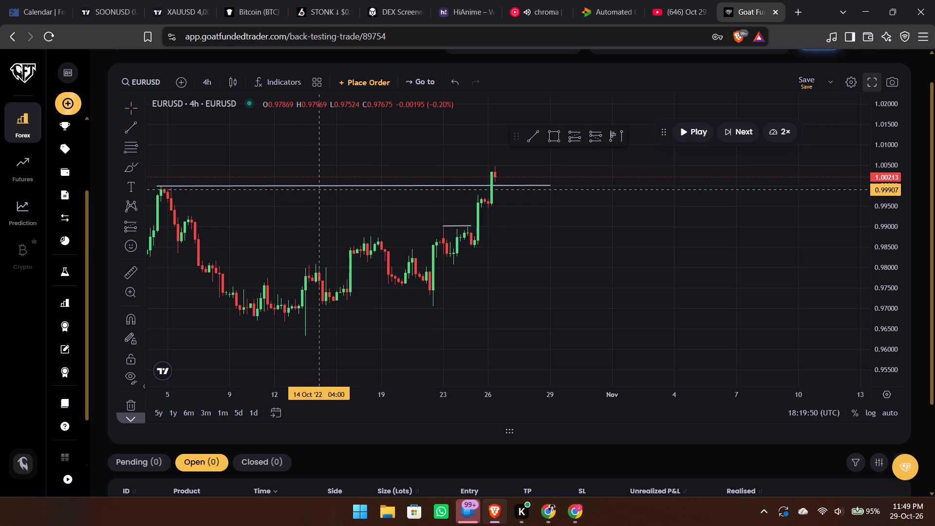
text(15)
key(Return)
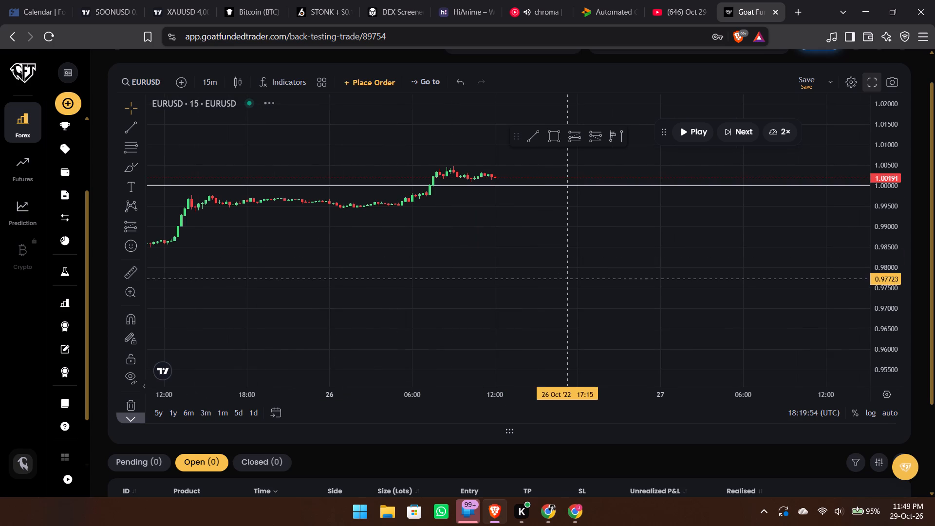
Set the replay speed back to 1×.
drag(884, 309, 866, 111)
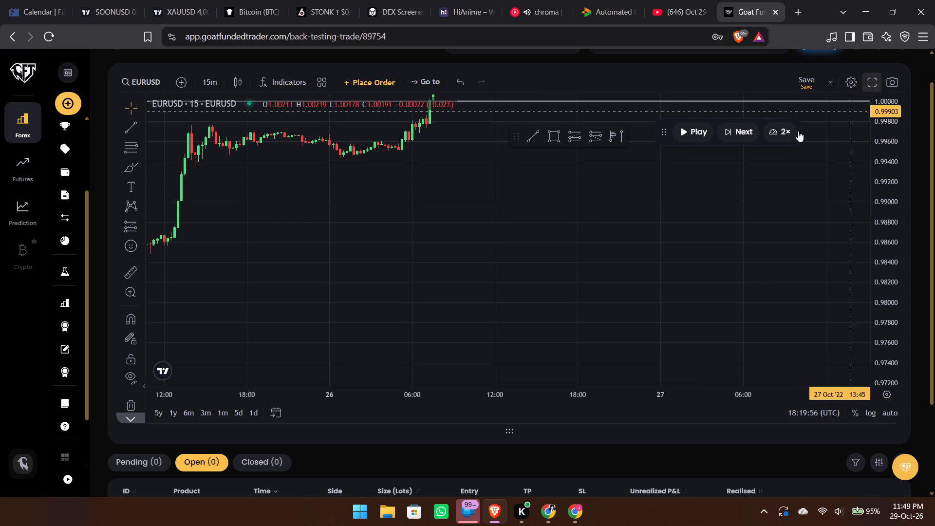
drag(506, 225, 563, 395)
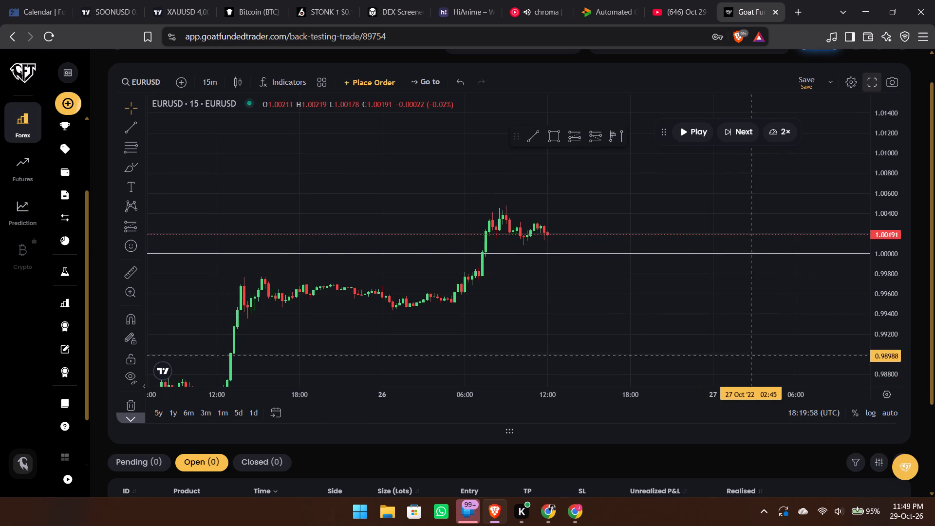
drag(894, 327, 888, 235)
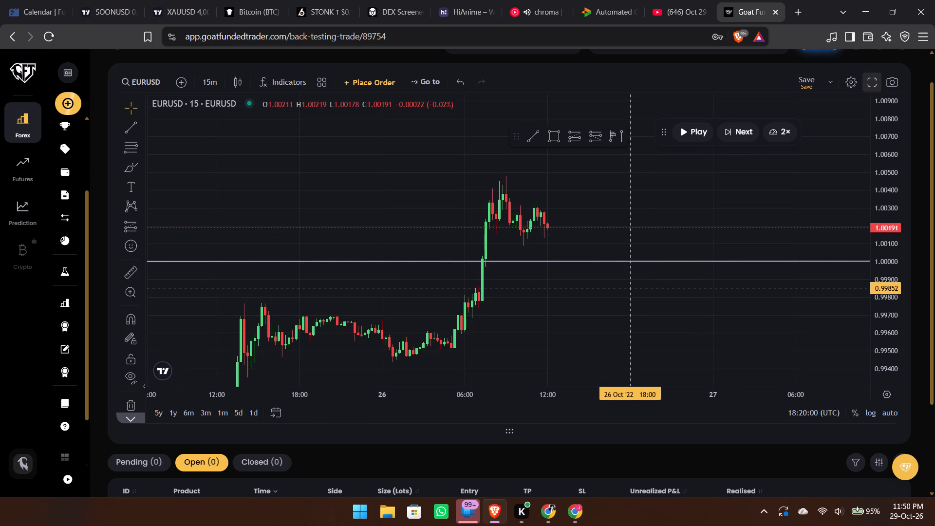
click(776, 137)
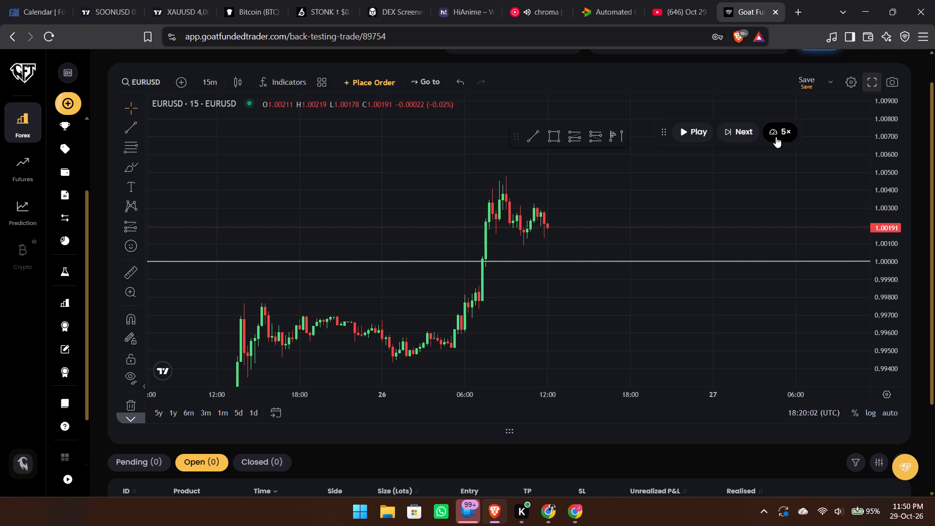
click(776, 137)
click(776, 137)
Draw a rectangle zone from 26 Oct '22 06:00 to 20:15, between about 1.00180 and 1.00042.
click(547, 136)
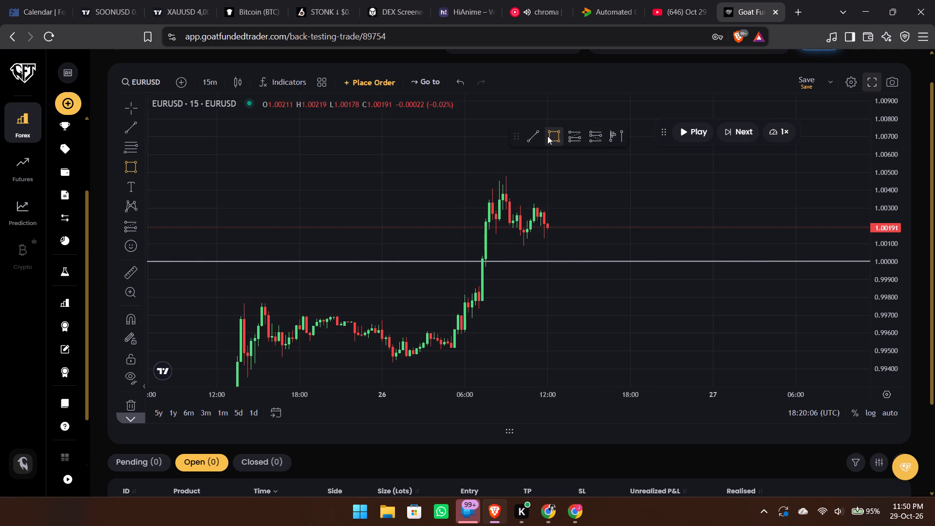
drag(467, 230, 564, 258)
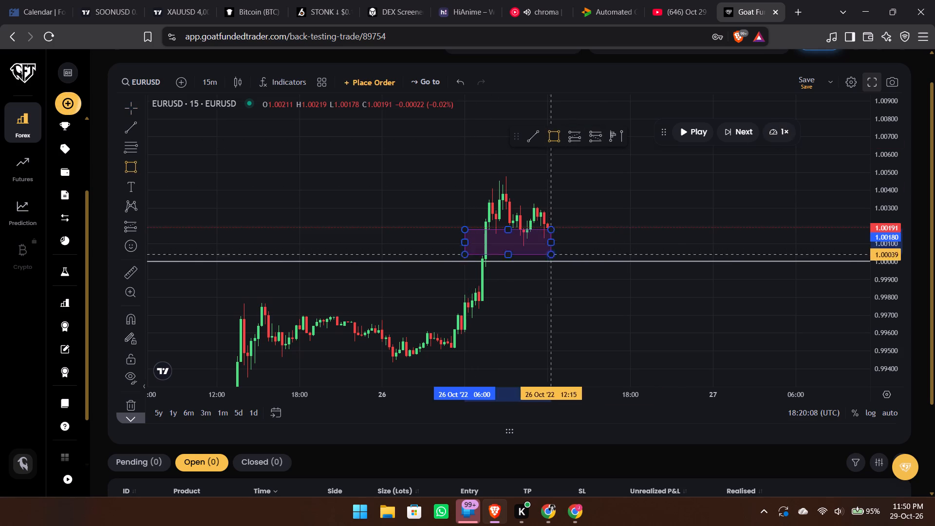
drag(564, 258, 658, 257)
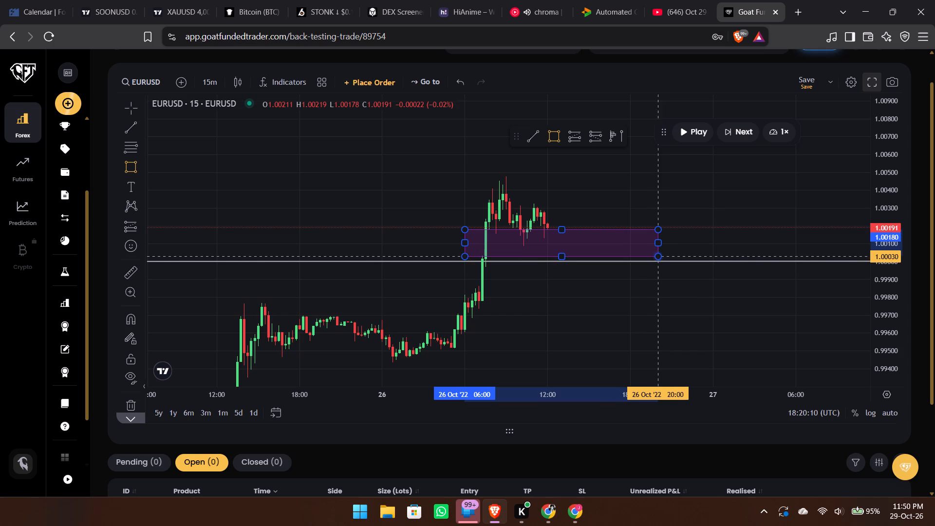
drag(658, 257, 663, 255)
click(663, 255)
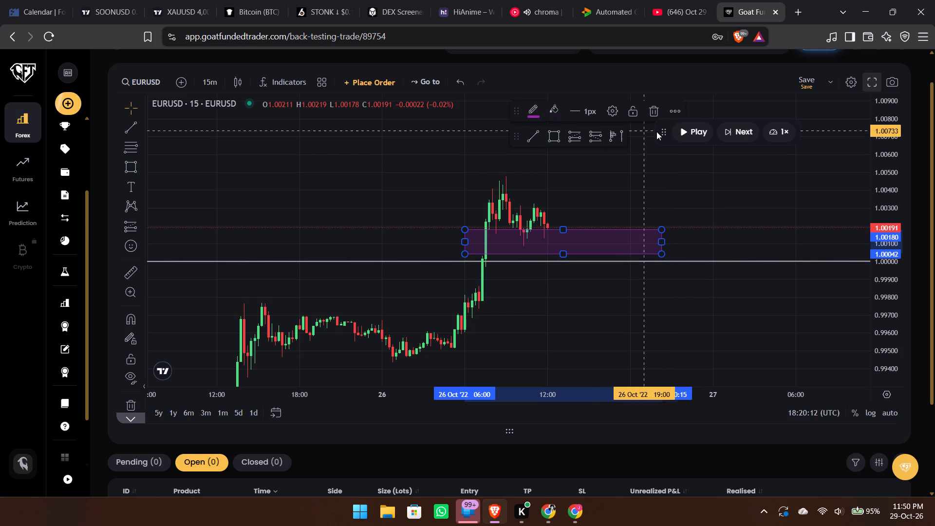
Set the new rectangle's border and background colours to light grey.
click(615, 111)
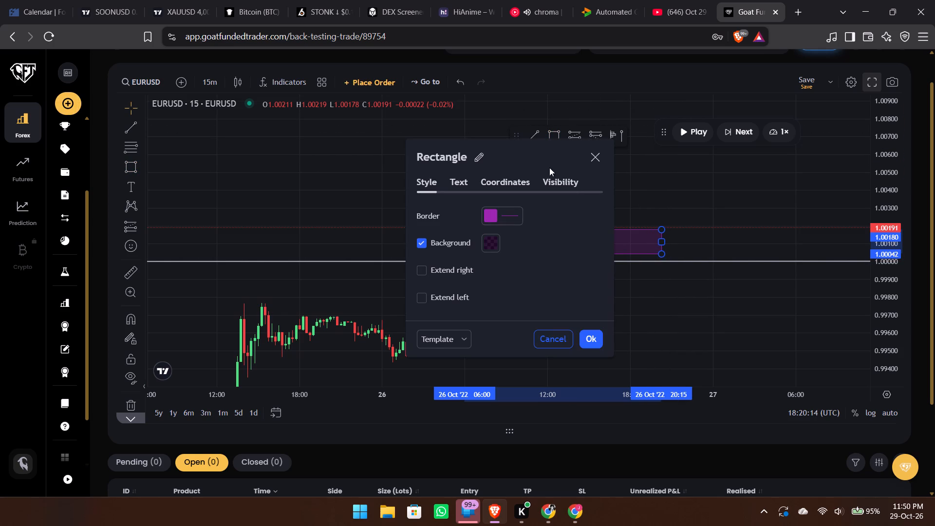
scroll(433, 292, down, 3)
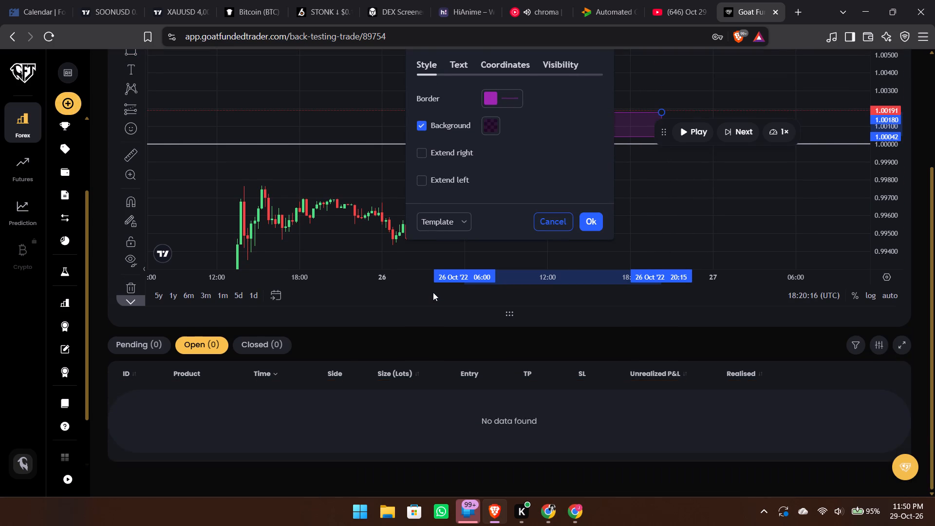
scroll(433, 292, up, 3)
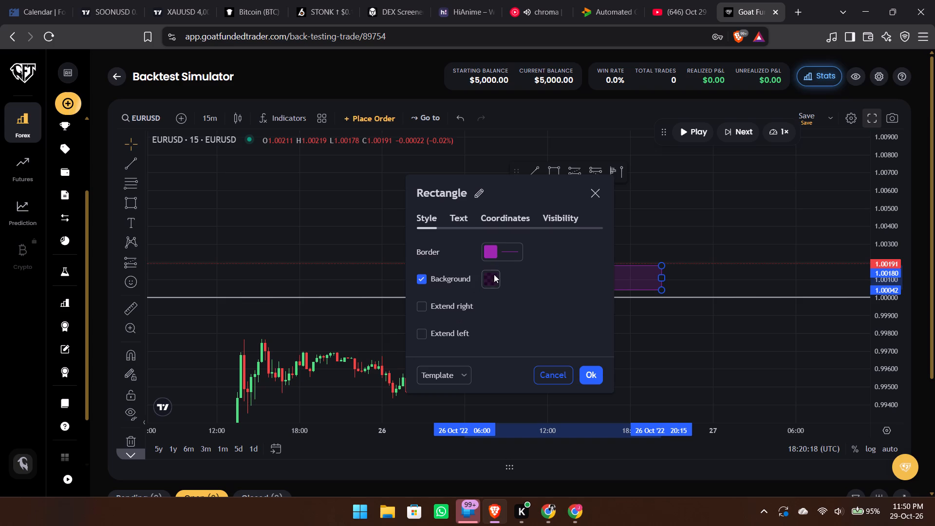
click(496, 248)
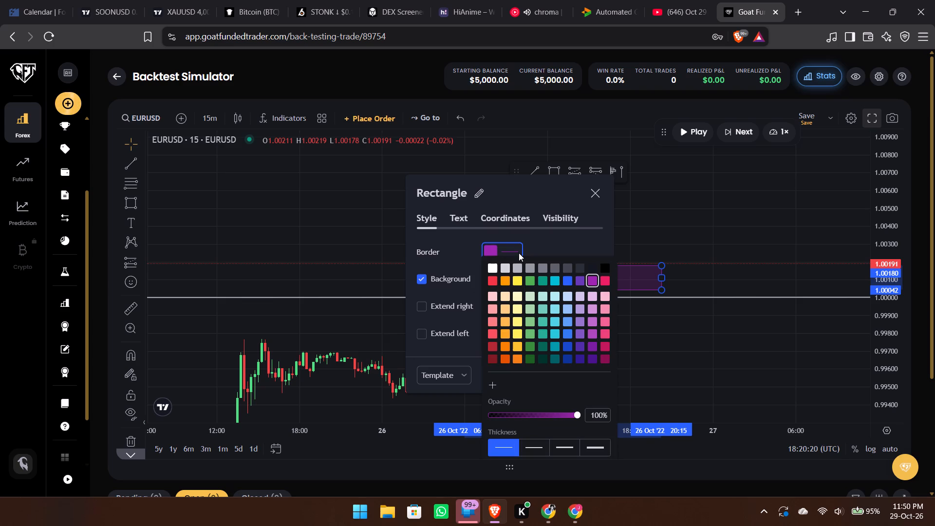
click(506, 264)
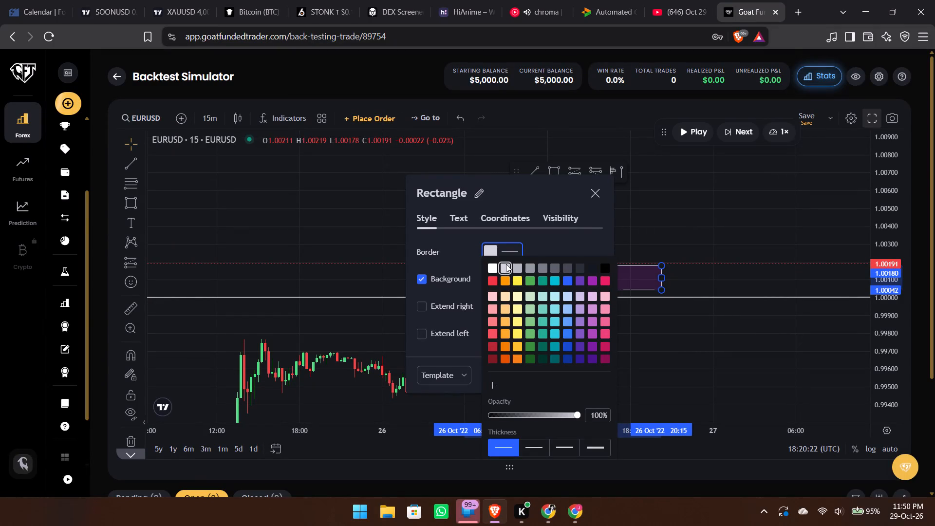
click(460, 289)
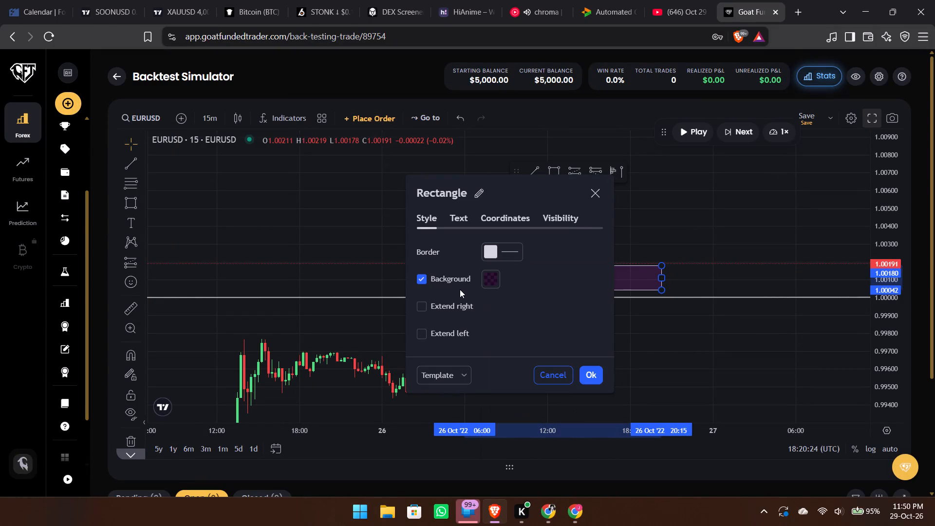
click(487, 283)
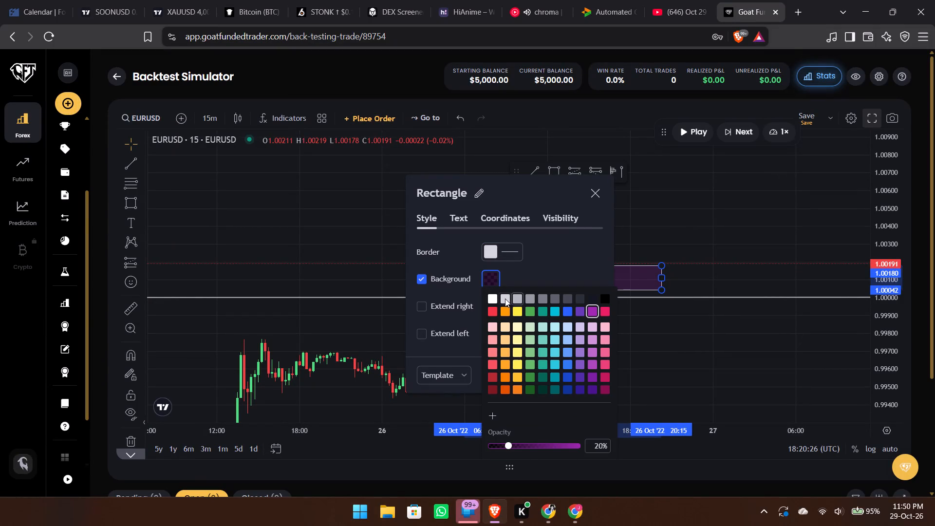
click(503, 299)
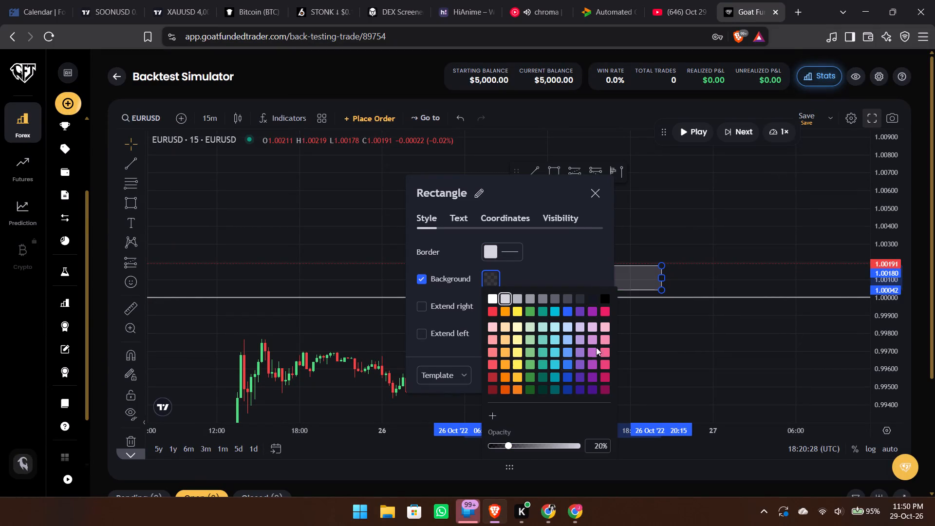
click(578, 252)
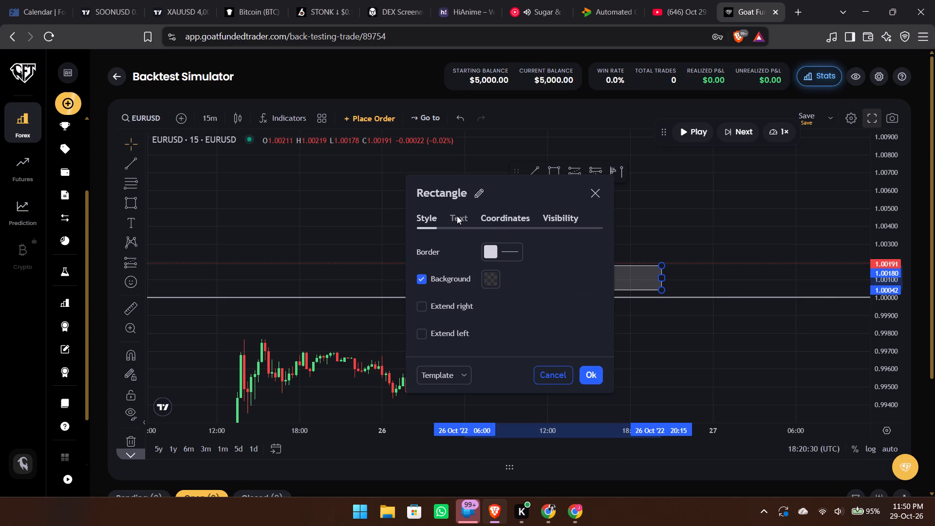
Check the rectangle's coordinate and visibility settings, reselect the light grey border and apply the style.
click(505, 217)
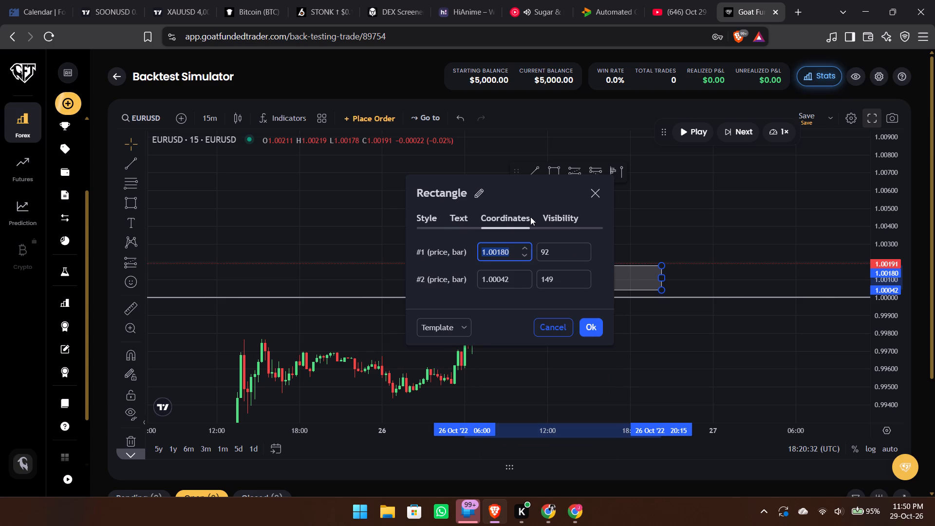
click(544, 217)
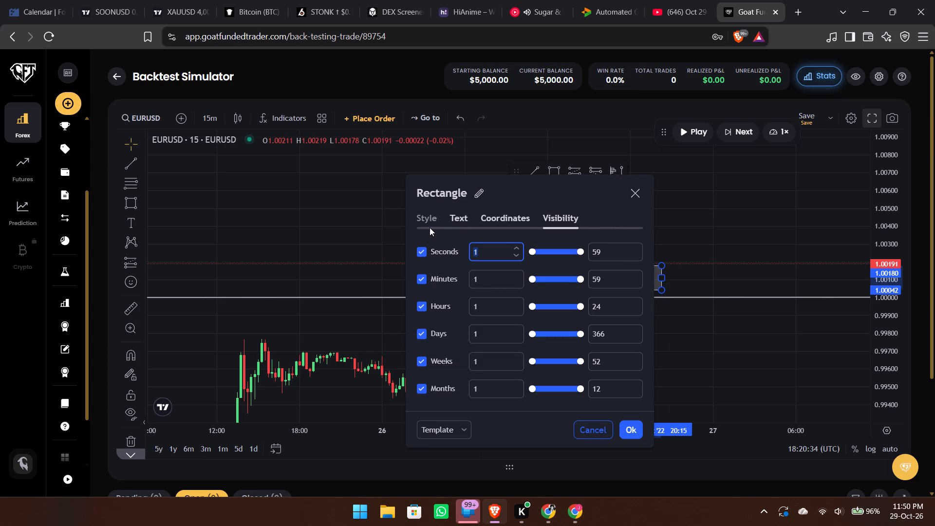
click(430, 227)
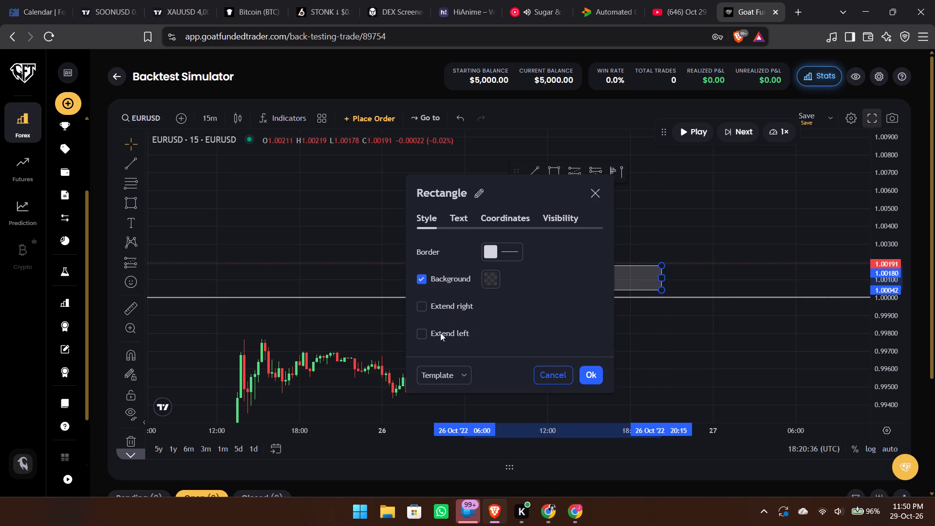
click(497, 248)
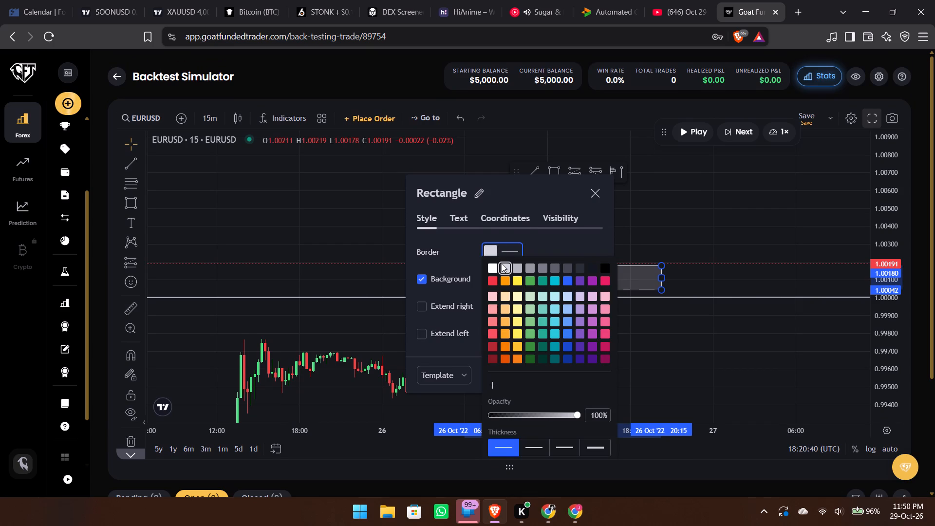
click(502, 263)
click(502, 263)
click(502, 263)
click(475, 276)
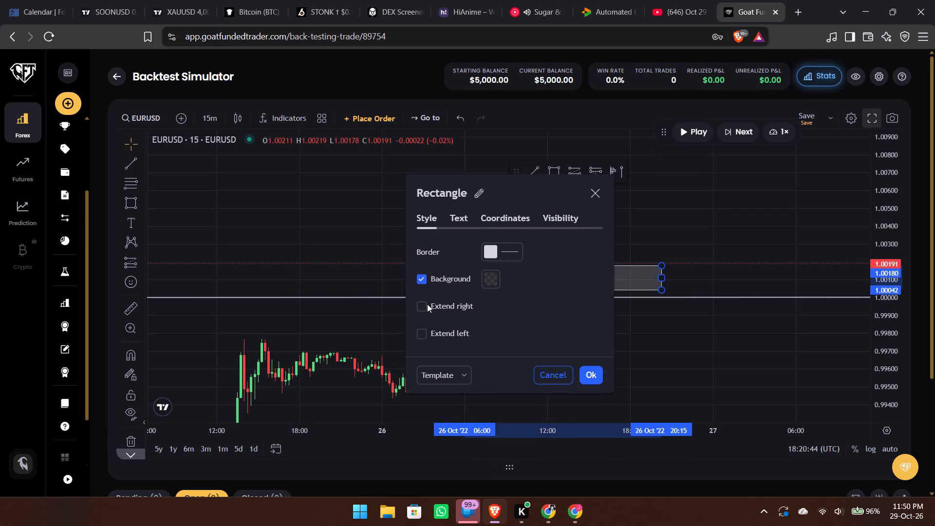
click(427, 304)
click(427, 304)
click(587, 367)
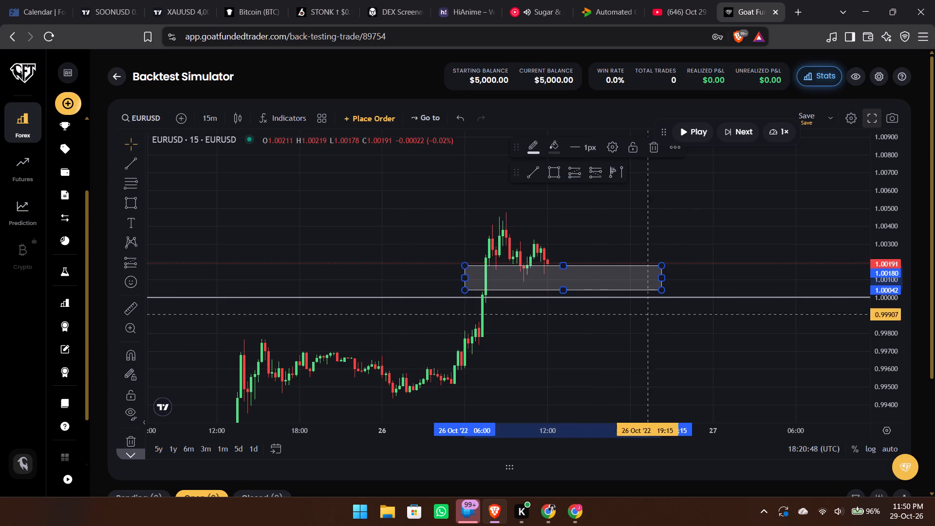
Replay the 15-minute candles briefly at 1× speed and pause at about 12:45 on 26 Oct '22.
click(695, 279)
drag(695, 279, 617, 281)
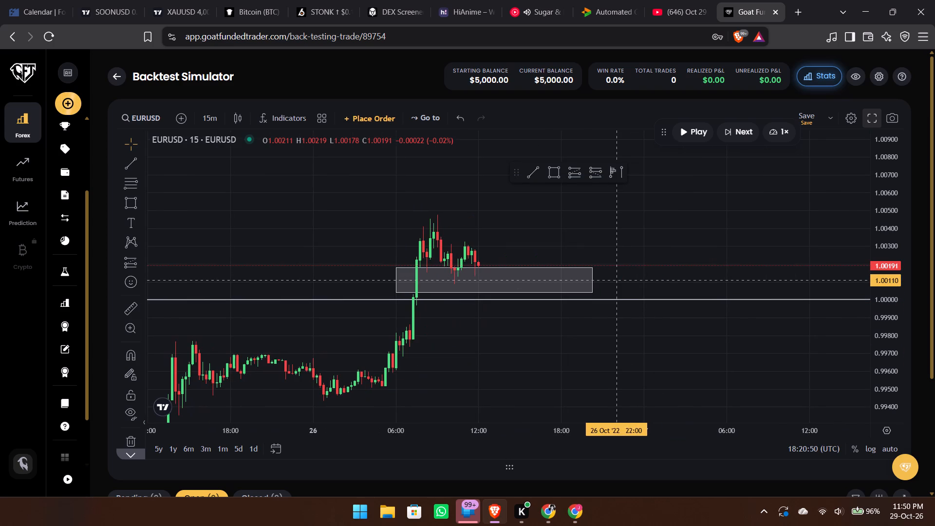
click(693, 129)
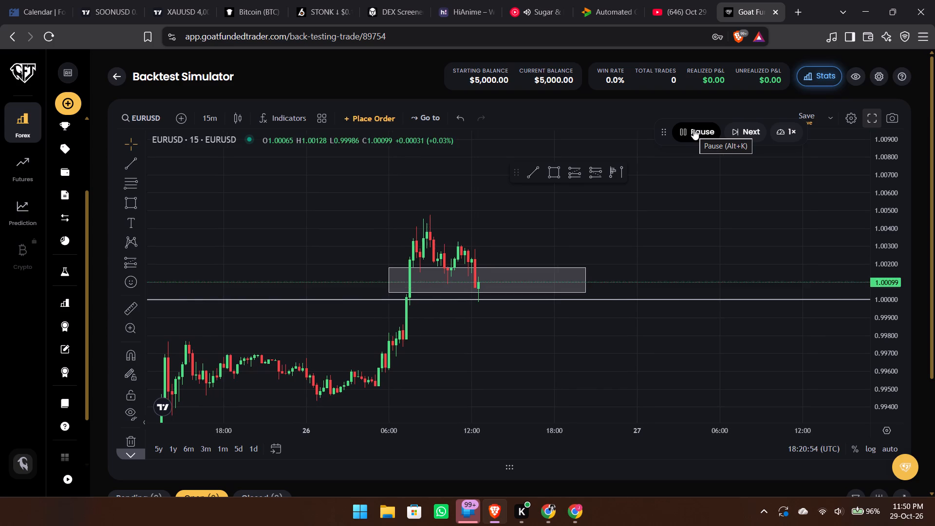
click(693, 129)
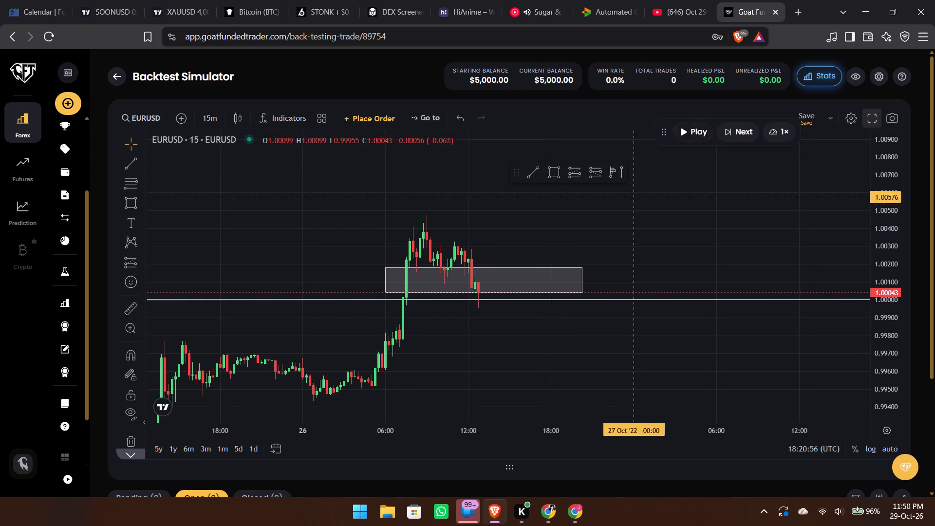
Start a new EURUSD order with the risk set to 0.5% of the initial balance.
click(374, 116)
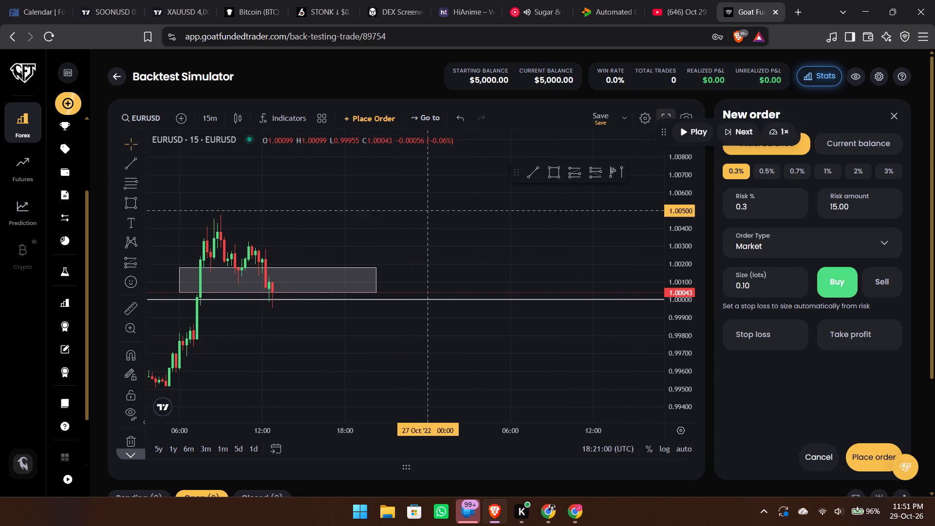
scroll(842, 251, up, 1)
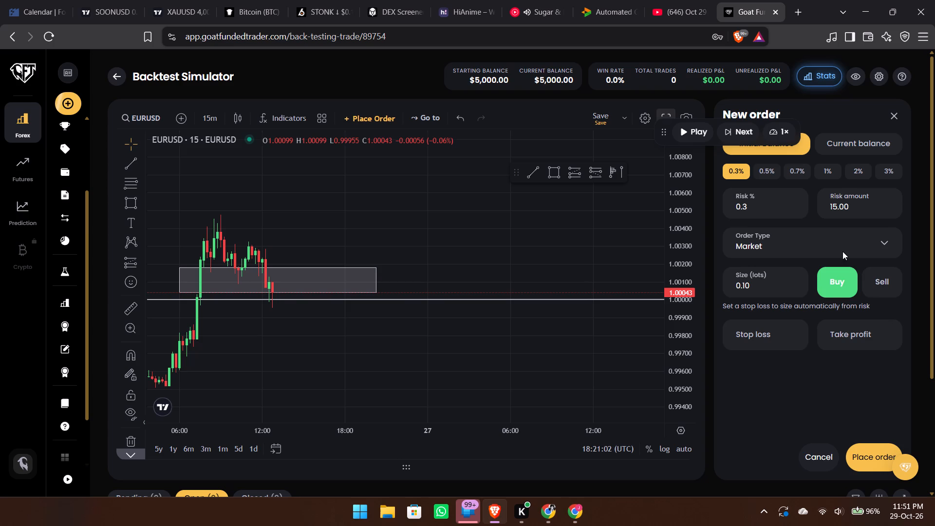
scroll(842, 251, up, 1)
click(771, 170)
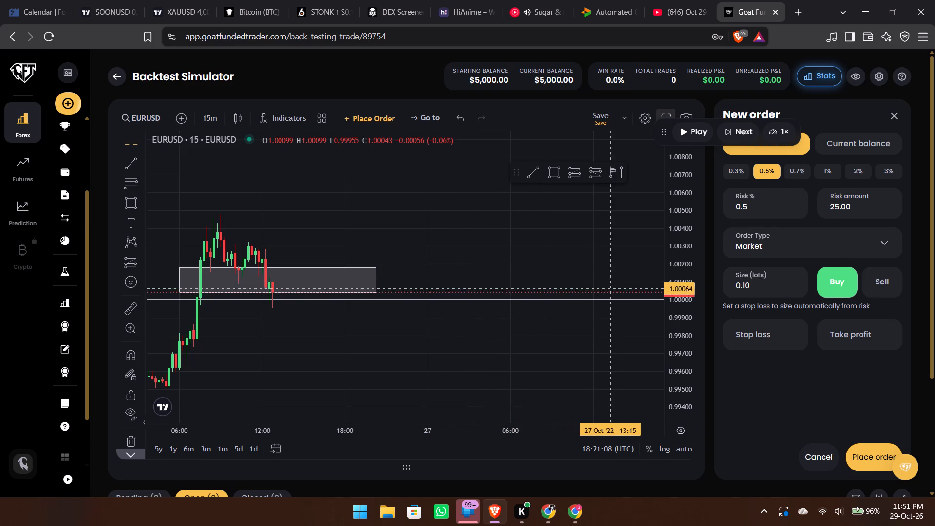
Move the floating replay controls off the new order form onto the chart.
right_click(633, 279)
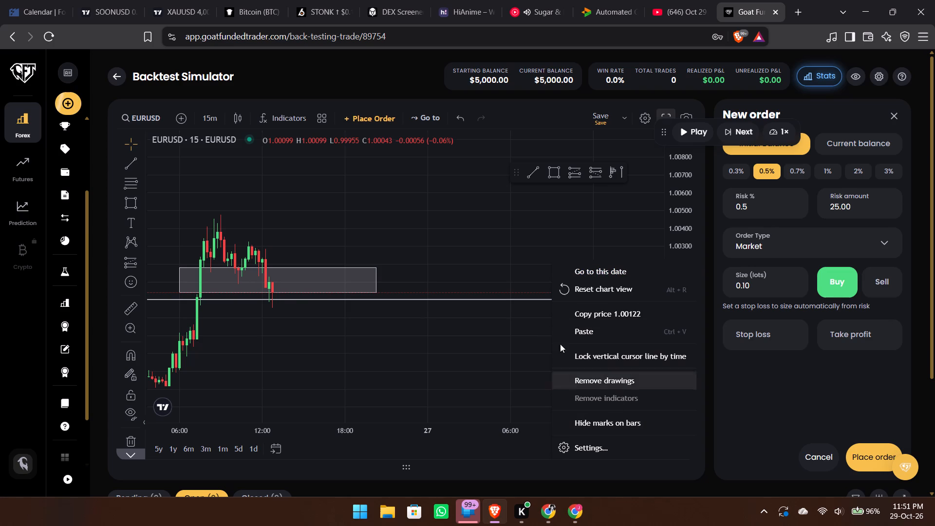
click(500, 254)
scroll(820, 256, up, 1)
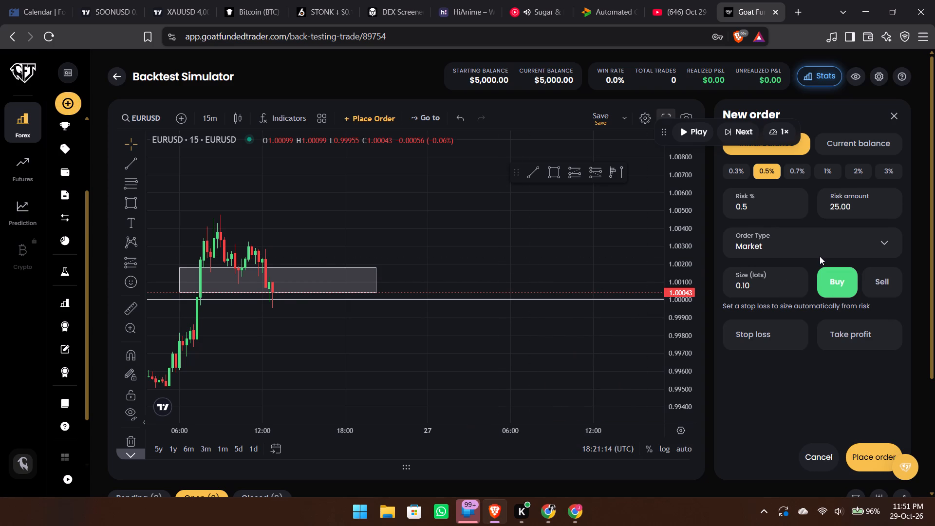
scroll(820, 256, up, 1)
drag(669, 136, 526, 152)
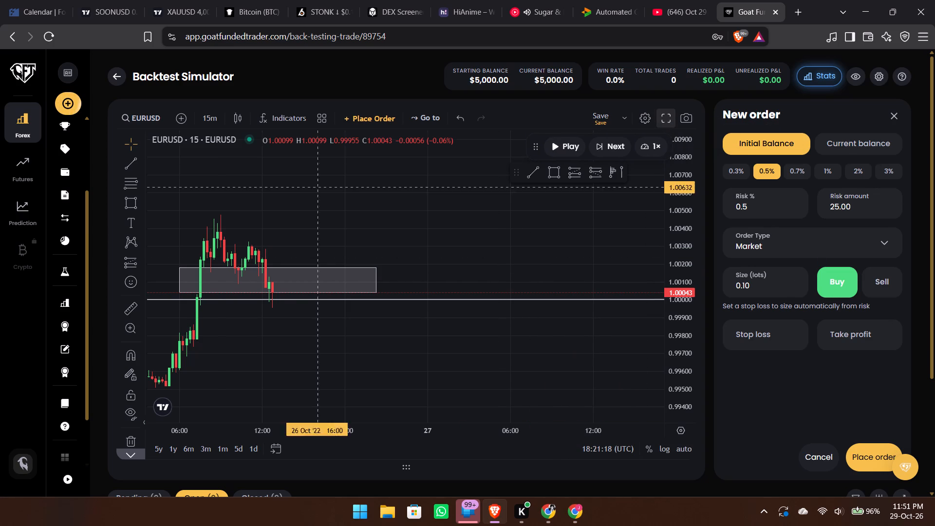
Draw a short position at the latest candle with entry at about 1.00104 and use it as a pending order.
click(589, 173)
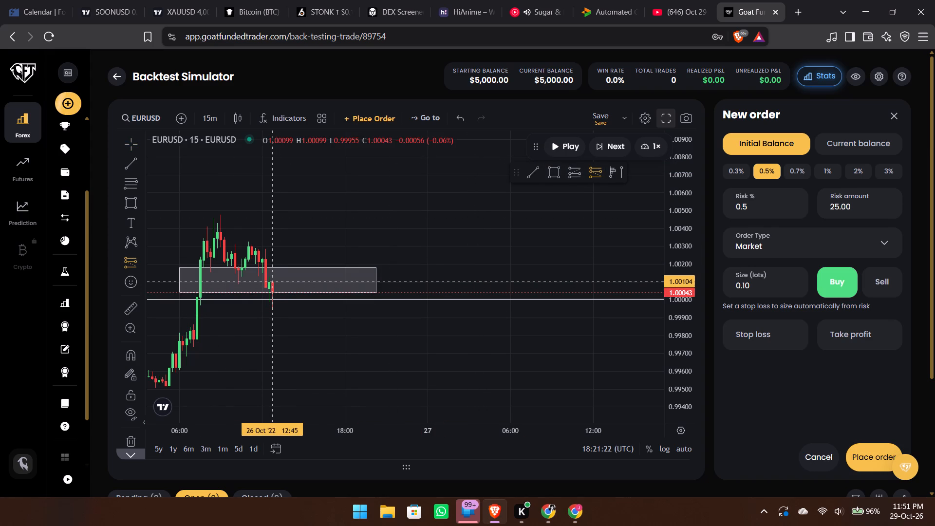
click(273, 282)
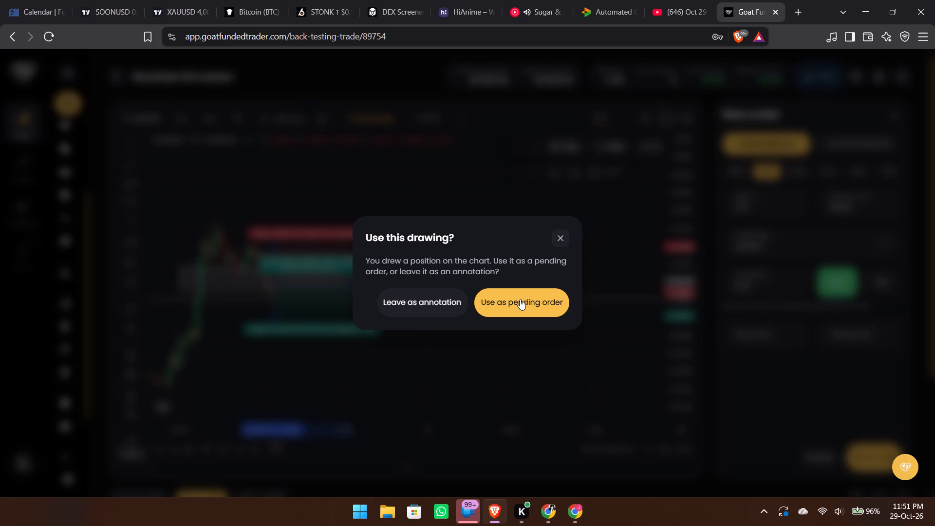
click(520, 299)
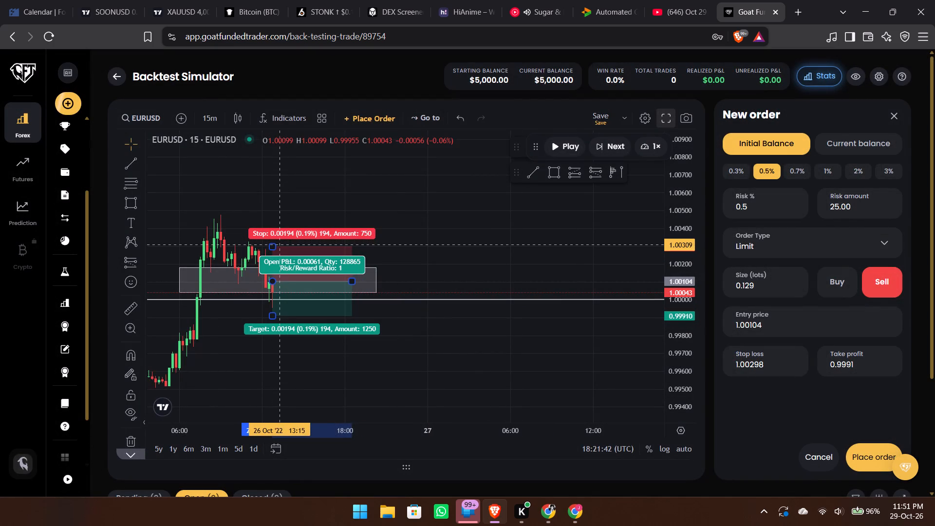
Raise the short position's stop loss to about 1.00493.
drag(274, 247, 309, 212)
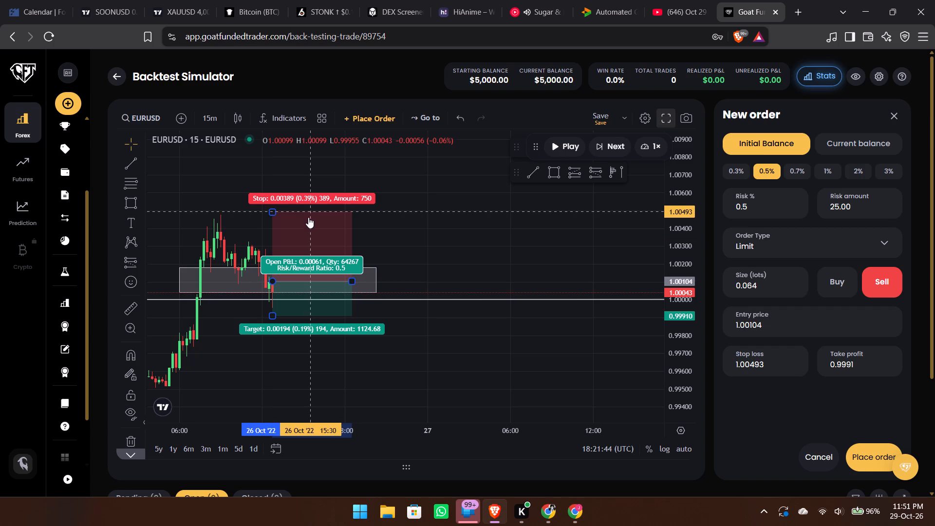
Lower the short position's take profit to about 0.99299.
drag(274, 313, 278, 357)
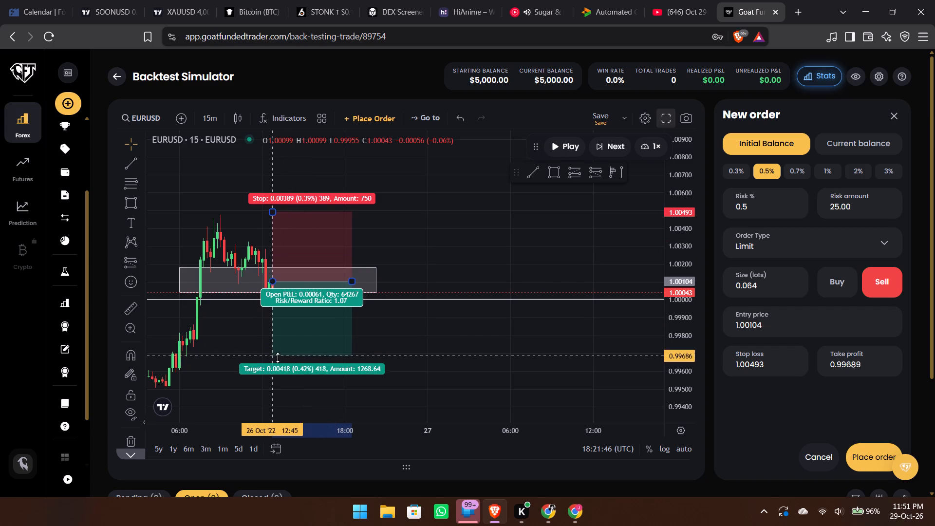
drag(278, 357, 287, 405)
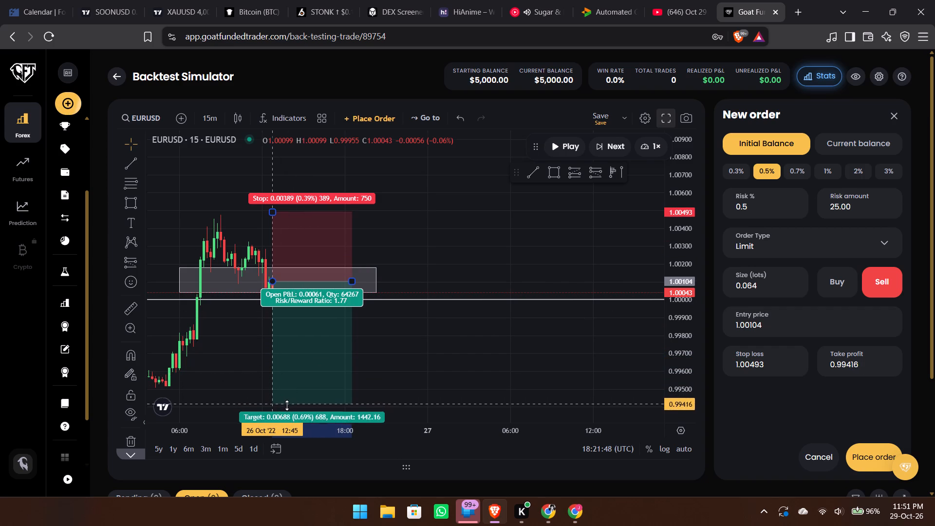
drag(287, 405, 288, 419)
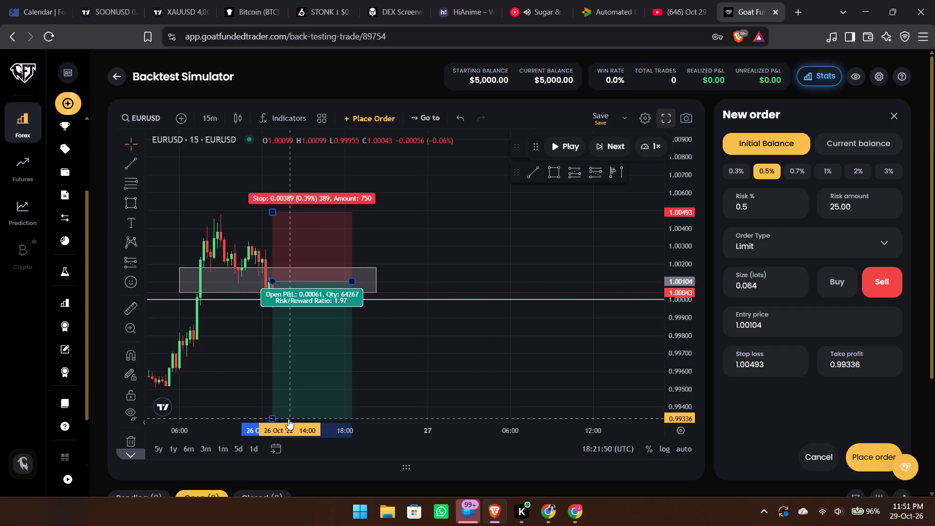
drag(493, 333, 572, 247)
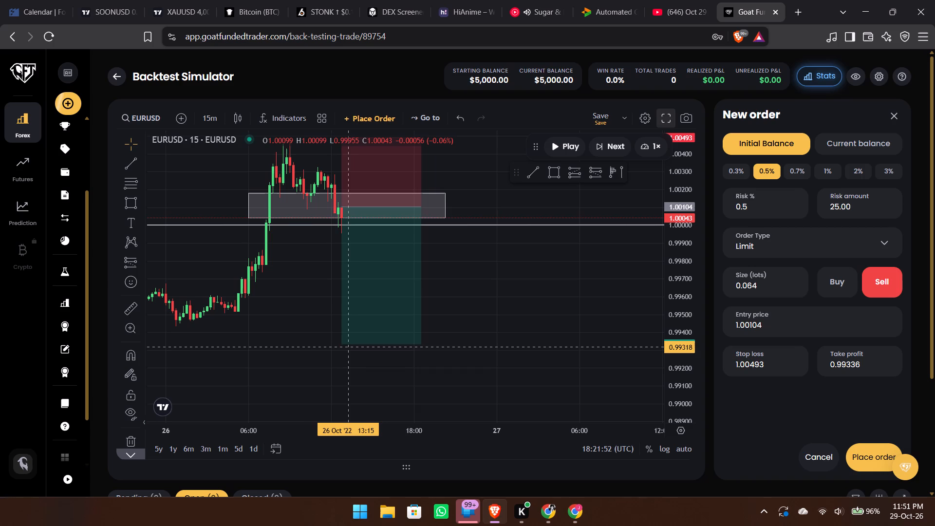
drag(343, 343, 345, 351)
Place the pending 0.064-lot EURUSD sell limit order.
drag(522, 296, 519, 328)
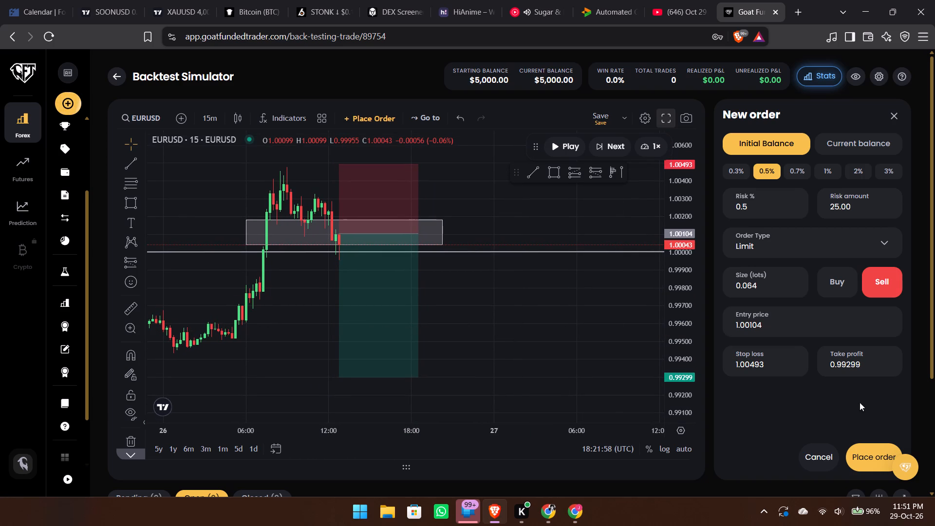
click(865, 452)
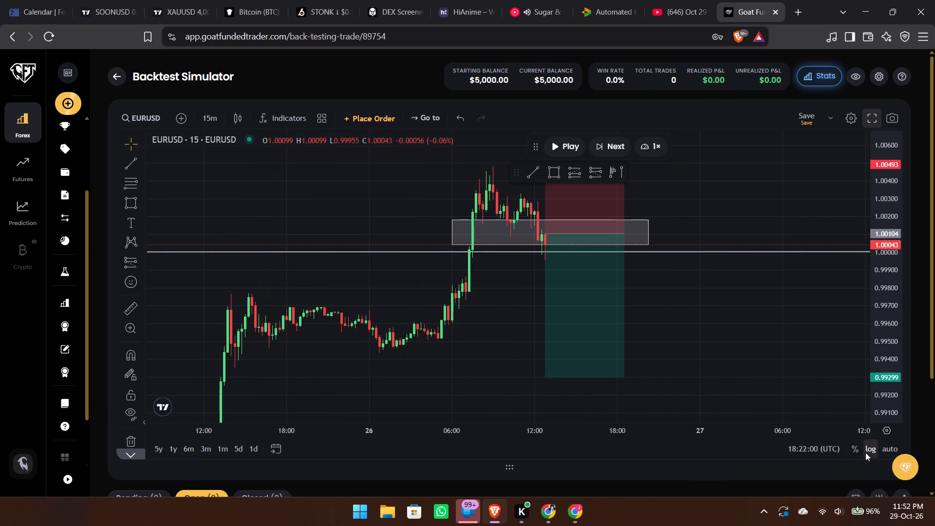
Play the replay forward until the placed short trade closes.
drag(718, 292, 649, 332)
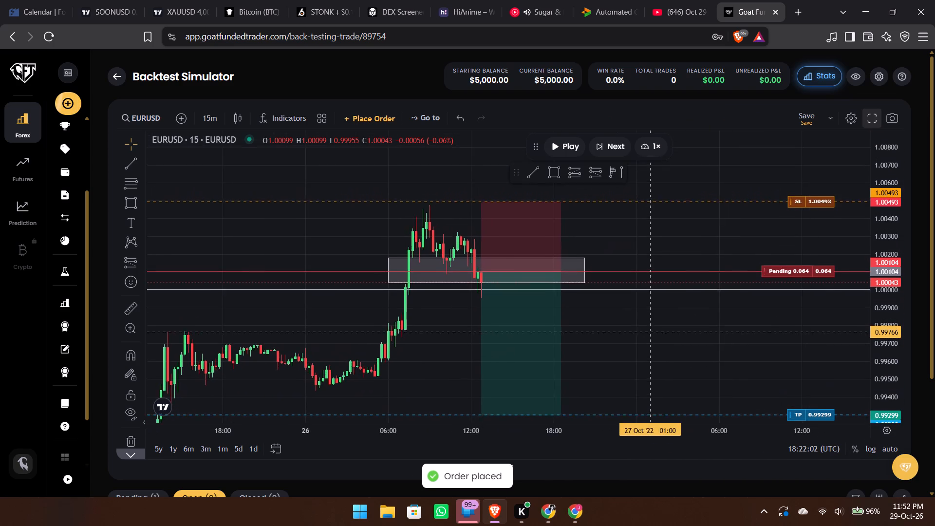
drag(649, 332, 616, 313)
click(561, 139)
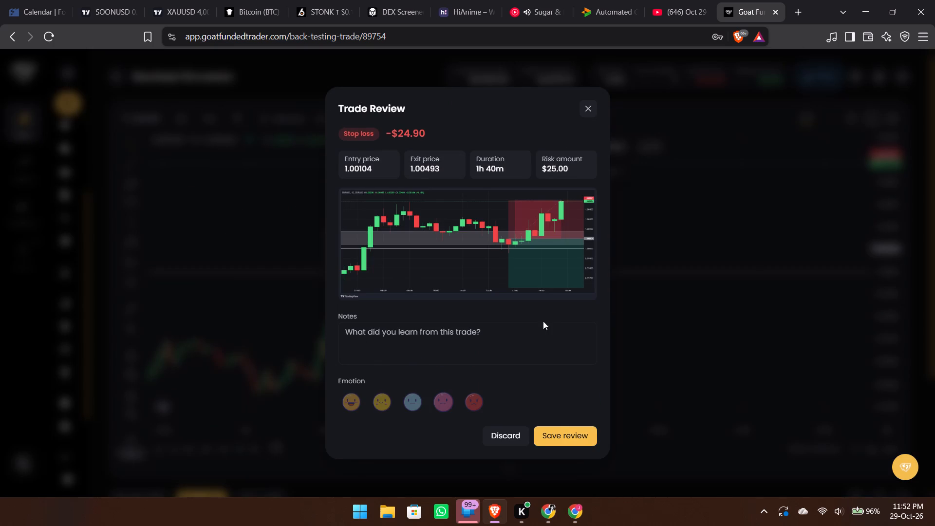
Save the closed trade's review without adding notes or an emotion.
click(560, 431)
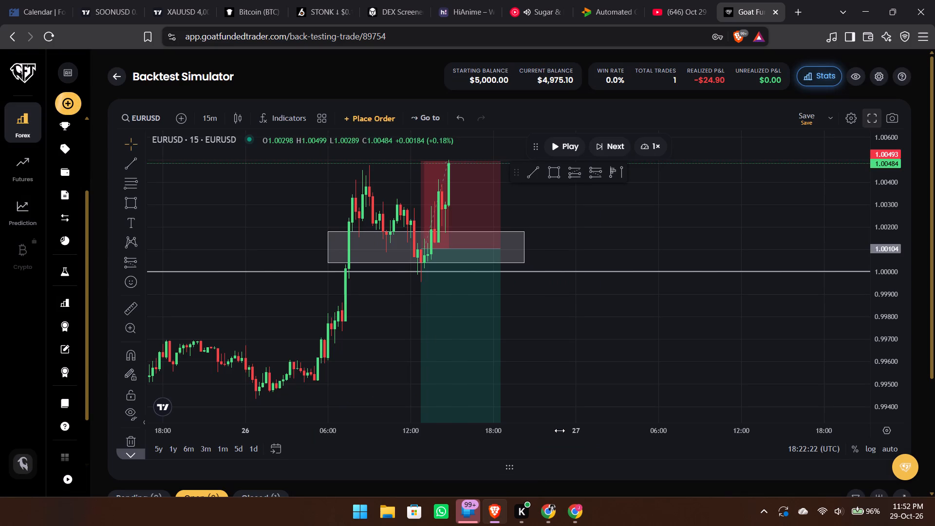
Play the 15-minute replay forward a few candles and pause it.
click(567, 145)
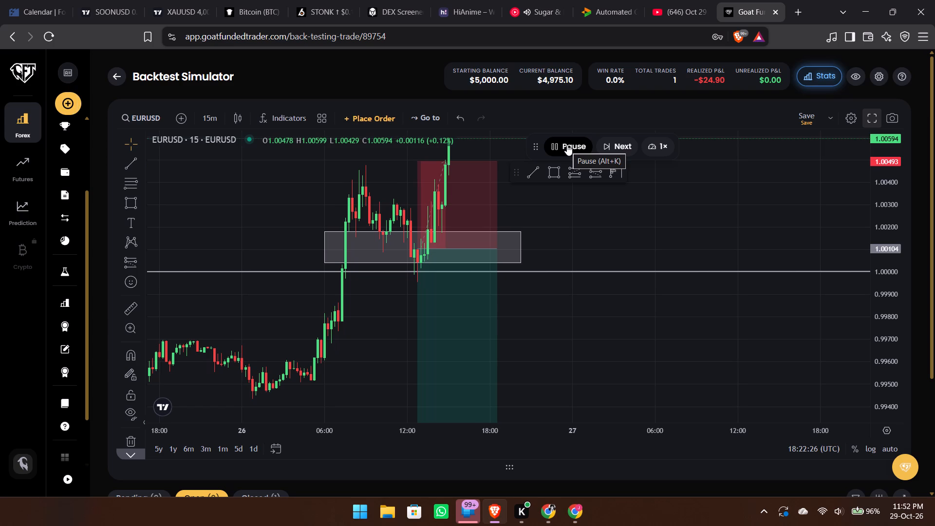
drag(570, 226, 590, 308)
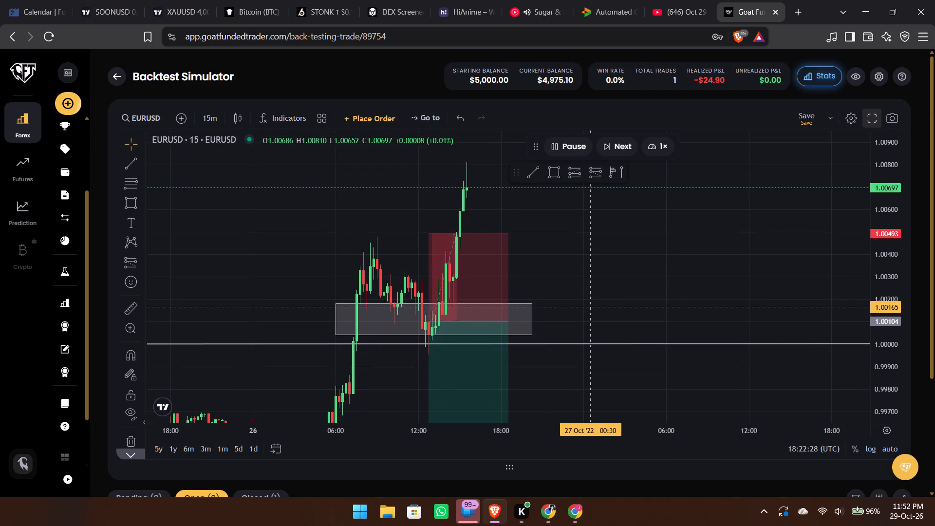
click(570, 143)
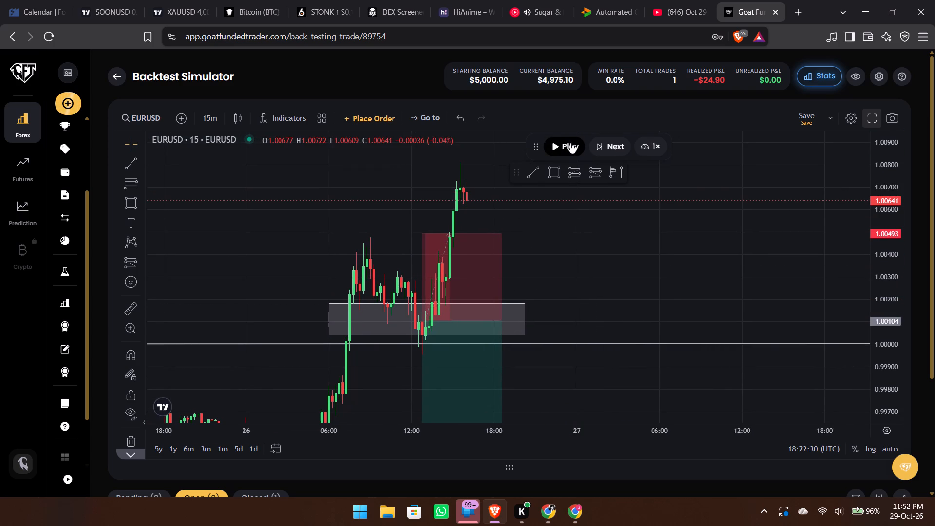
Switch the EURUSD chart to the 4-hour timeframe with the replay paused.
text(4h)
key(Return)
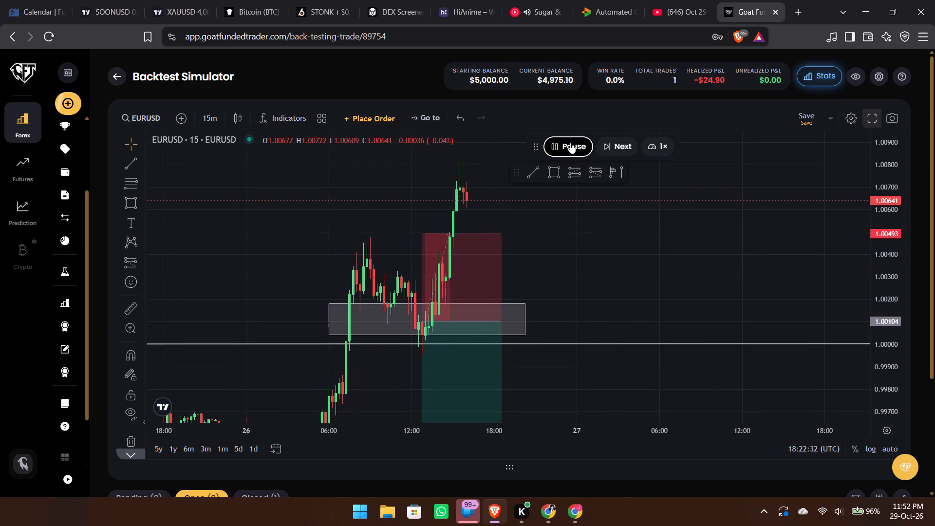
click(562, 141)
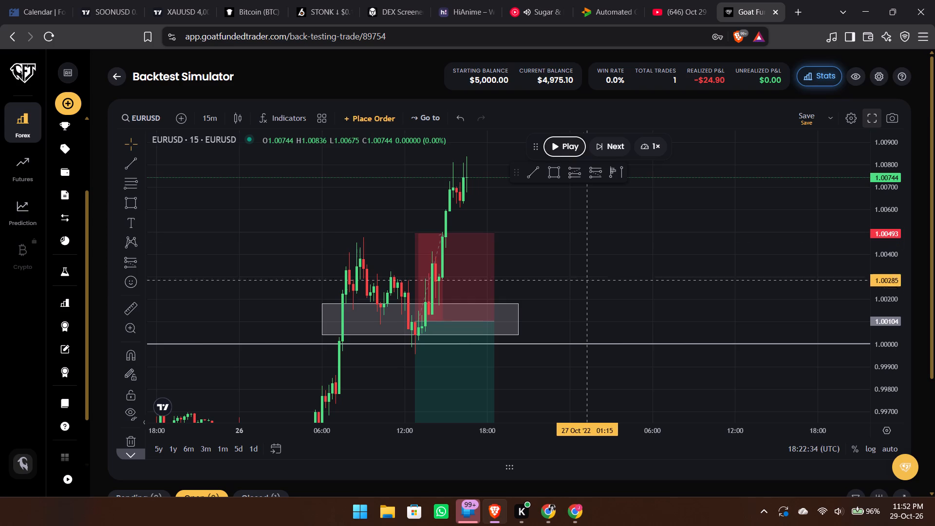
click(585, 293)
text(4h)
key(Return)
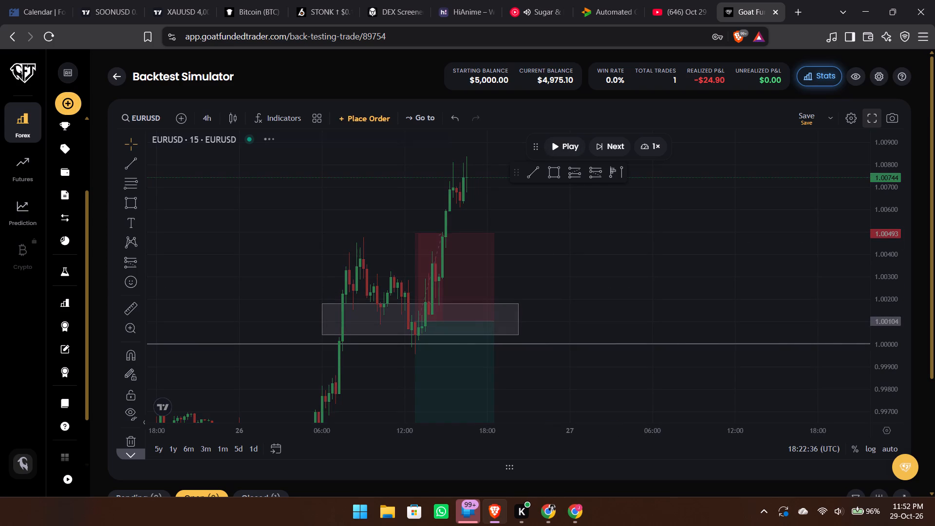
Examine the 4-hour price structure from late August to the latest candle for levels above the current price.
drag(880, 220, 870, 402)
scroll(630, 336, right, 5)
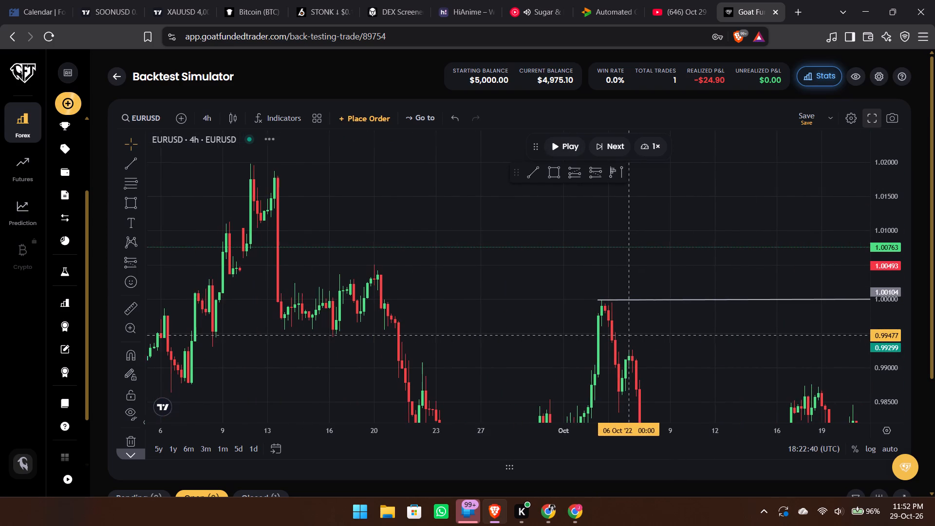
scroll(630, 336, right, 1)
drag(692, 219, 598, 248)
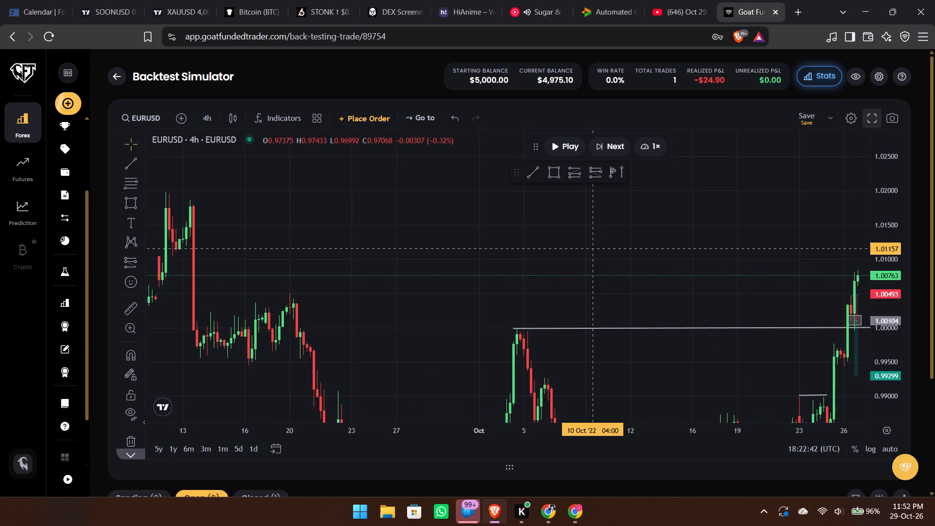
drag(598, 248, 600, 248)
scroll(600, 248, down, 2)
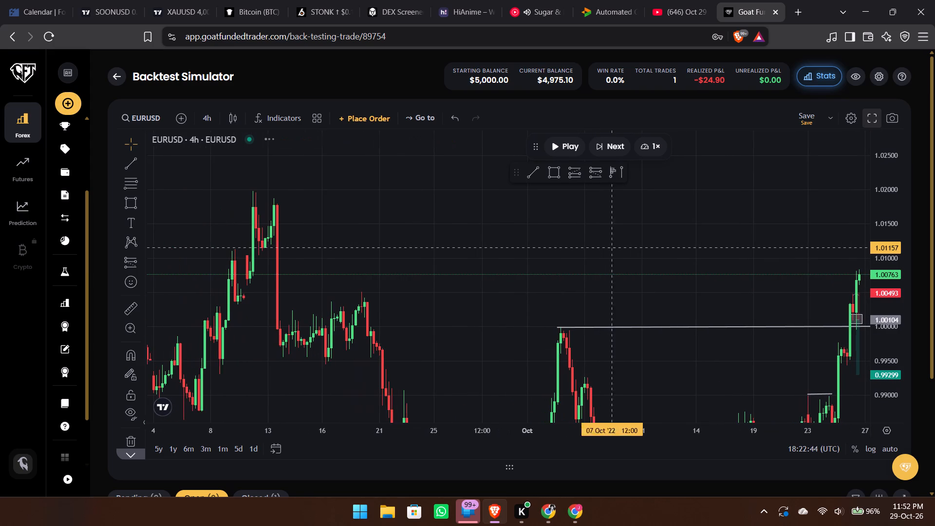
drag(886, 208, 894, 301)
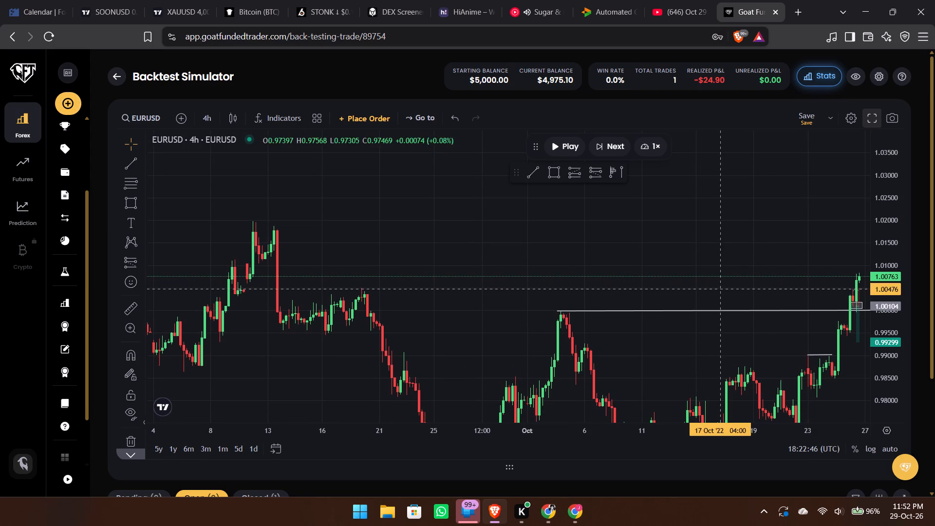
drag(719, 289, 489, 216)
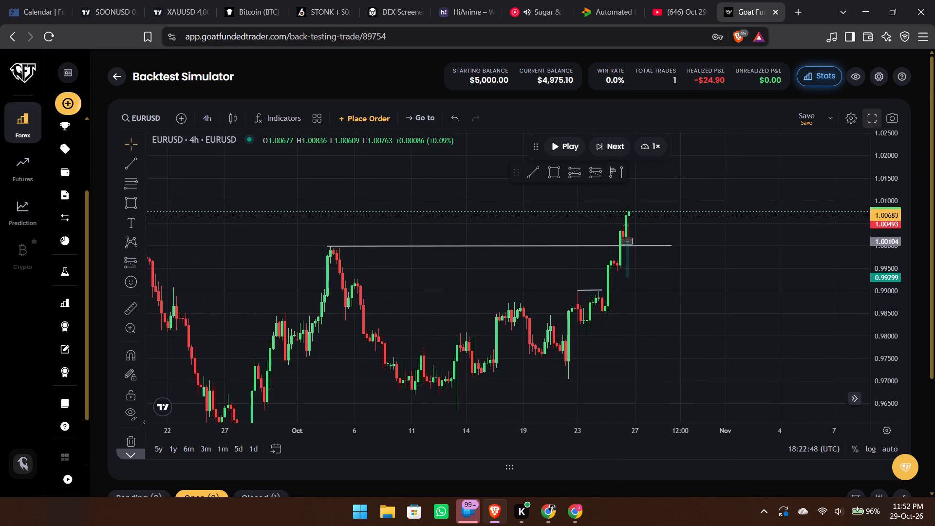
drag(489, 216, 899, 284)
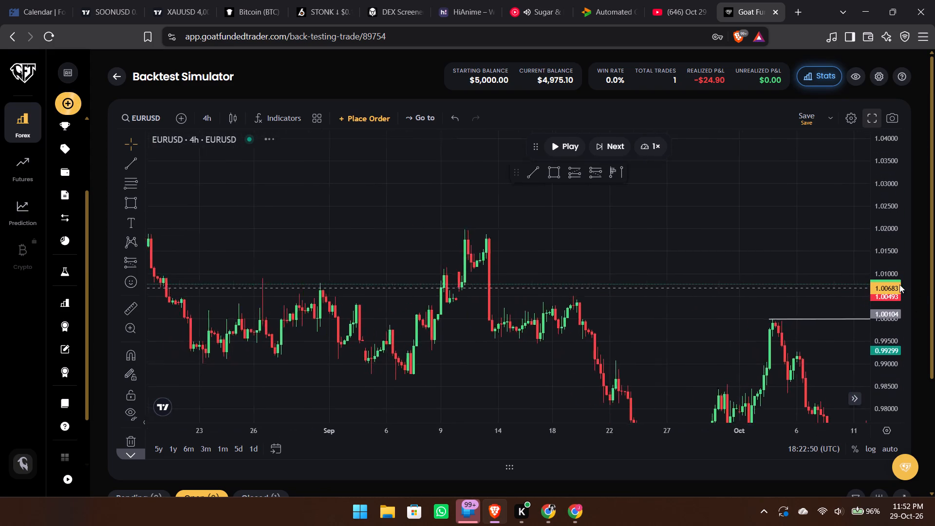
drag(899, 284, 848, 270)
scroll(848, 270, right, 5)
scroll(848, 270, left, 11)
scroll(848, 270, right, 1)
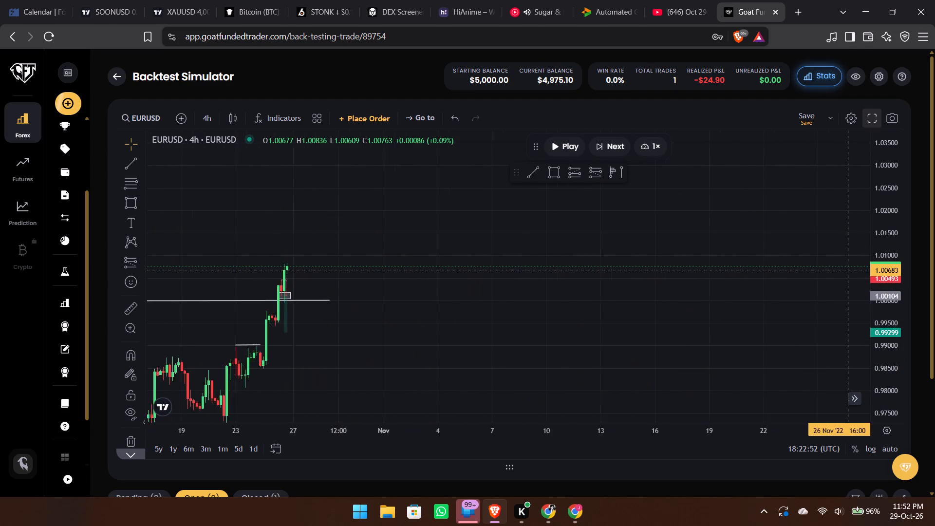
scroll(848, 270, right, 1)
Switch the chart to the 1-hour timeframe and frame the latest candles.
text(1h)
key(Return)
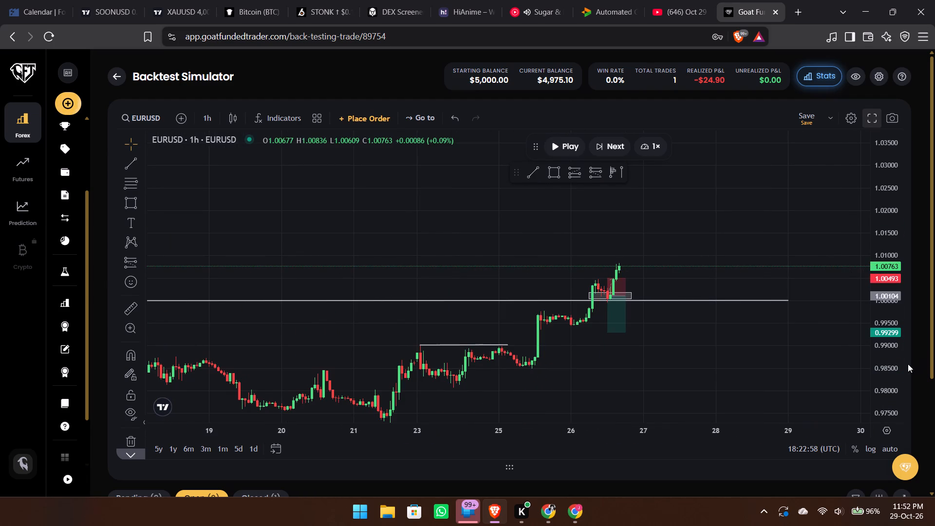
drag(888, 362, 860, 184)
drag(735, 303, 589, 253)
Play the 1-hour replay forward a few candles and pause it.
click(563, 147)
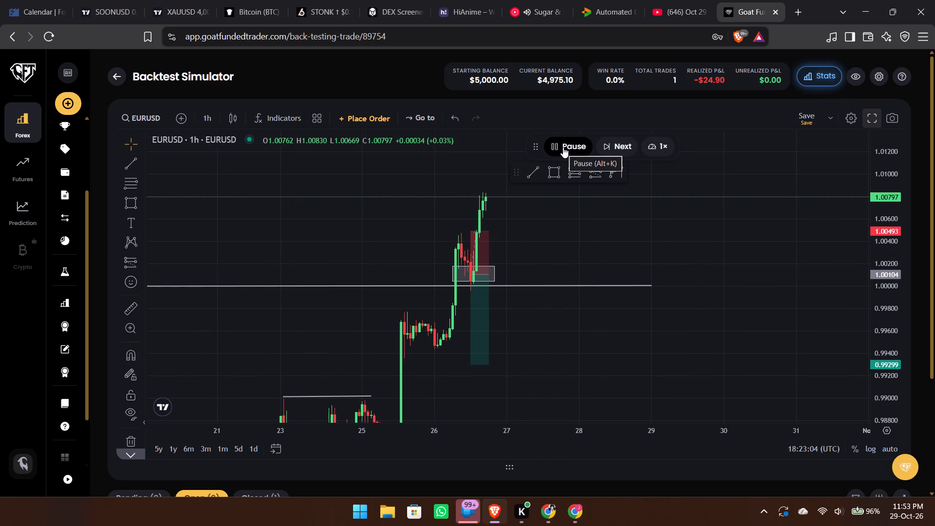
click(563, 147)
Return the EURUSD chart to the 4-hour timeframe with the replay paused.
text(4h)
key(Return)
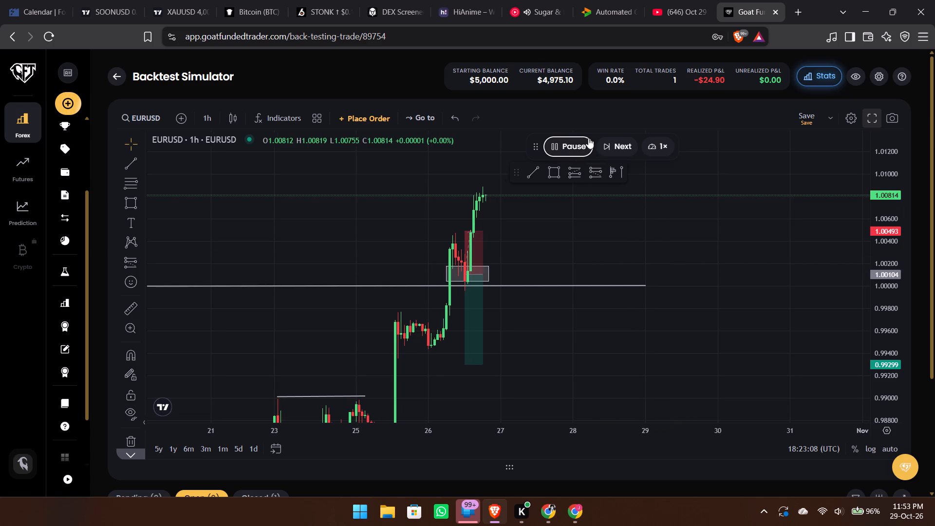
click(571, 143)
click(672, 299)
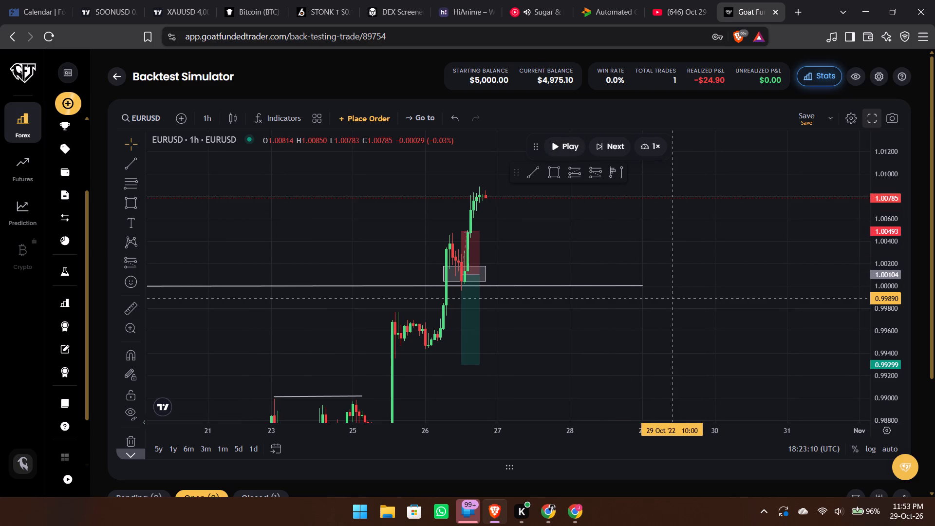
text(4h)
key(Return)
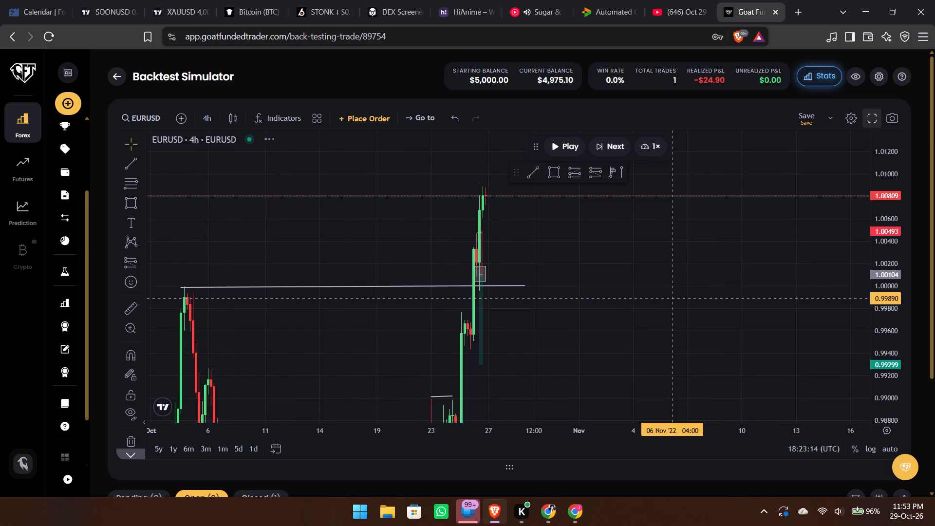
Draw a rectangle zone at the 13 September 2022 high, from about 1.01907 down to 1.01377, ending at 27 September.
drag(877, 190, 881, 390)
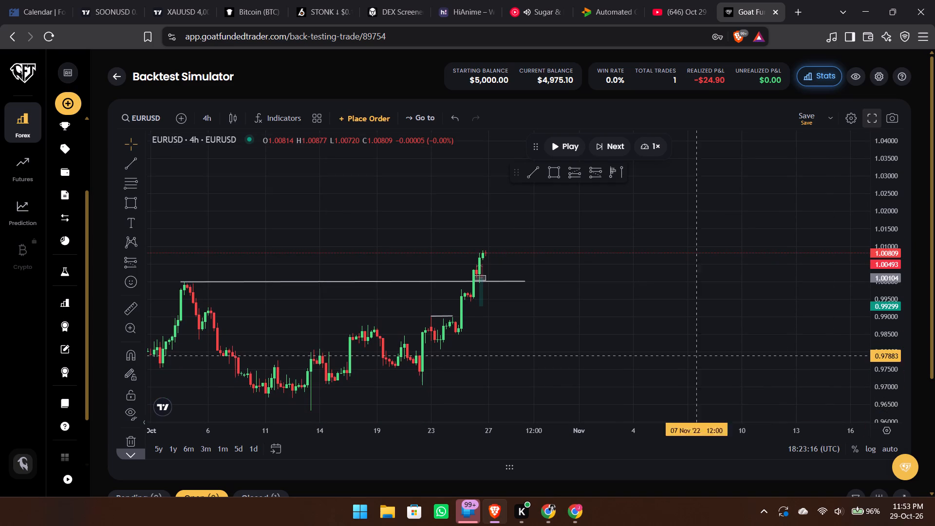
scroll(654, 351, right, 3)
scroll(654, 351, down, 2)
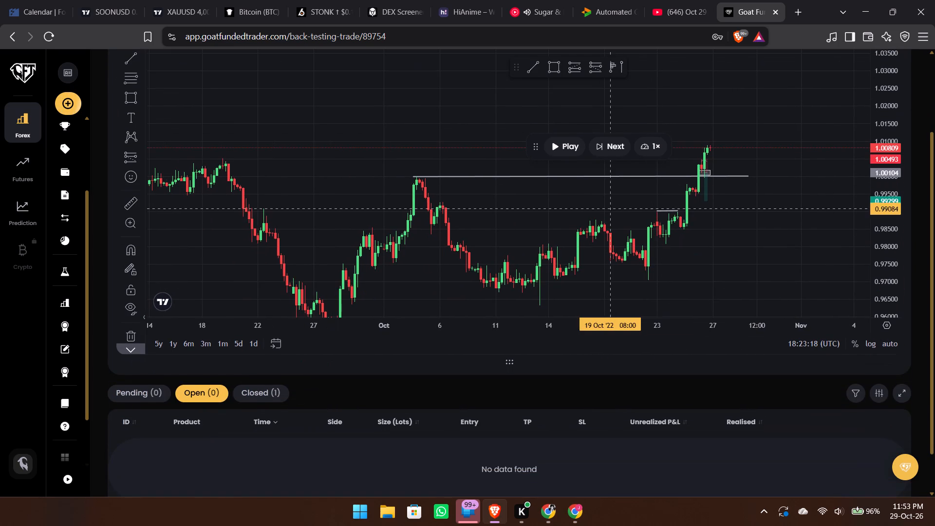
scroll(609, 208, down, 2)
drag(447, 138, 437, 181)
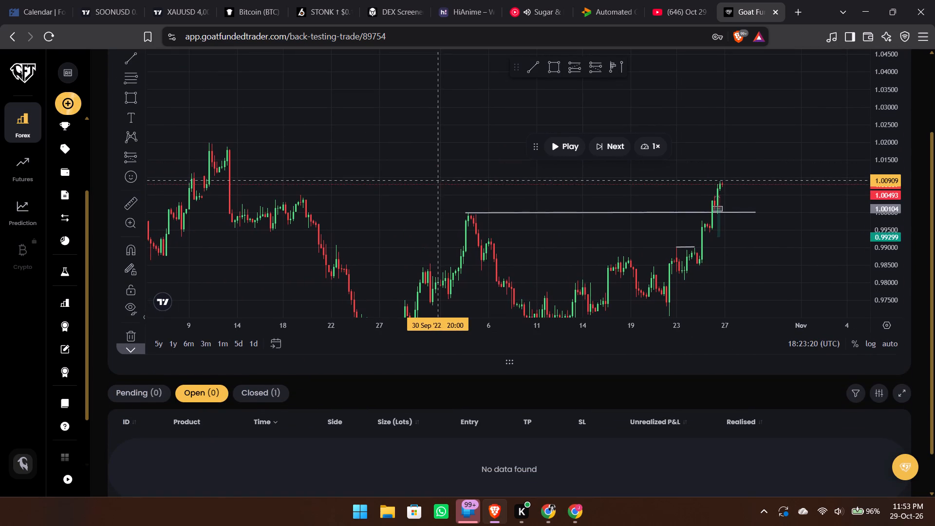
click(559, 67)
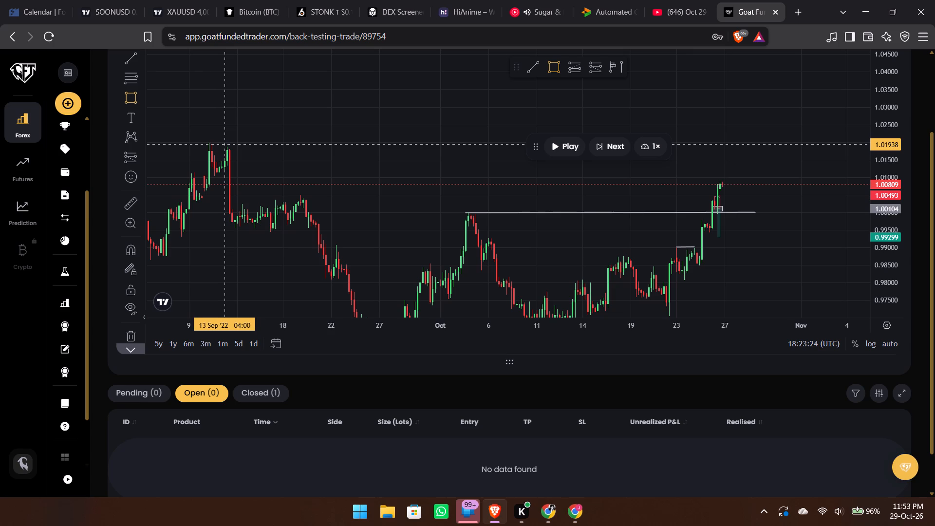
drag(224, 146, 262, 166)
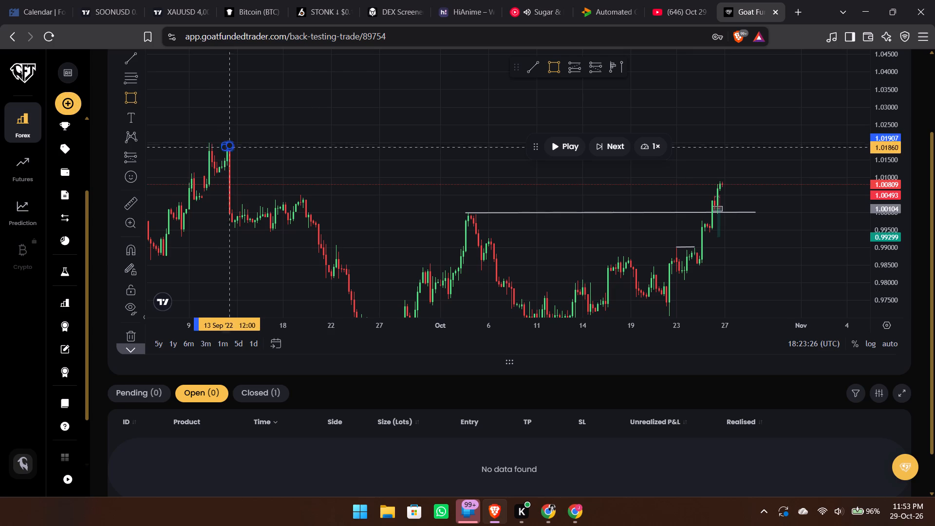
drag(262, 166, 383, 165)
click(383, 165)
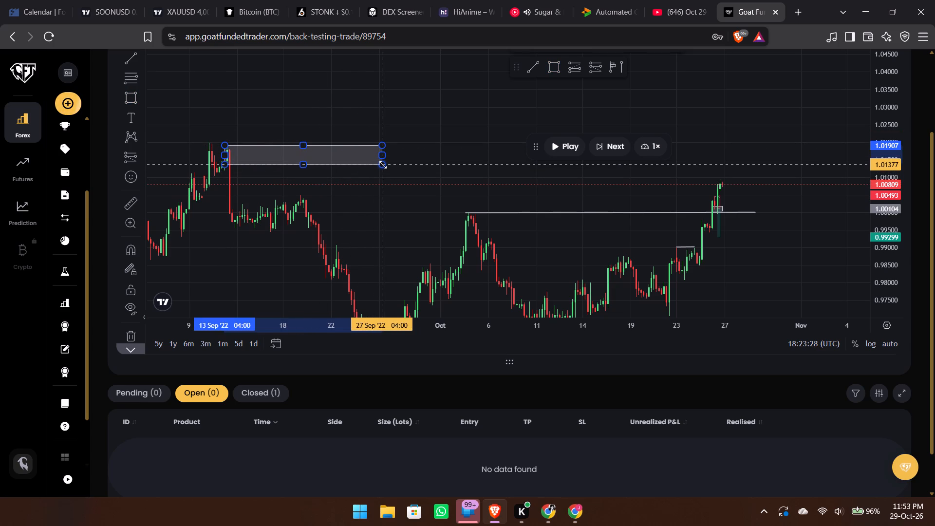
Extend the new zone's end in time past the latest candle, to about the end of October 2022.
drag(383, 154, 685, 154)
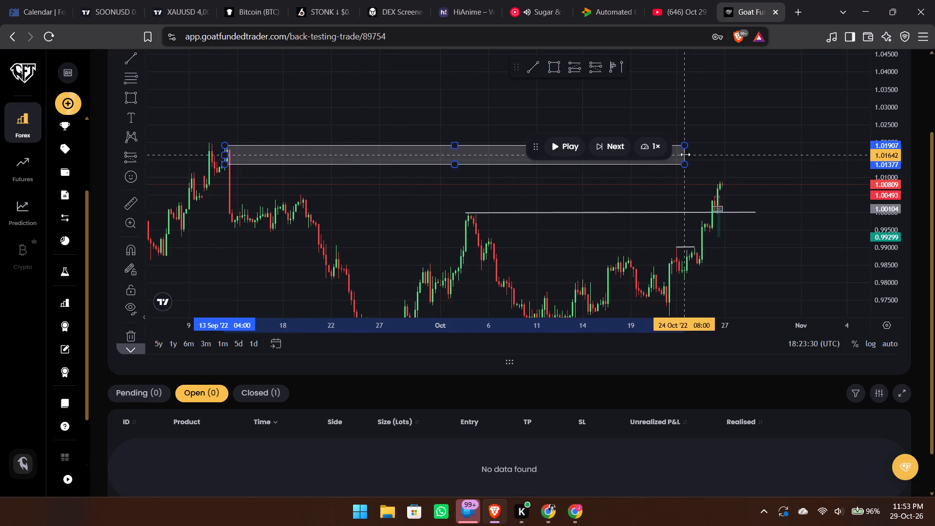
drag(685, 154, 772, 158)
click(791, 240)
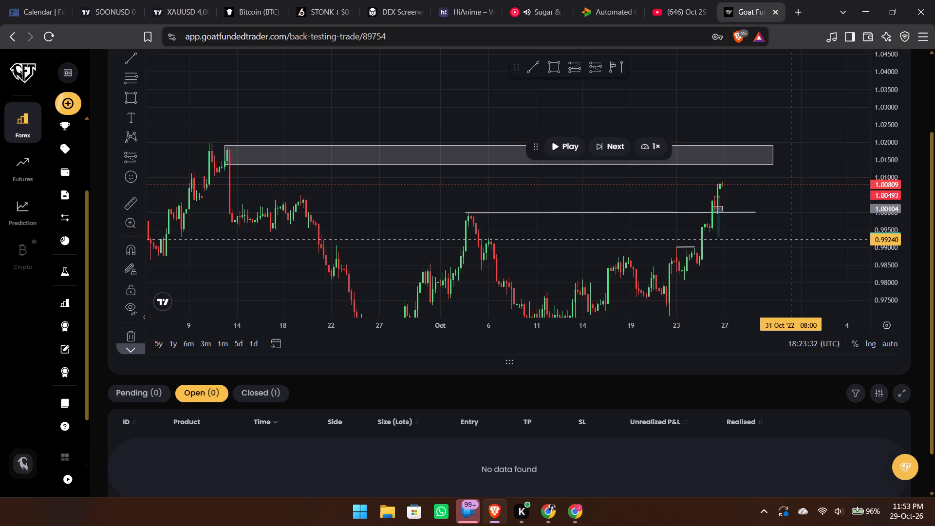
Switch the EURUSD chart from the 4-hour to the 1-hour timeframe.
drag(791, 240, 726, 201)
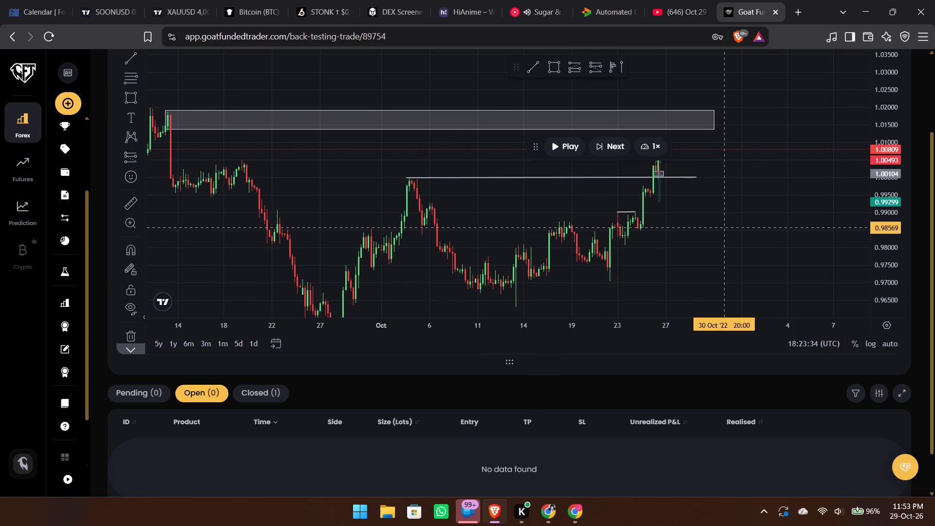
drag(724, 228, 730, 267)
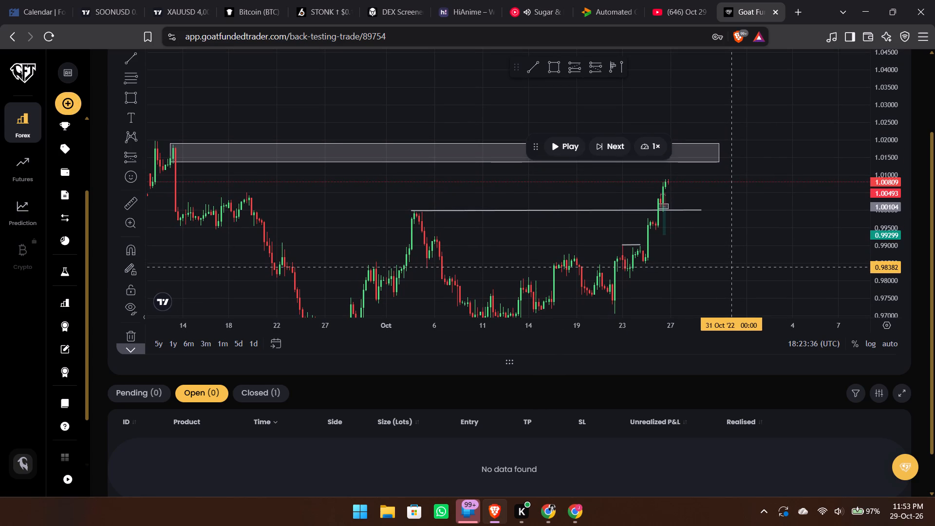
text(1h)
key(Return)
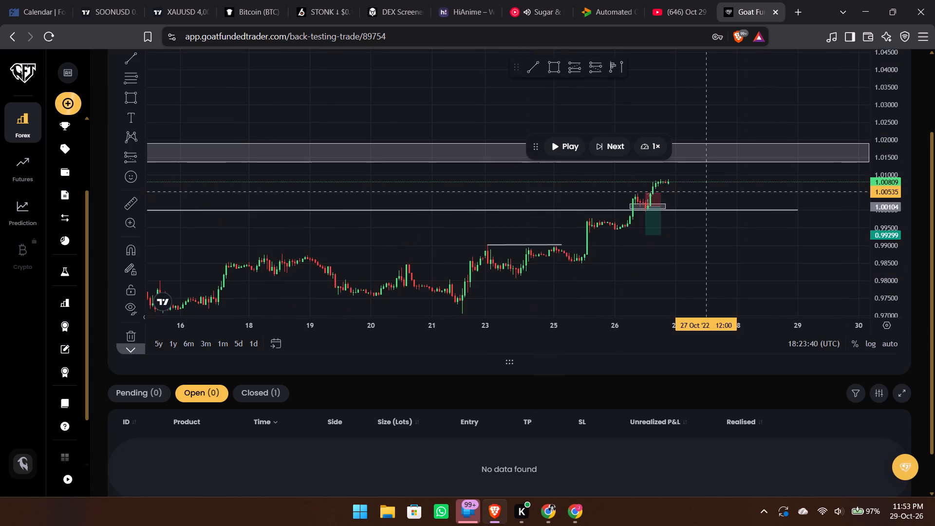
Play the 1-hour replay forward to about 16:00 on 27 October 2022, past the drop below the 1.00000 line, and pause it.
drag(891, 253, 912, 61)
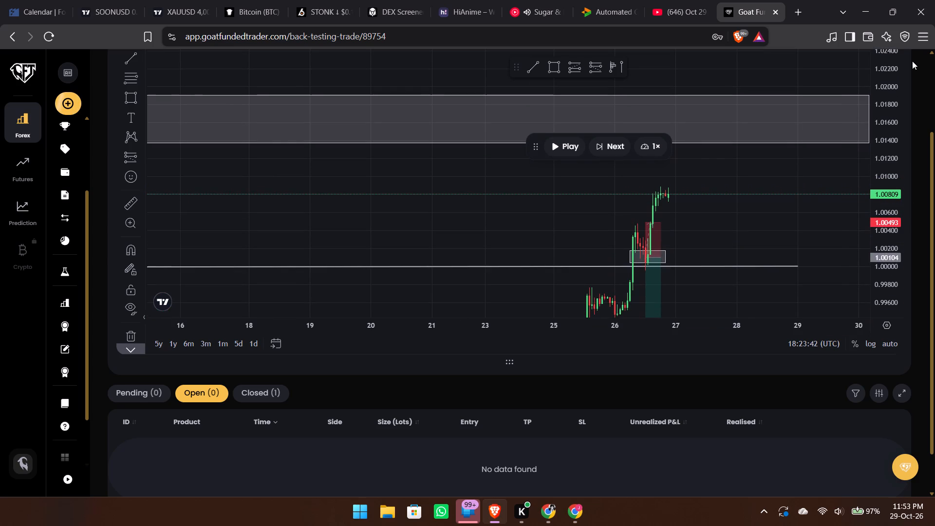
drag(779, 165, 729, 247)
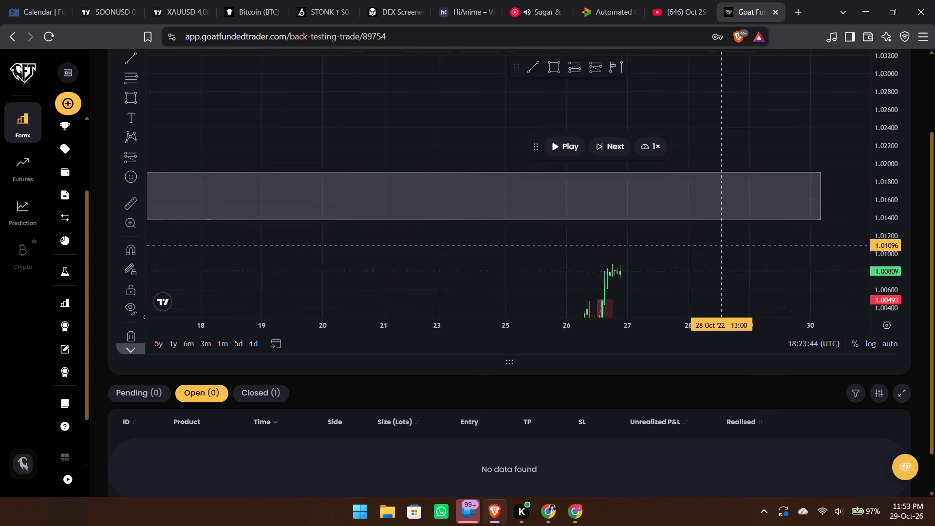
drag(729, 247, 690, 161)
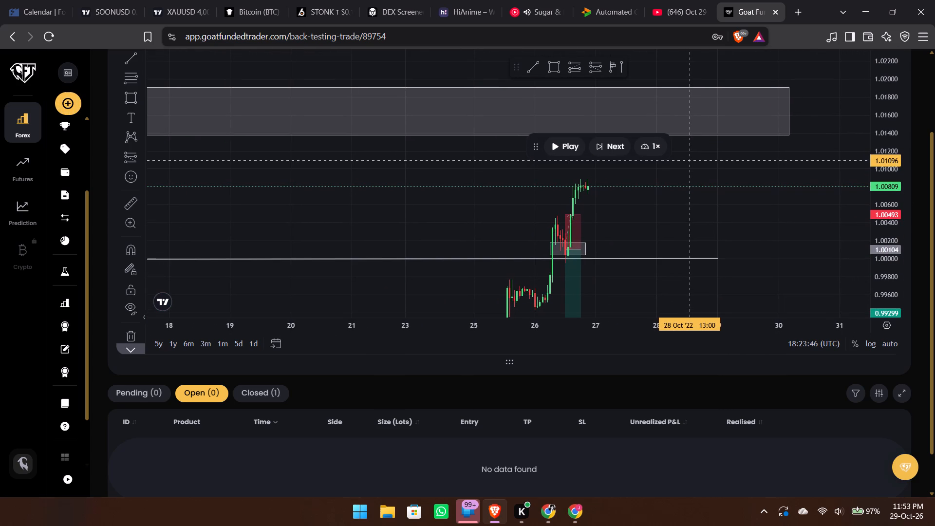
click(565, 145)
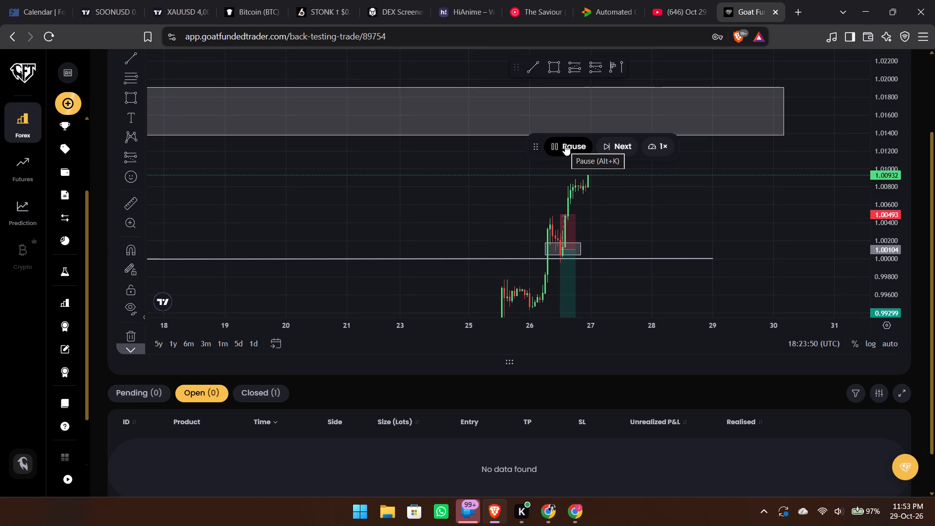
drag(713, 232, 696, 241)
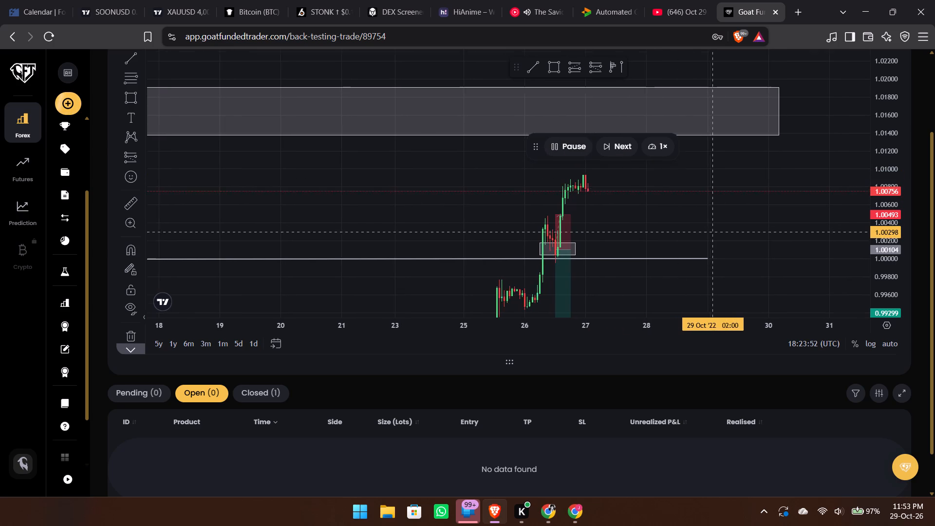
drag(696, 241, 642, 262)
scroll(642, 262, up, 1)
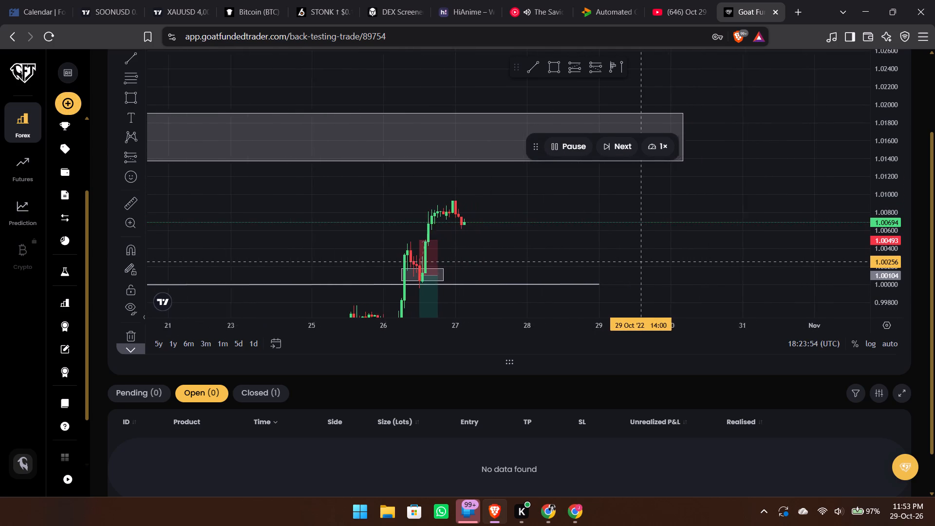
scroll(642, 262, up, 1)
drag(642, 262, 697, 204)
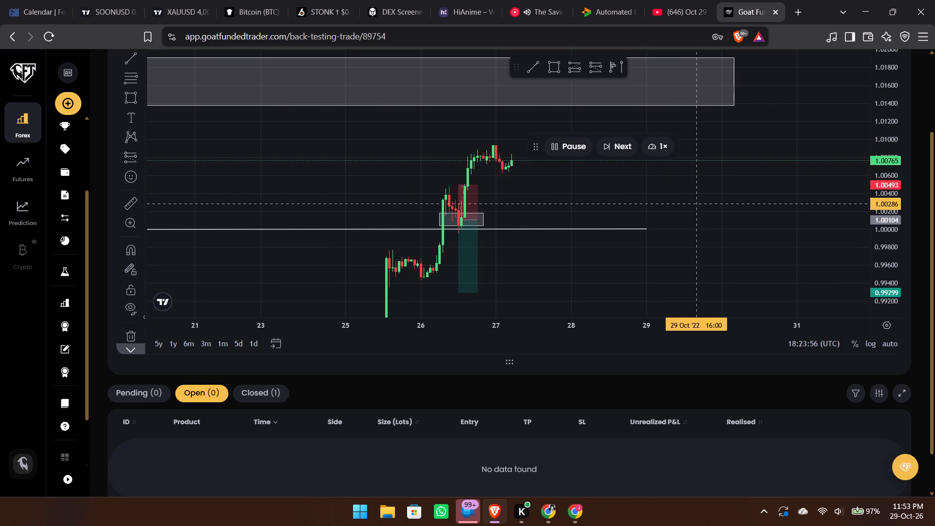
click(697, 204)
scroll(709, 387, up, 2)
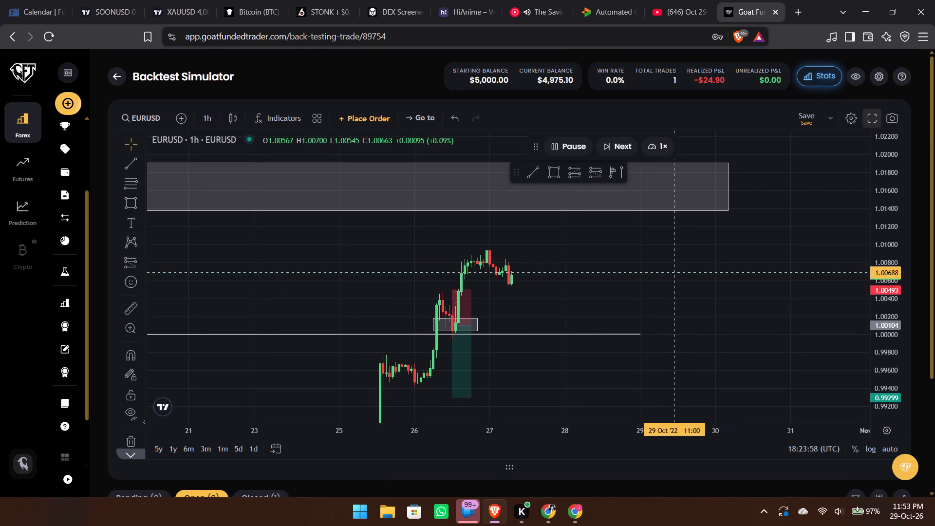
drag(675, 273, 720, 265)
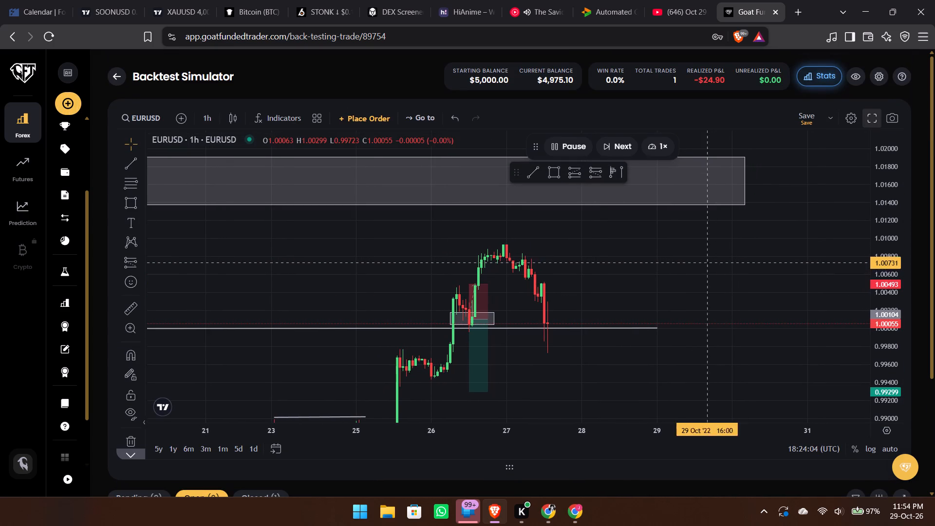
click(560, 145)
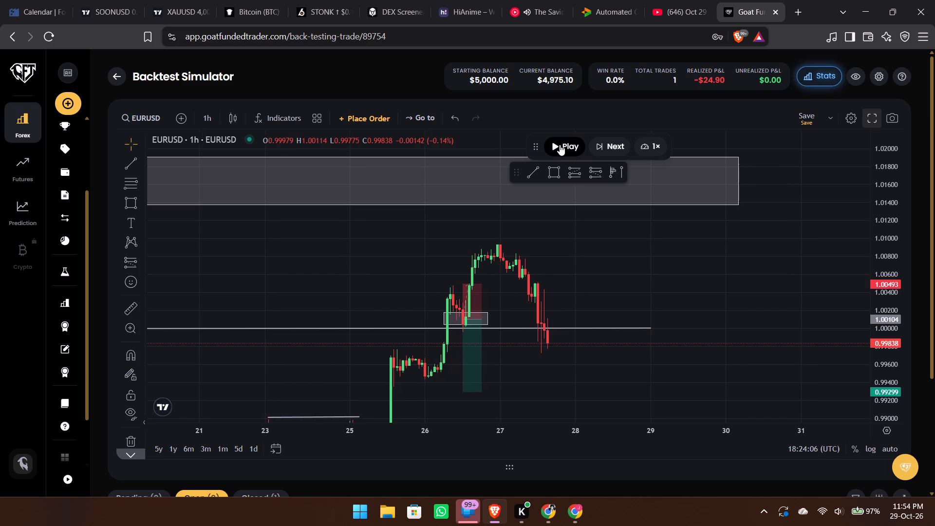
click(560, 145)
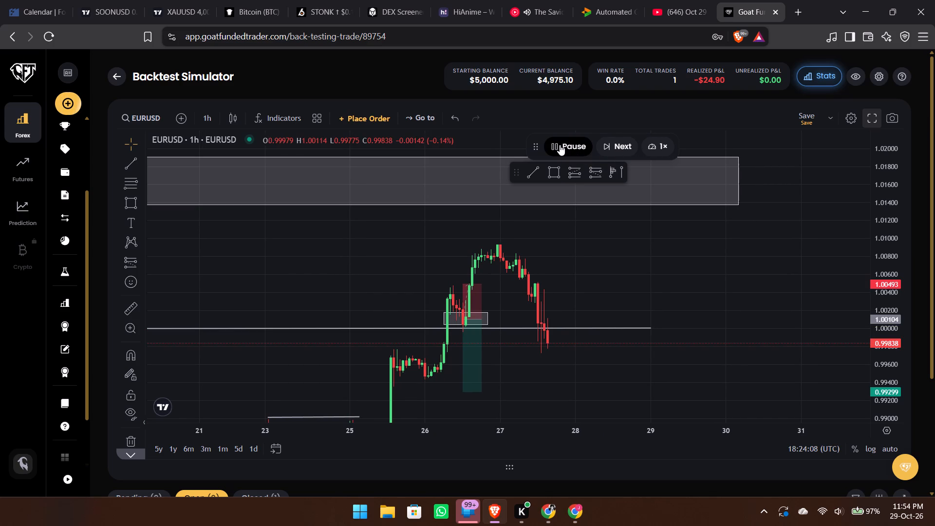
click(560, 145)
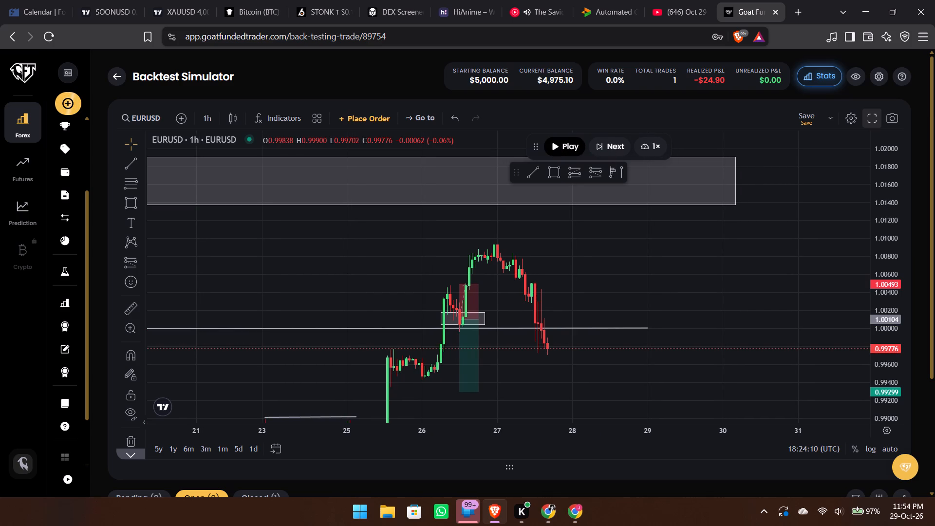
Switch the chart to the 5-minute timeframe and examine the price action around the 1.00000 line on 27 October.
key(5)
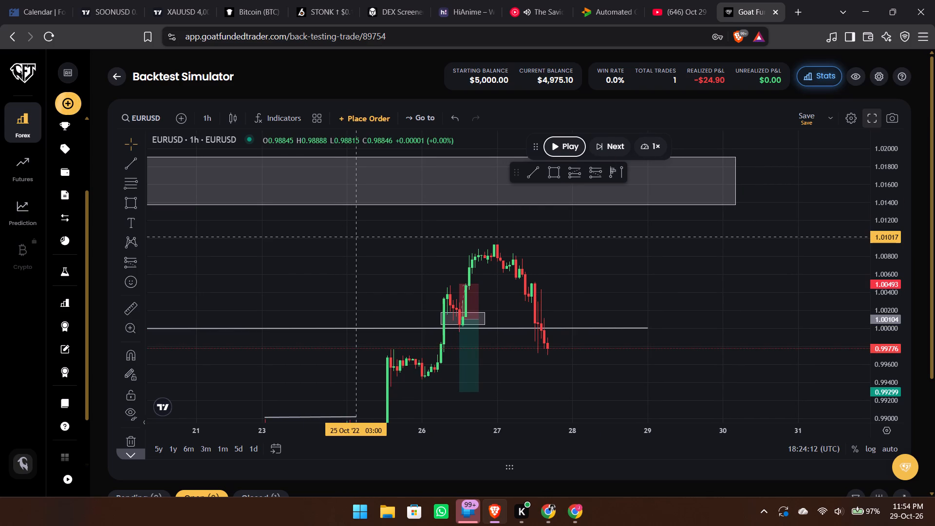
key(Return)
key(Return)
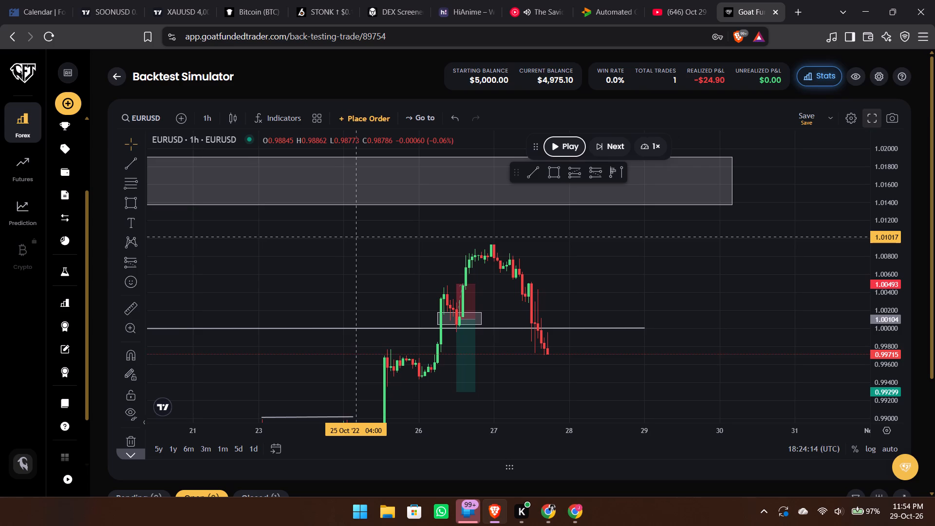
click(773, 273)
key(5)
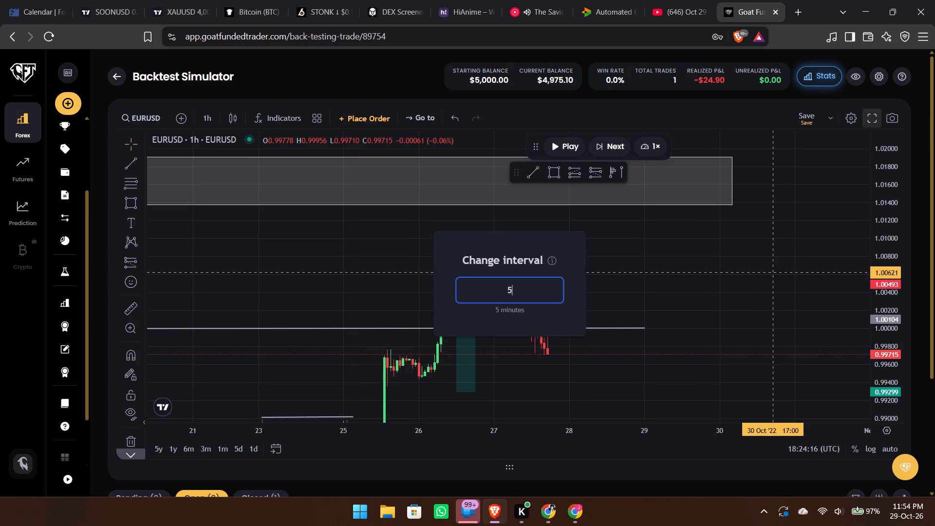
key(Return)
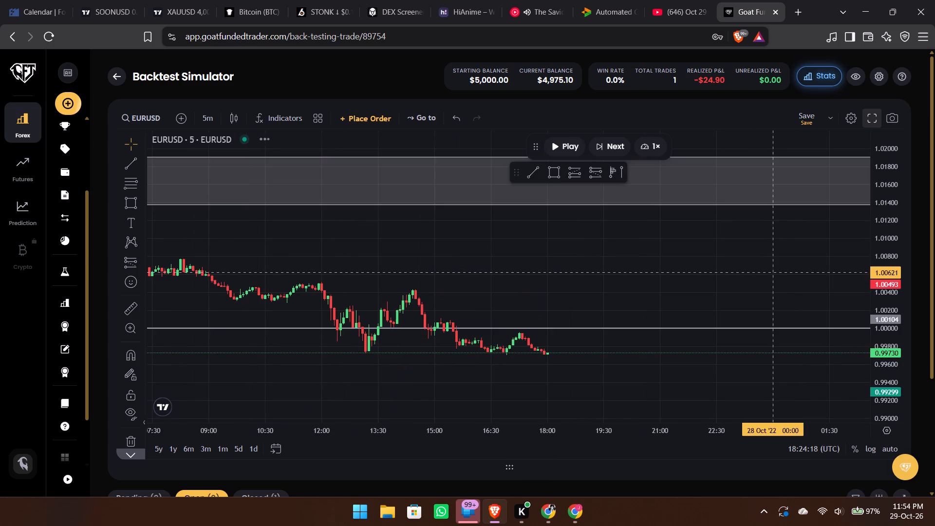
drag(888, 362, 876, 233)
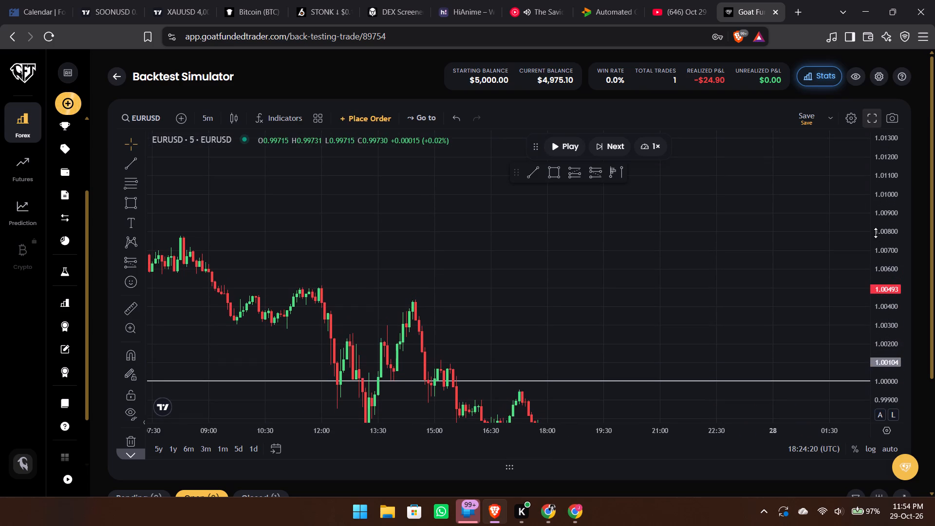
drag(615, 316, 767, 180)
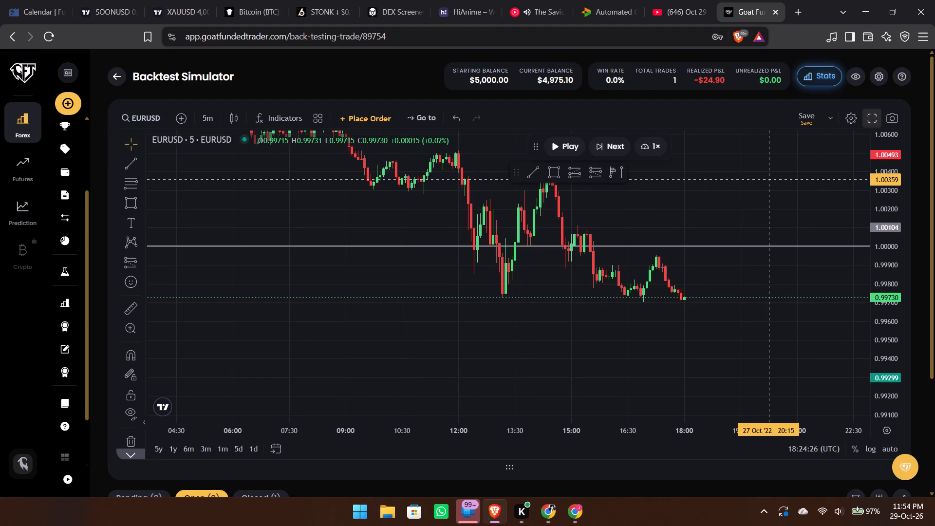
Return to the 1-hour timeframe, play the replay forward to about 10:00 on 28 October 2022 and pause it.
text(1h)
key(Return)
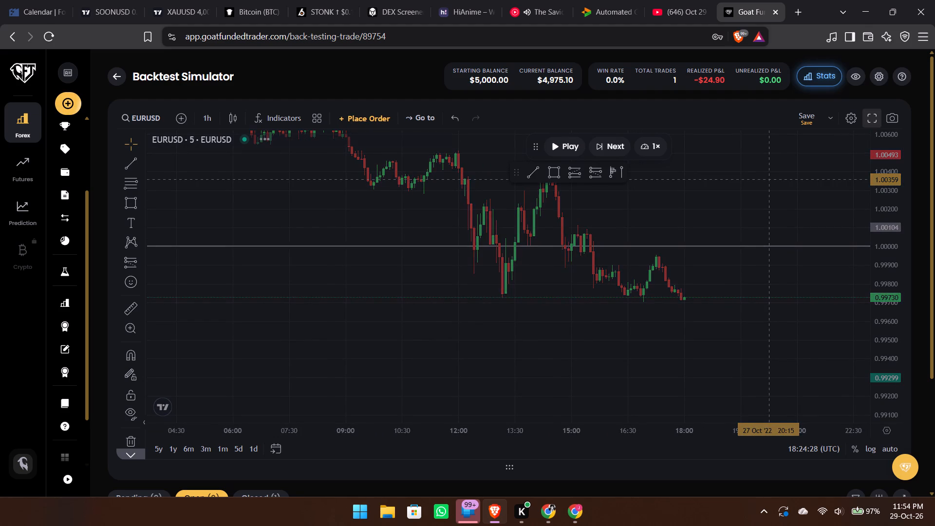
drag(887, 276, 880, 327)
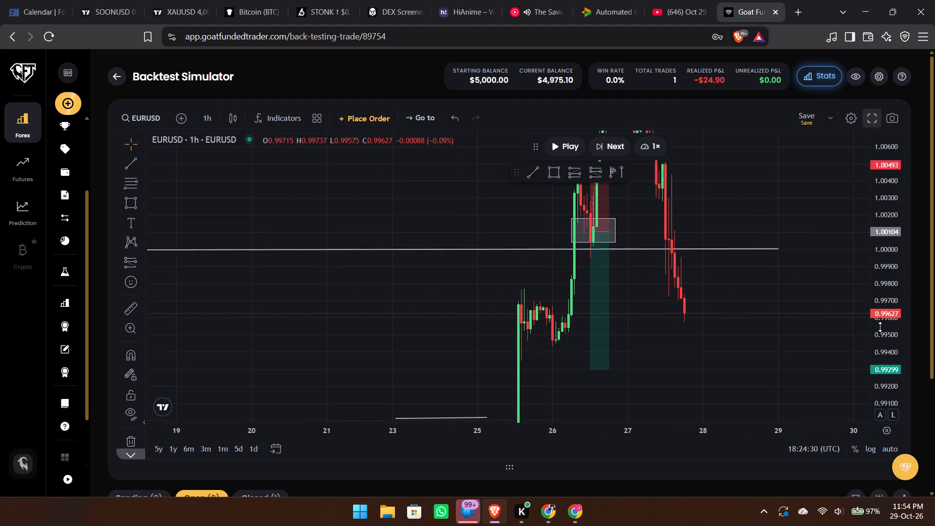
drag(880, 327, 878, 371)
drag(768, 398, 803, 260)
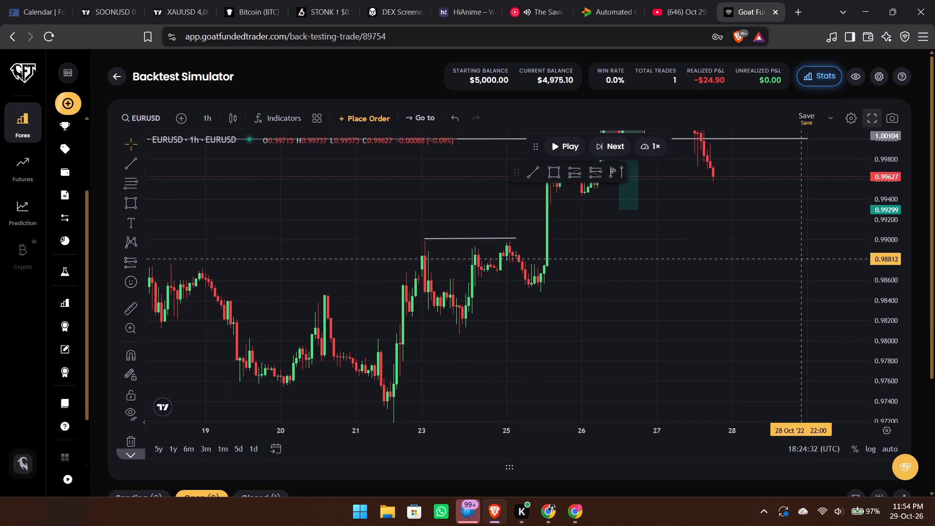
drag(803, 260, 656, 339)
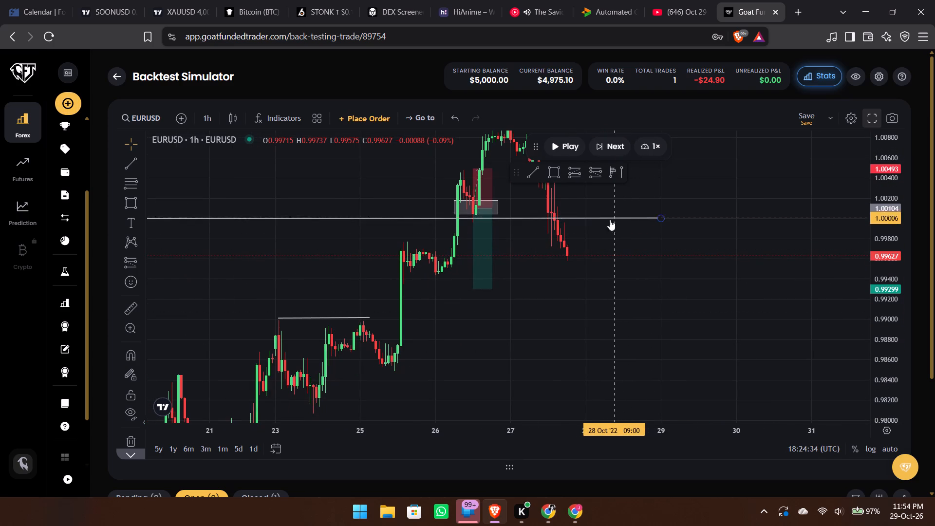
click(571, 147)
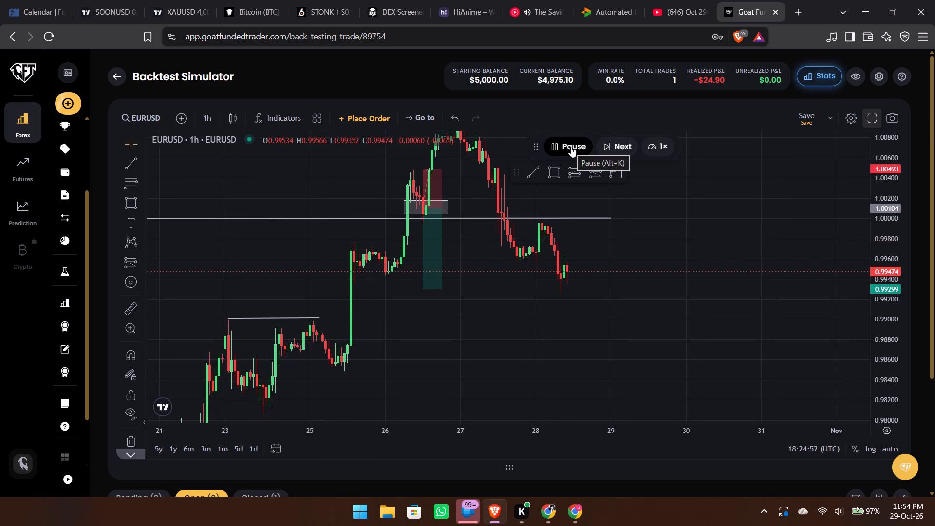
click(571, 147)
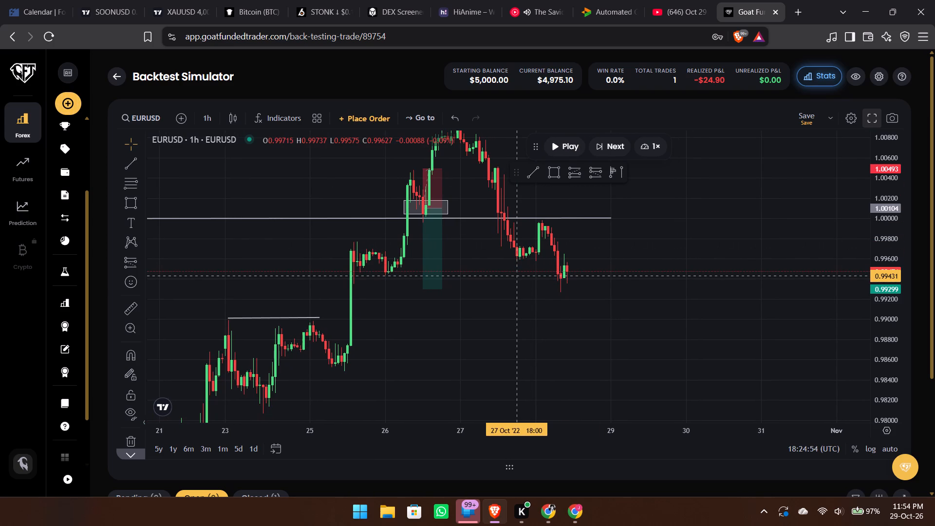
Draw a near-horizontal trend line at about 0.99447 from the 26 October 00:00 low to 28 October 10:00.
click(538, 172)
drag(384, 274, 568, 275)
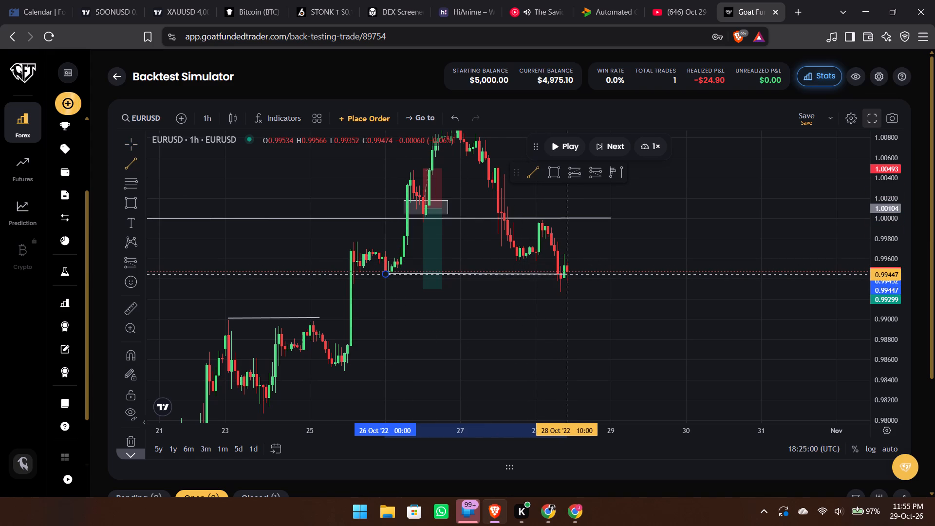
drag(568, 275, 569, 275)
click(569, 275)
click(605, 273)
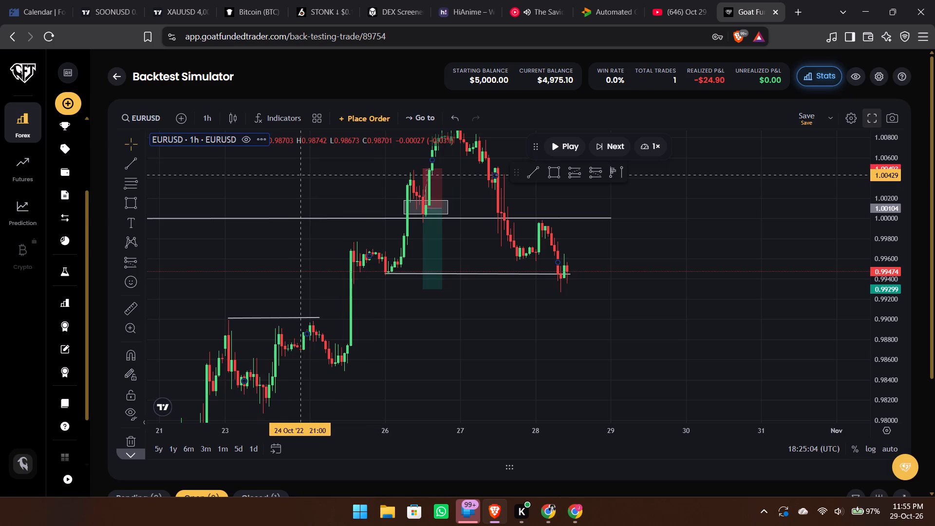
Switch the EURUSD chart to the 5-minute timeframe.
key(5)
key(Return)
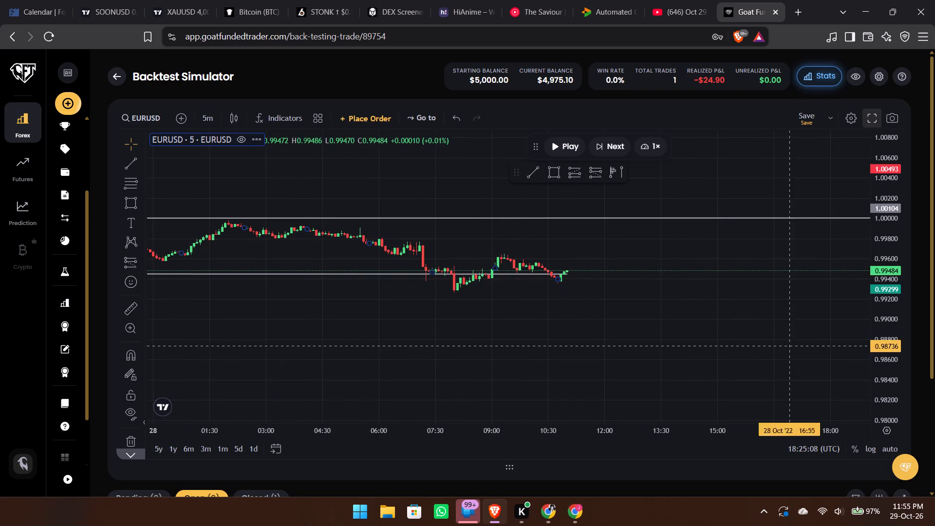
Draw a rectangle zone just below the new line, from about 0.99440 down to 0.99360, spanning 28 October 07:50 to 12:05.
drag(887, 376, 871, 245)
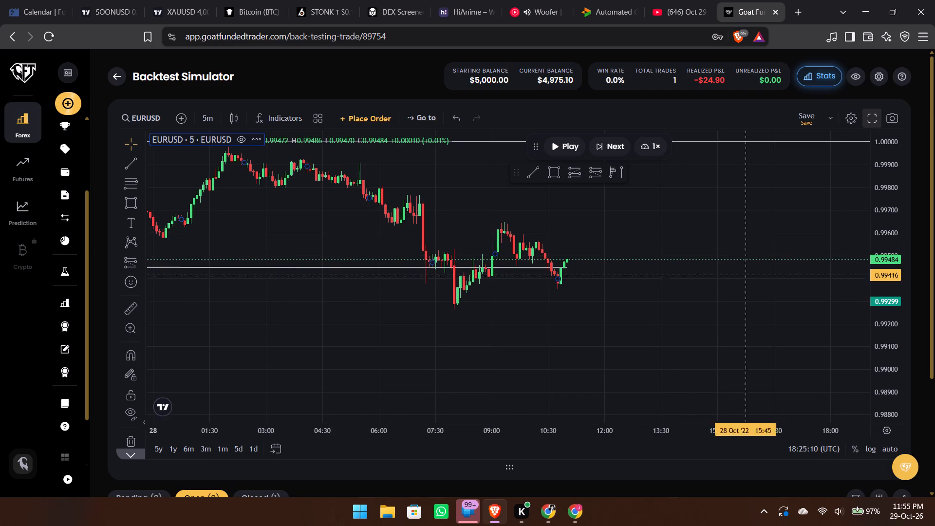
drag(668, 292, 636, 288)
click(555, 174)
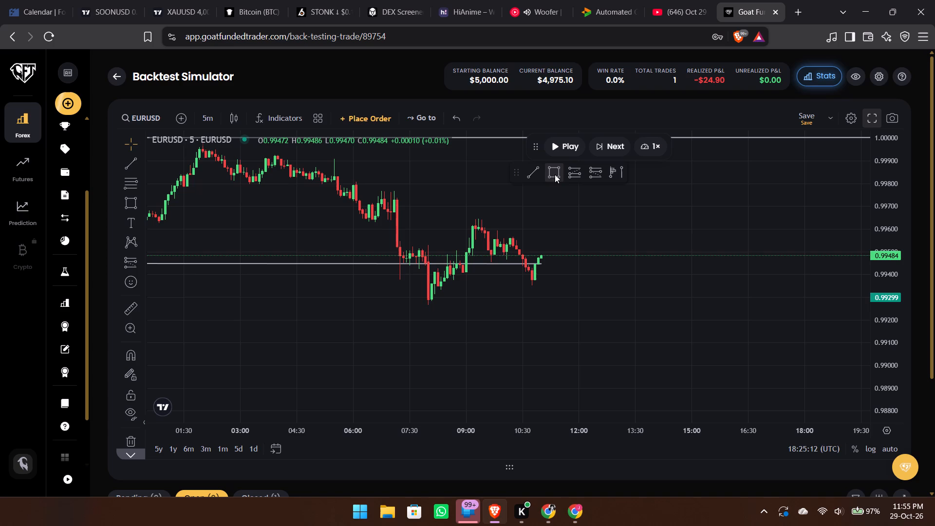
drag(422, 266, 484, 280)
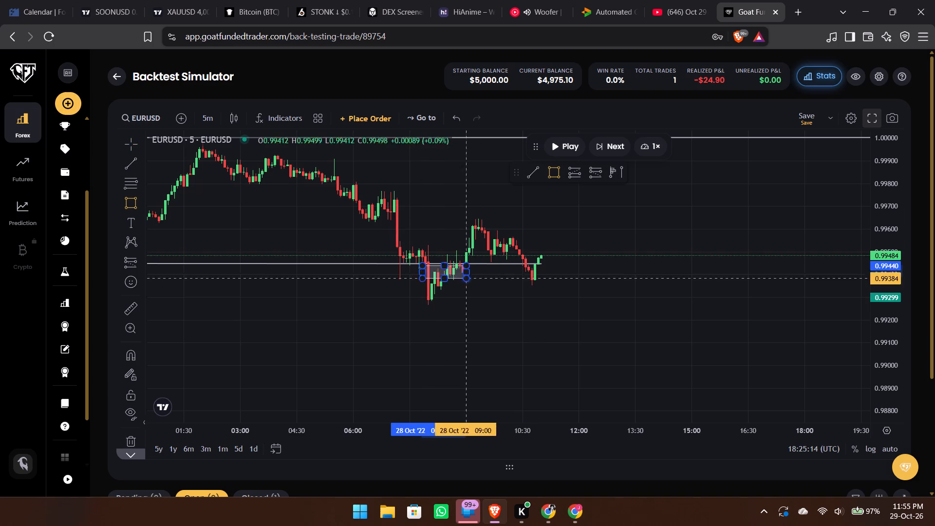
drag(484, 280, 583, 284)
click(583, 284)
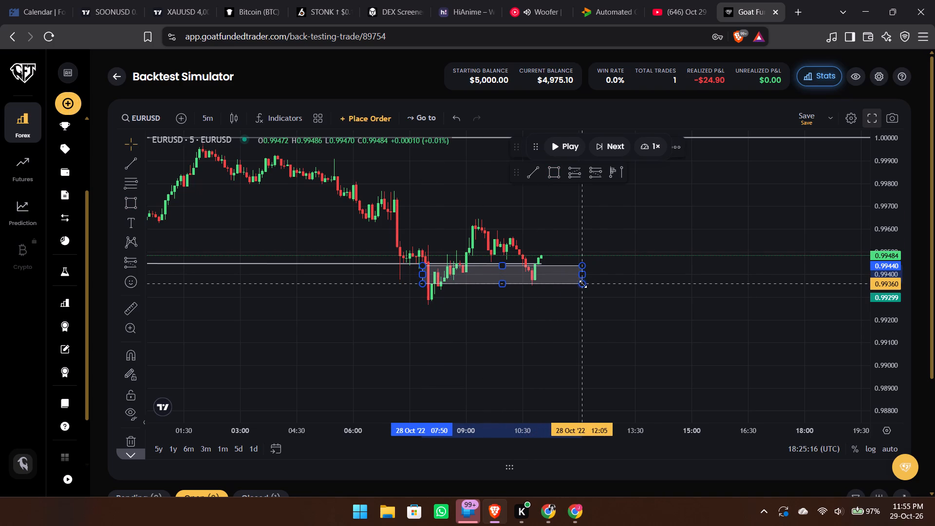
click(628, 283)
drag(628, 283, 680, 341)
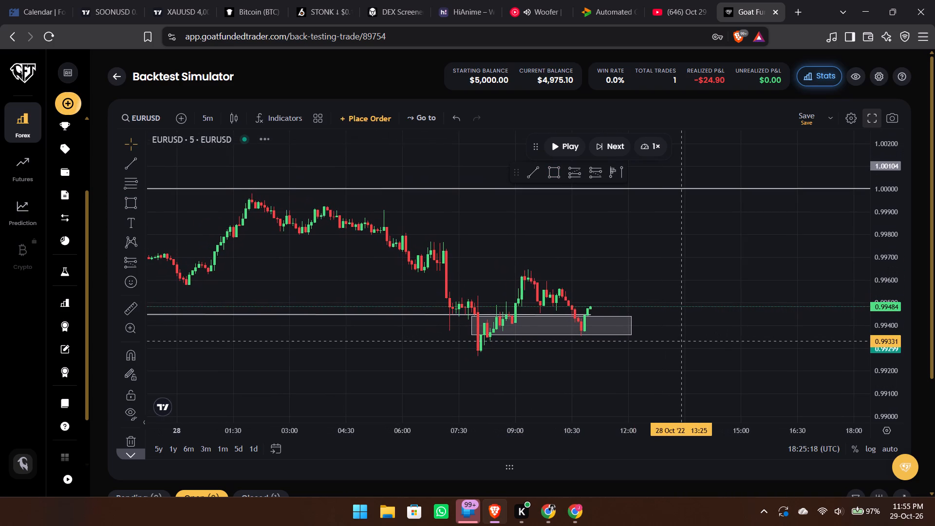
Draw a long position at 0.99483 on the latest candle, 28 October 11:00, and use it as a pending order.
click(574, 170)
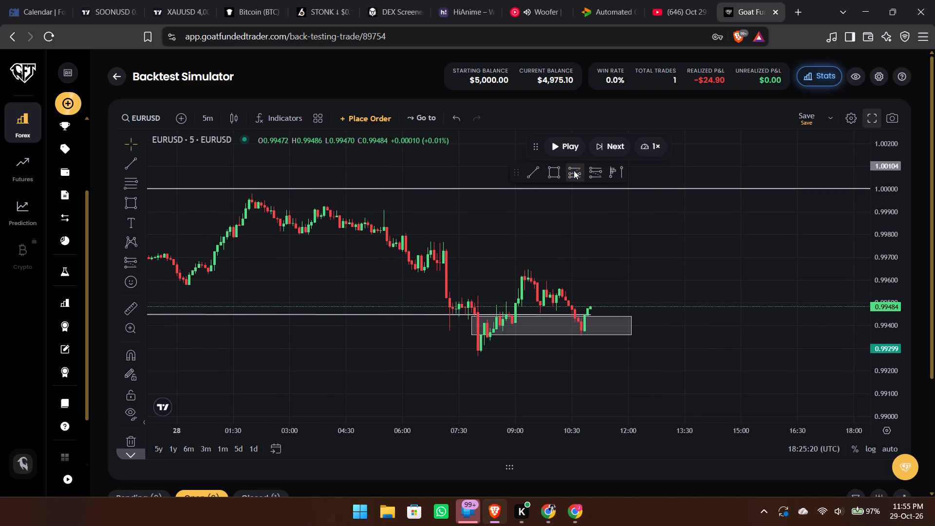
click(589, 307)
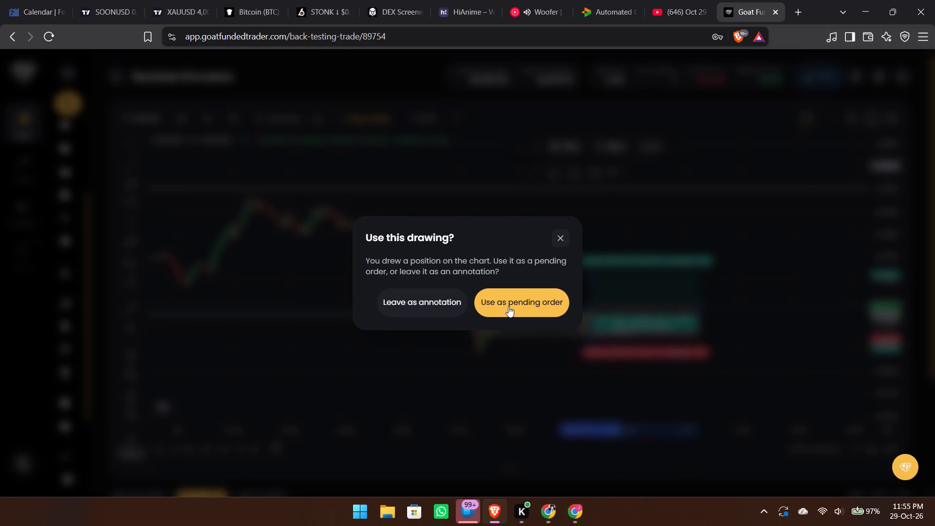
click(508, 306)
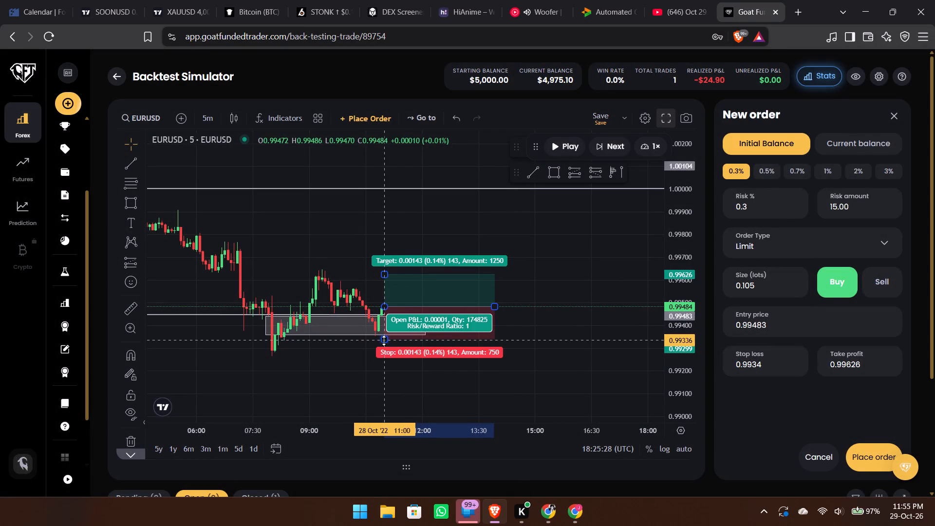
Set the long position's stop loss to 0.99252 and take profit to 1.0018, and place the 0.065-lot limit buy order.
drag(384, 340, 384, 360)
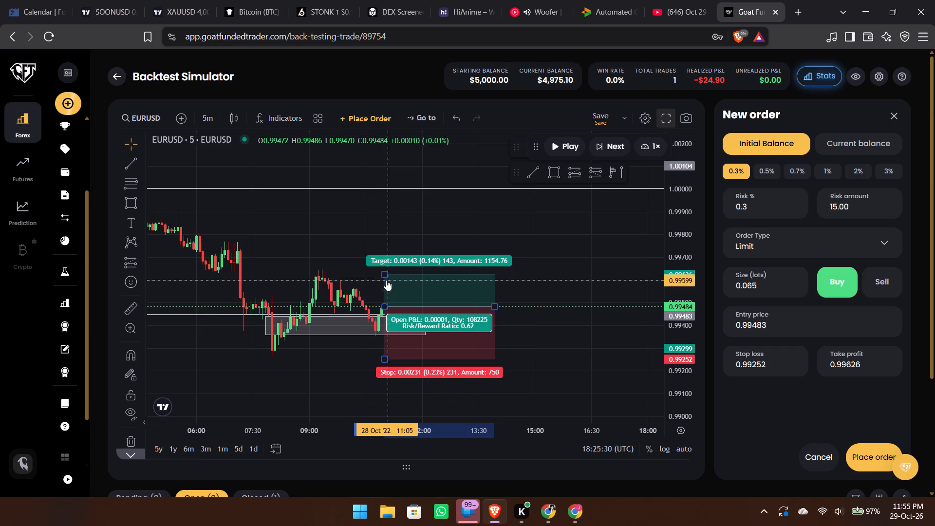
drag(386, 274, 393, 244)
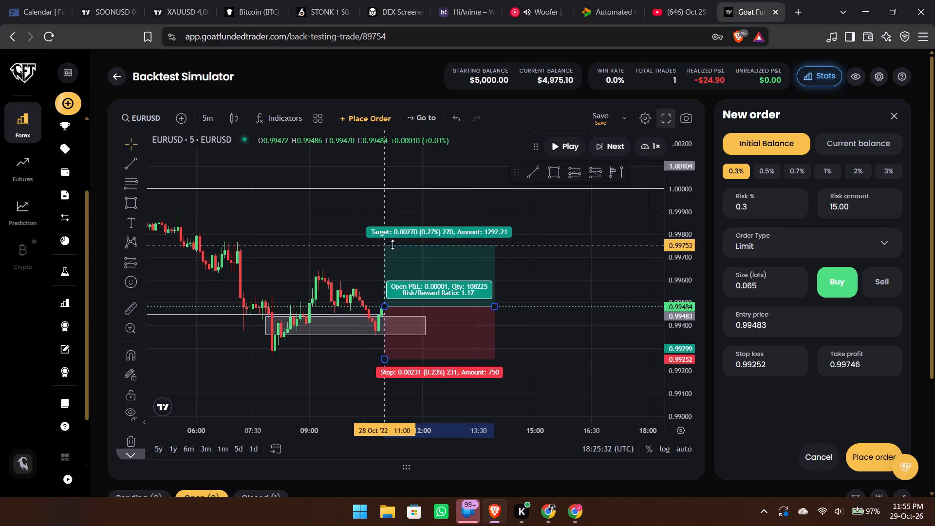
drag(393, 244, 424, 188)
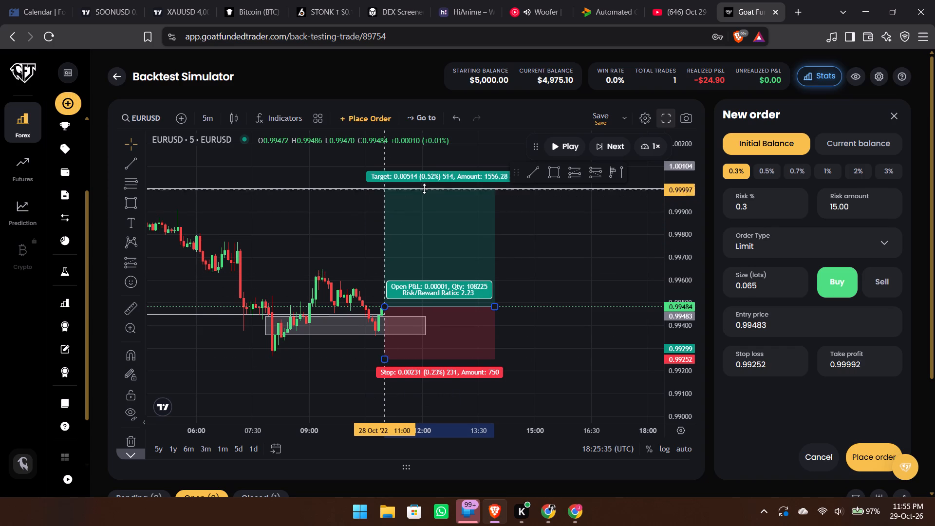
drag(424, 188, 450, 162)
drag(542, 246, 554, 316)
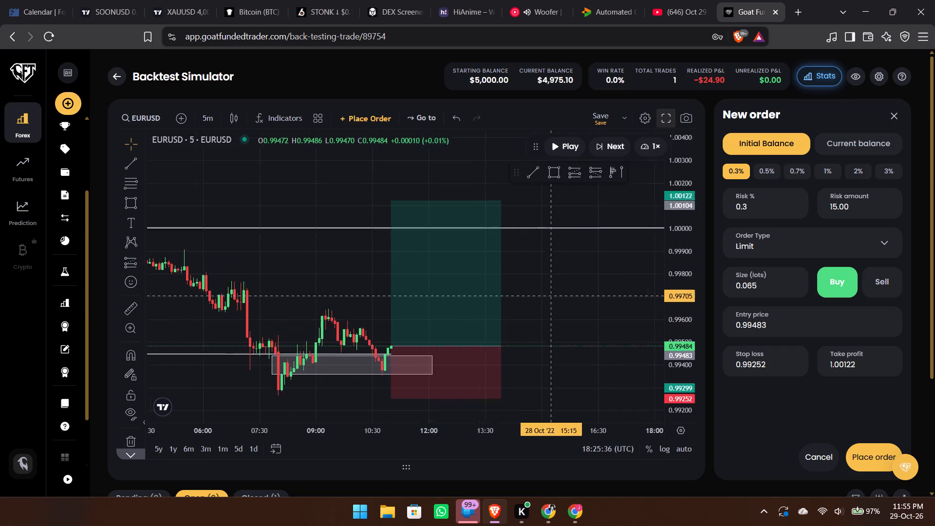
drag(554, 316, 555, 334)
drag(398, 239, 412, 225)
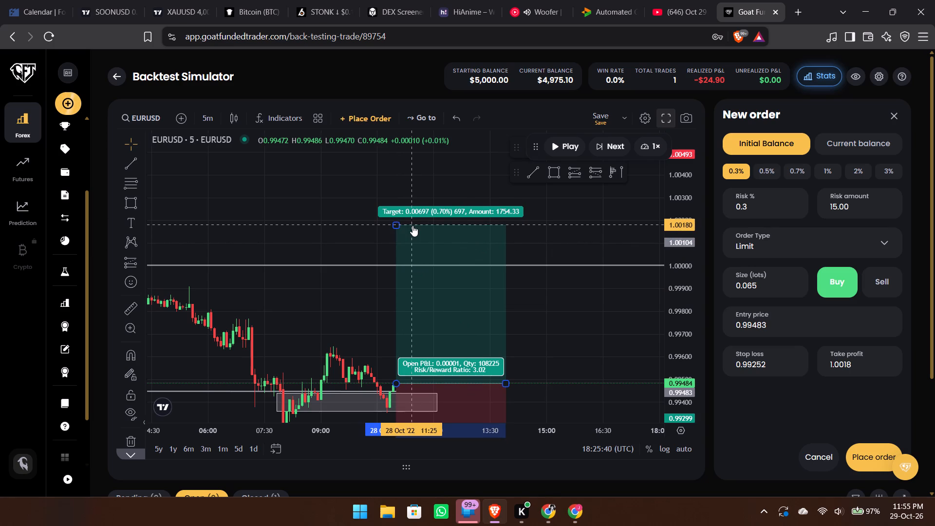
click(585, 301)
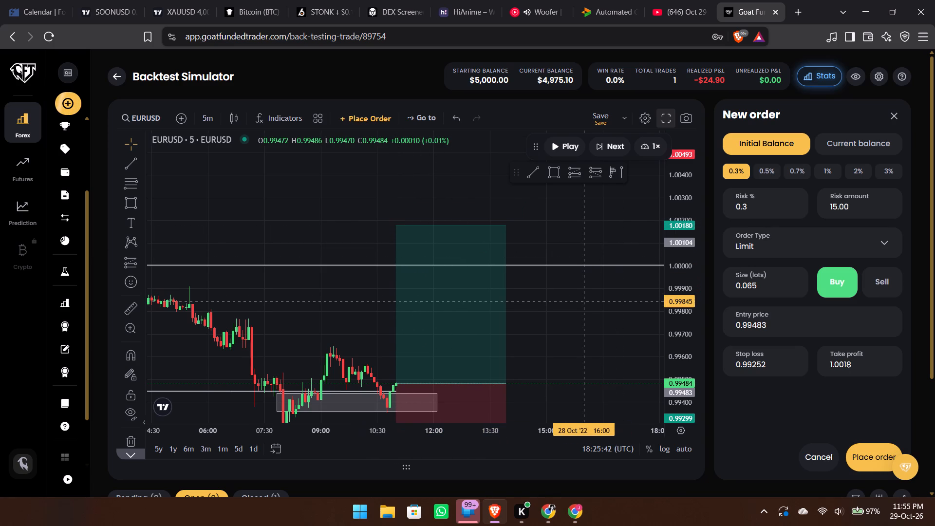
click(850, 465)
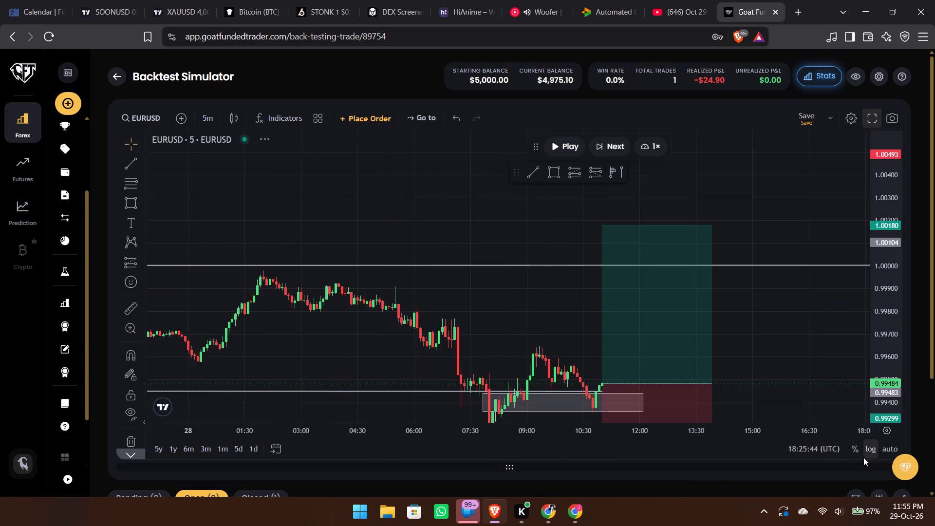
Play the replay forward at 1× from 11:00 to about 13:50 on 28 October 2022, keeping the trade in view.
drag(772, 330, 700, 282)
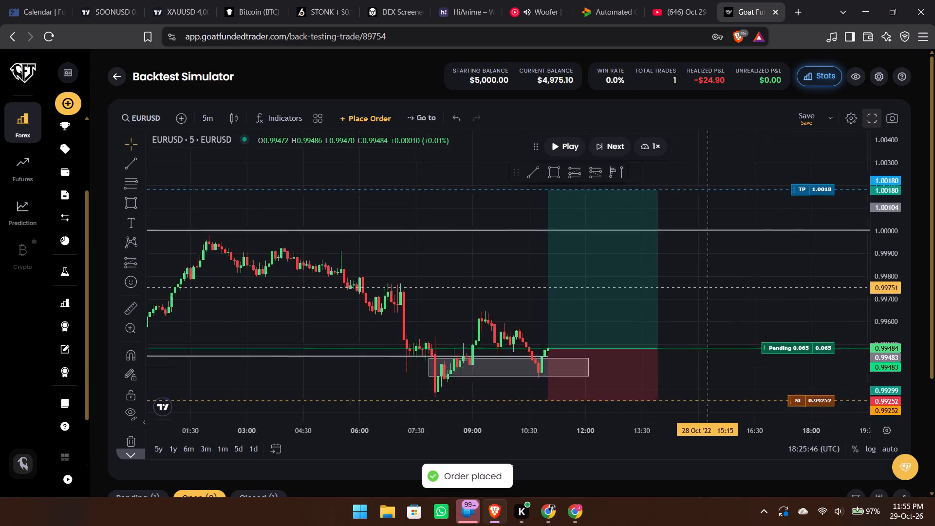
drag(700, 282, 659, 270)
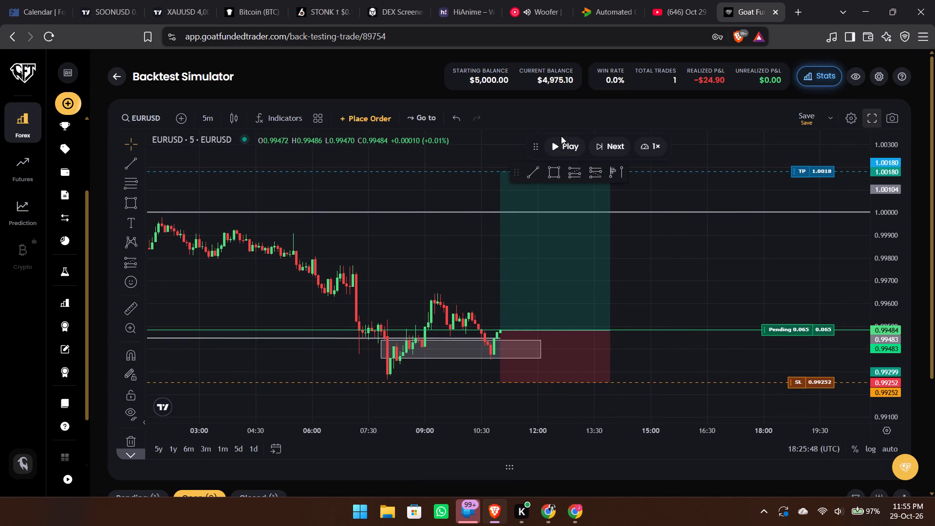
click(560, 147)
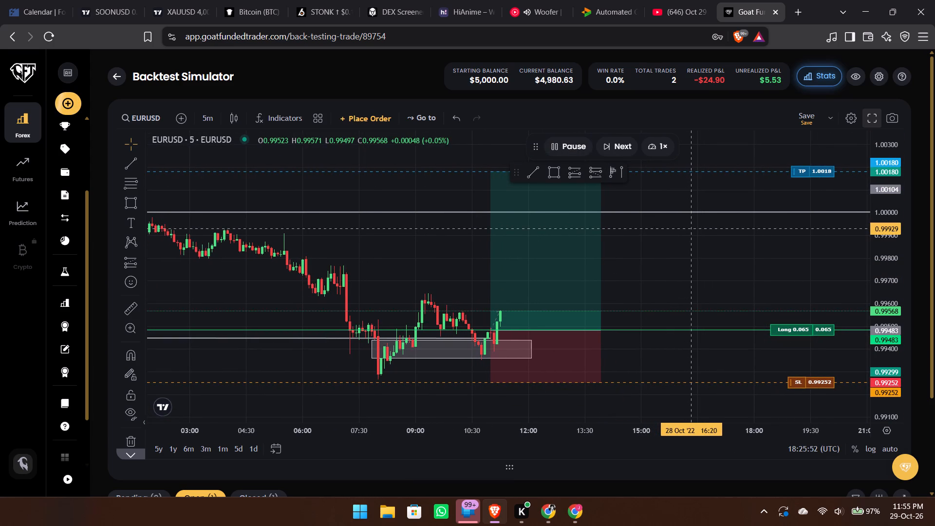
drag(690, 229, 692, 273)
drag(692, 273, 686, 222)
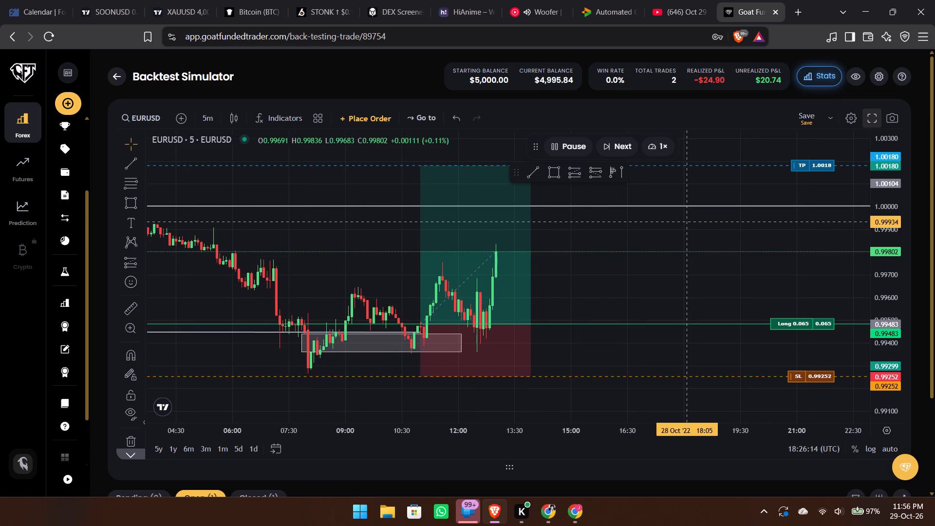
drag(648, 244, 675, 294)
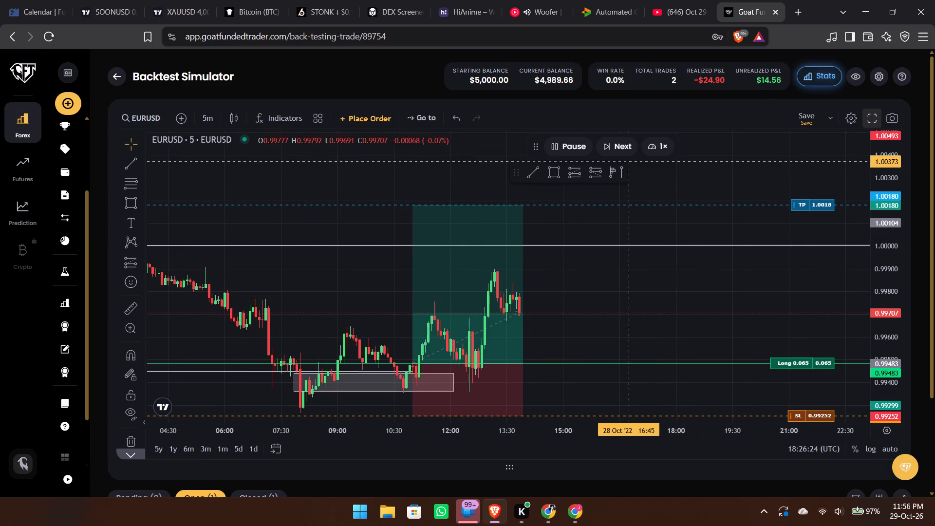
Advance the replay candle by candle to about 16:35 on 28 October, leaving the long trade open.
click(620, 150)
click(620, 150)
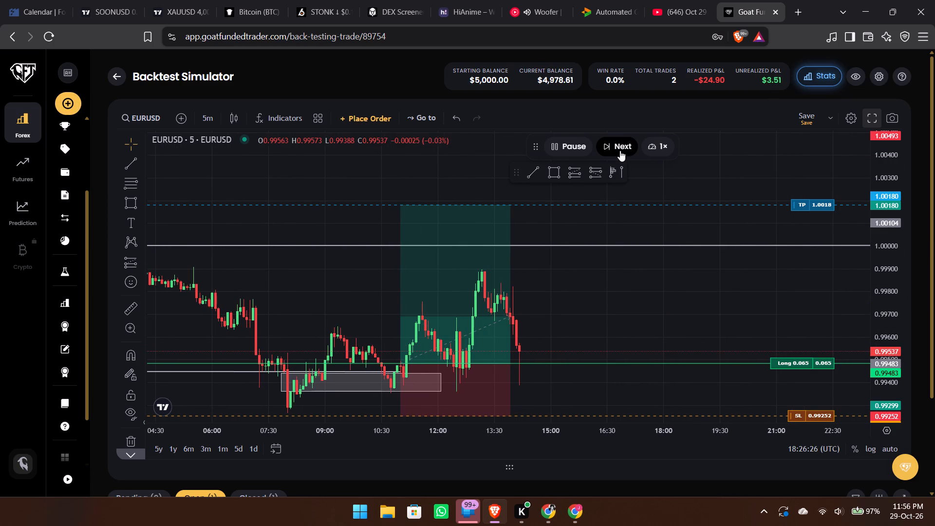
click(620, 150)
click(620, 150)
triple_click(620, 150)
triple_click(620, 150)
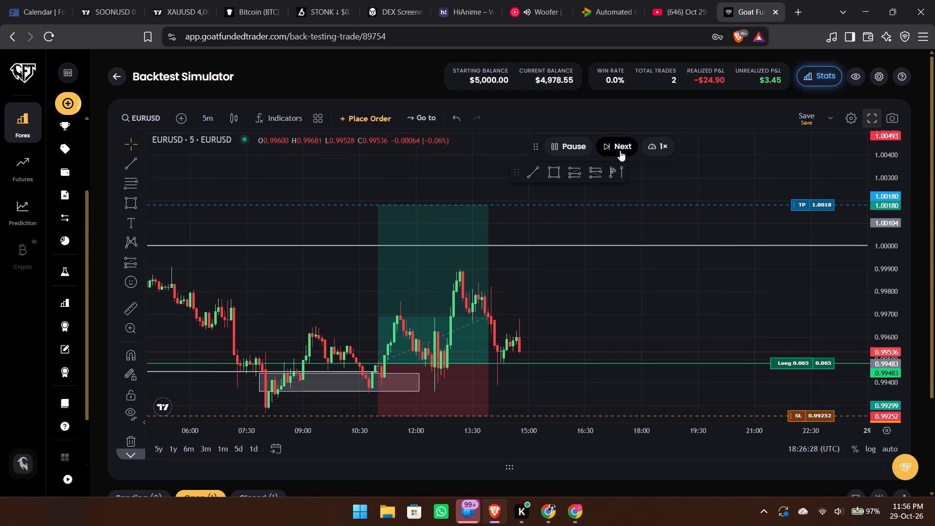
triple_click(620, 150)
double_click(620, 150)
triple_click(620, 150)
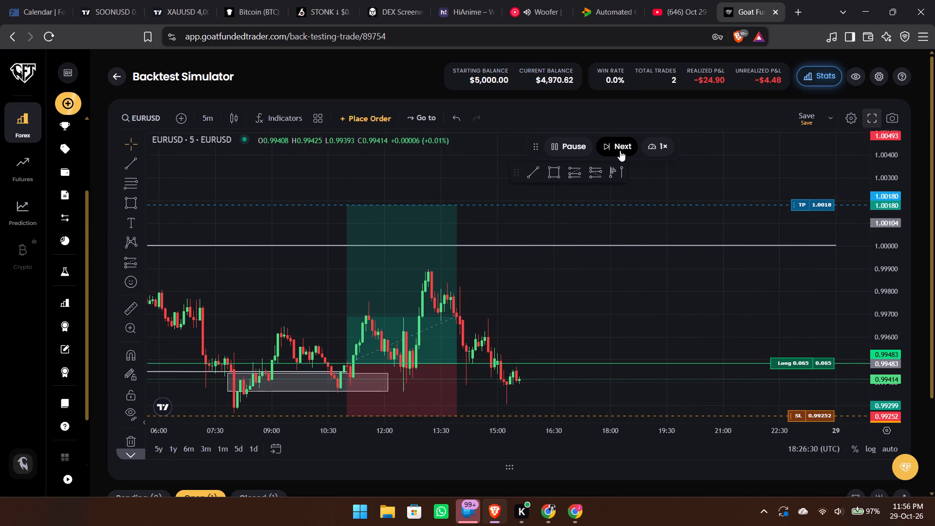
triple_click(620, 150)
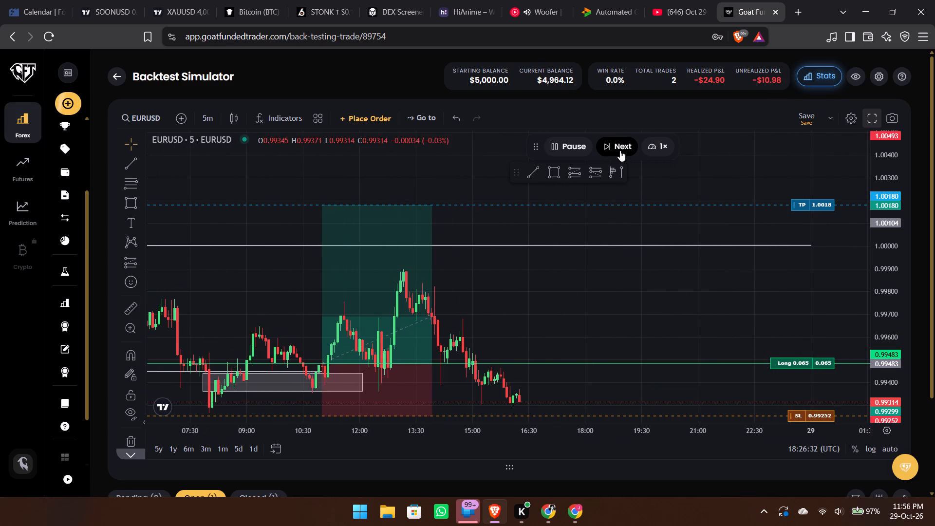
triple_click(620, 150)
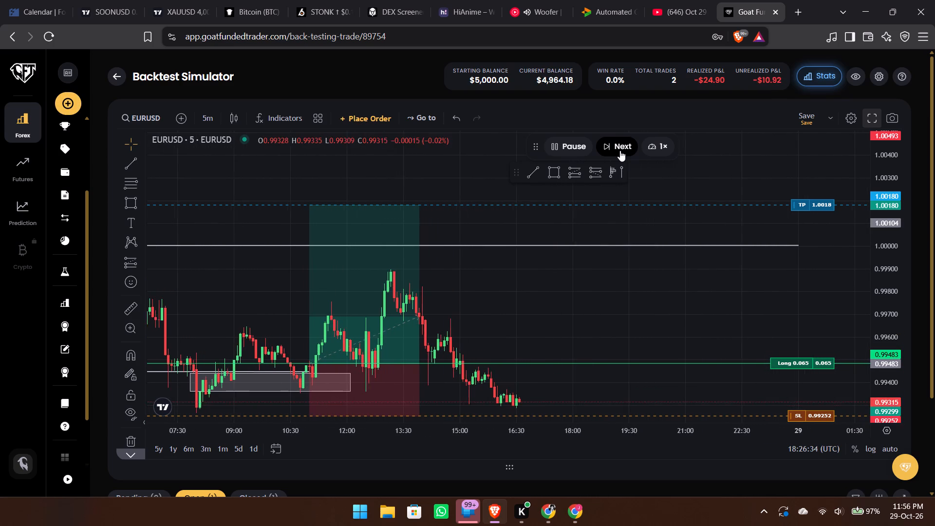
Step the replay through the 28 October close and the weekend gap to about 21:35 on 30 October.
triple_click(620, 150)
triple_click(620, 150)
triple_click(620, 150)
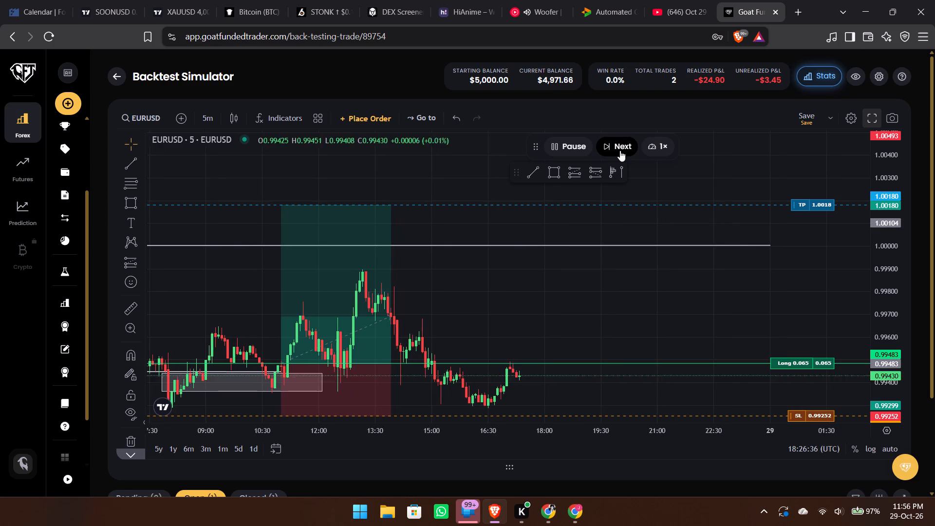
triple_click(620, 150)
triple_click(620, 150)
triple_click(620, 150)
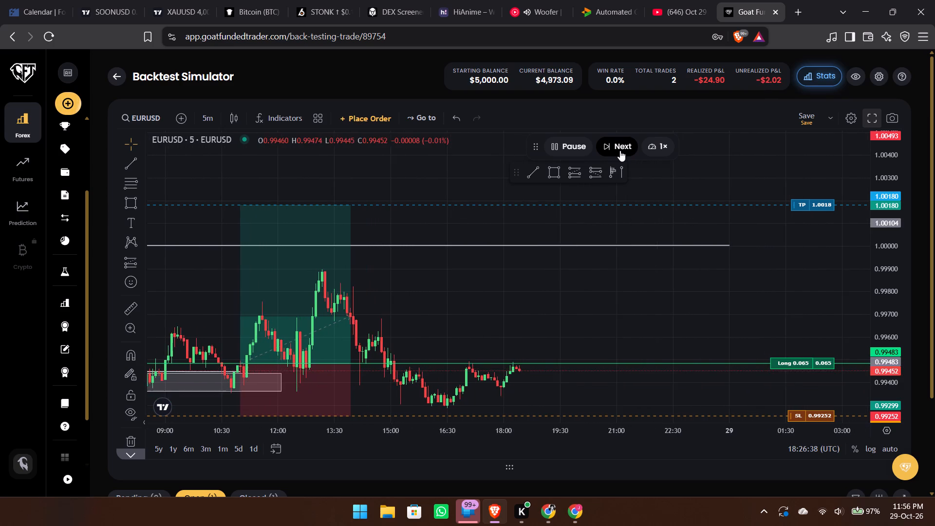
triple_click(620, 150)
triple_click(620, 150)
triple_click(620, 150)
triple_click(620, 150)
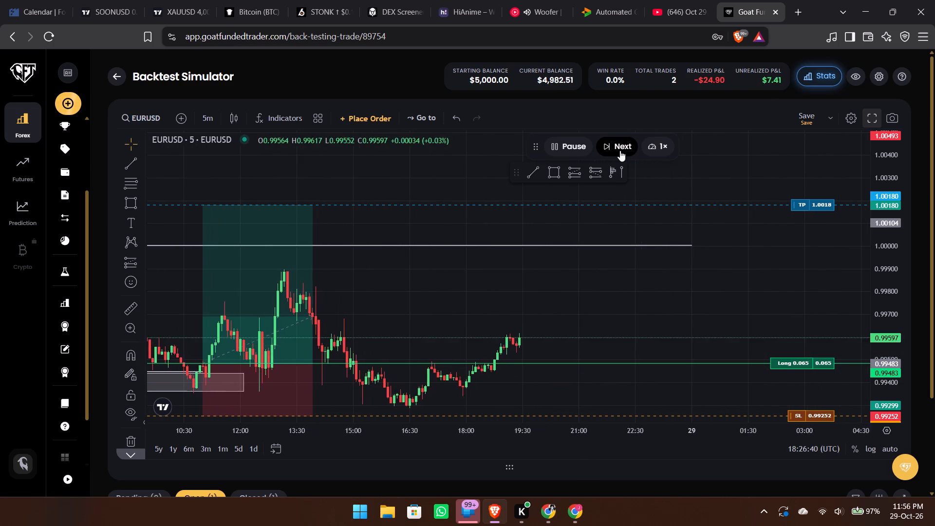
triple_click(620, 150)
triple_click(620, 150)
triple_click(620, 150)
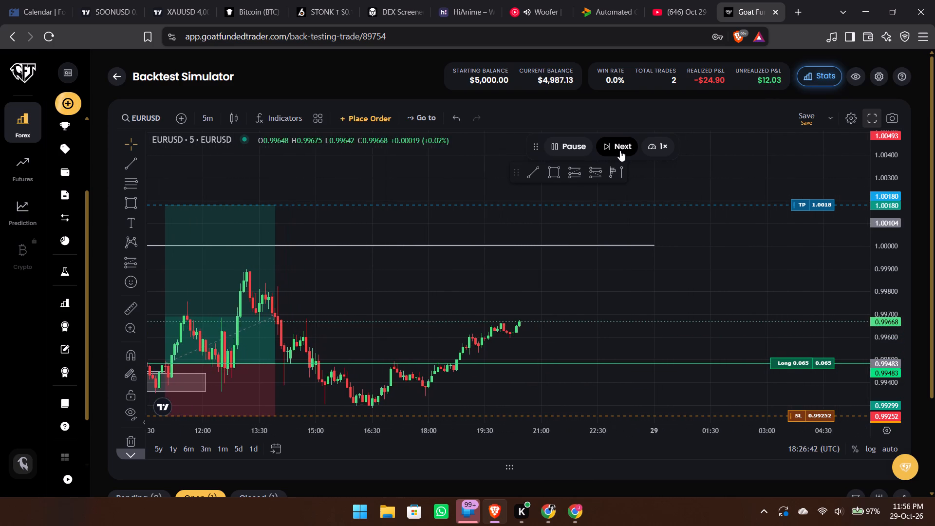
triple_click(620, 150)
triple_click(620, 150)
triple_click(620, 150)
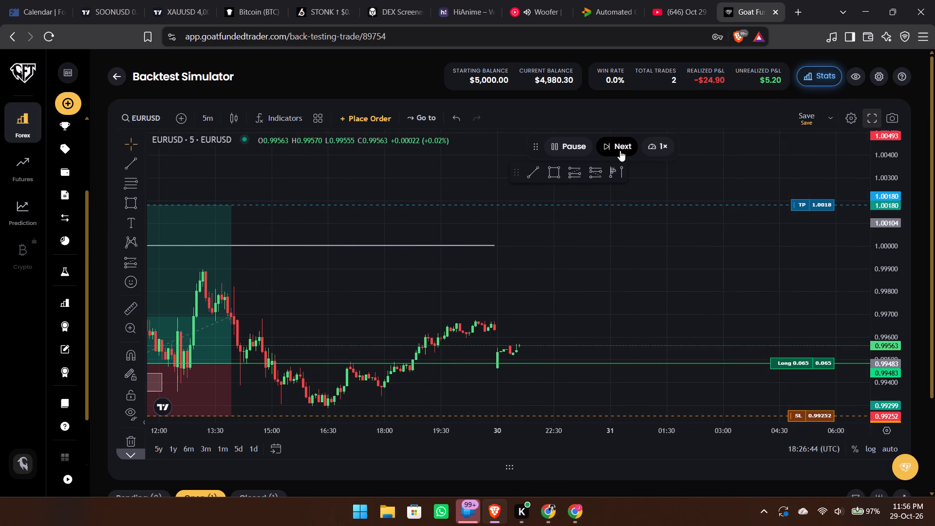
Advance the replay candle by candle to about 02:35 on 31 October with the long trade still open.
triple_click(620, 150)
triple_click(620, 150)
triple_click(620, 150)
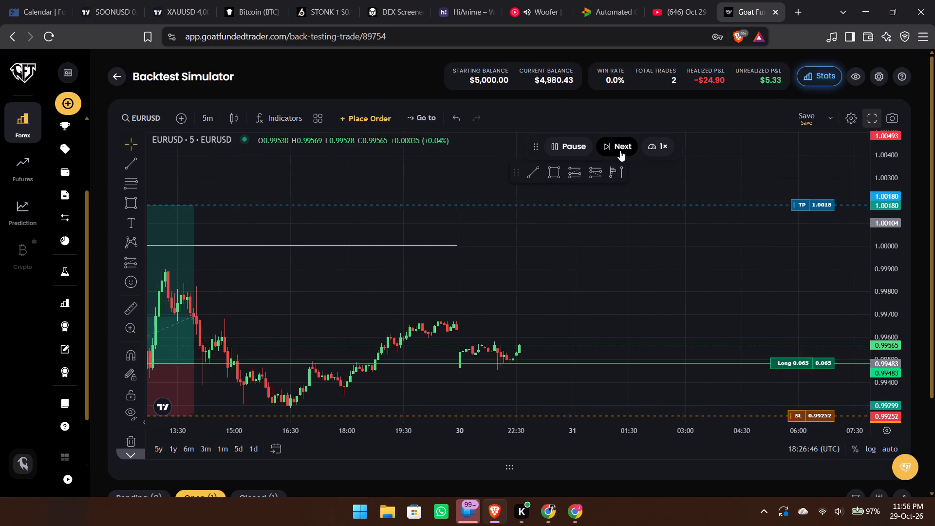
triple_click(620, 150)
triple_click(620, 150)
triple_click(620, 150)
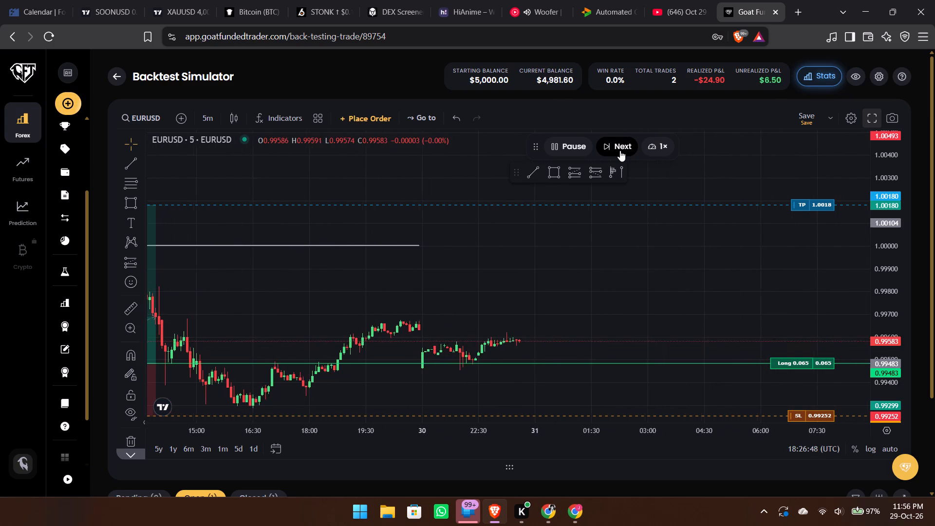
triple_click(620, 150)
triple_click(620, 150)
triple_click(620, 150)
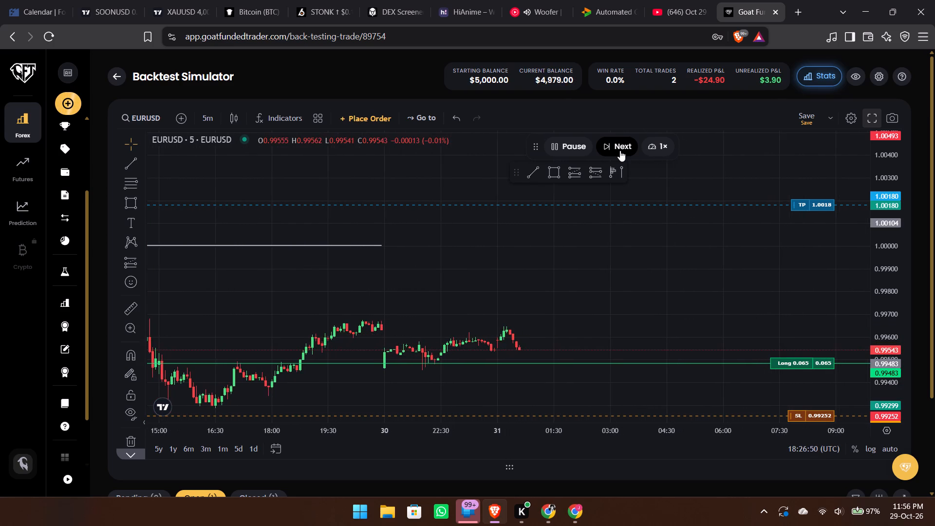
triple_click(620, 150)
triple_click(620, 150)
triple_click(620, 150)
triple_click(620, 150)
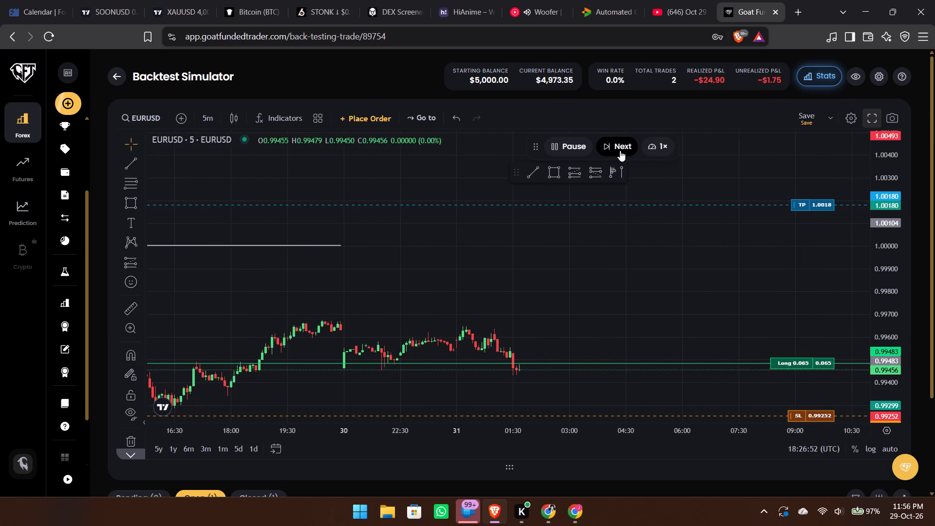
triple_click(620, 150)
triple_click(620, 150)
triple_click(620, 150)
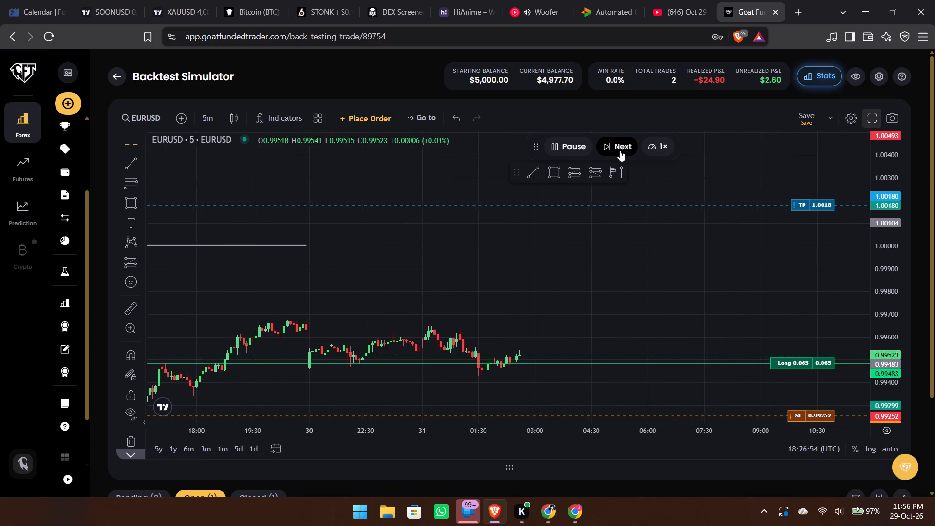
Advance the replay candle by candle to about 05:35 on 31 October with the long trade still open.
triple_click(620, 150)
triple_click(620, 150)
triple_click(620, 150)
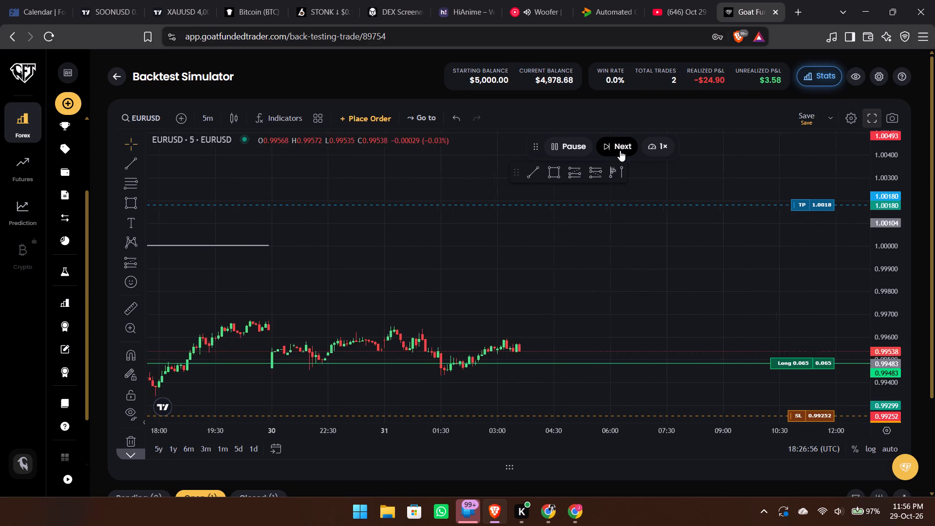
triple_click(620, 150)
triple_click(620, 150)
triple_click(620, 150)
triple_click(620, 150)
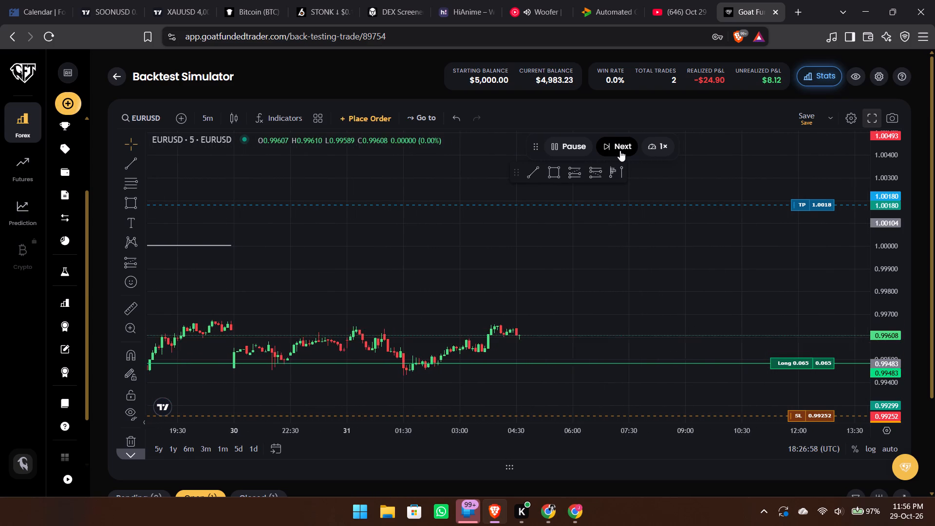
triple_click(620, 150)
triple_click(620, 150)
triple_click(620, 150)
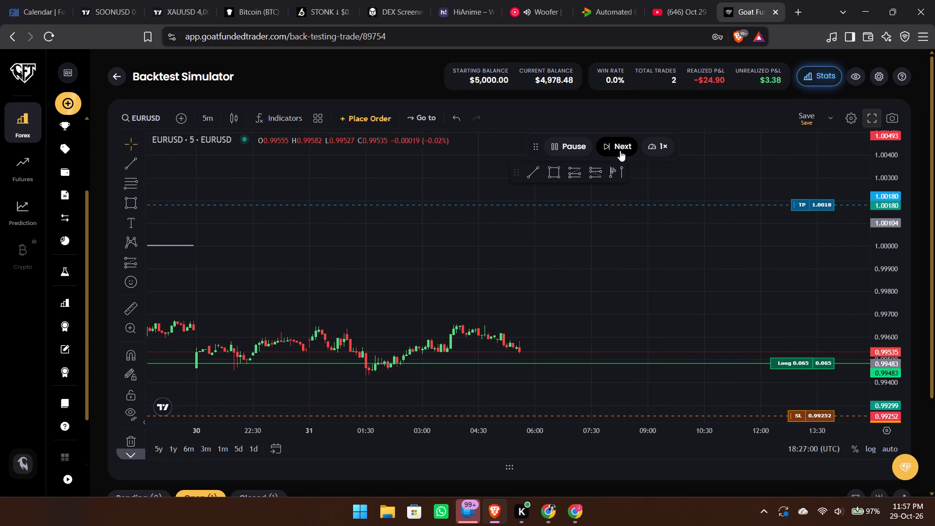
Step the replay on to about 08:00 on 31 October, until price reaches the long trade's 0.99252 stop loss.
triple_click(620, 150)
triple_click(620, 150)
triple_click(620, 150)
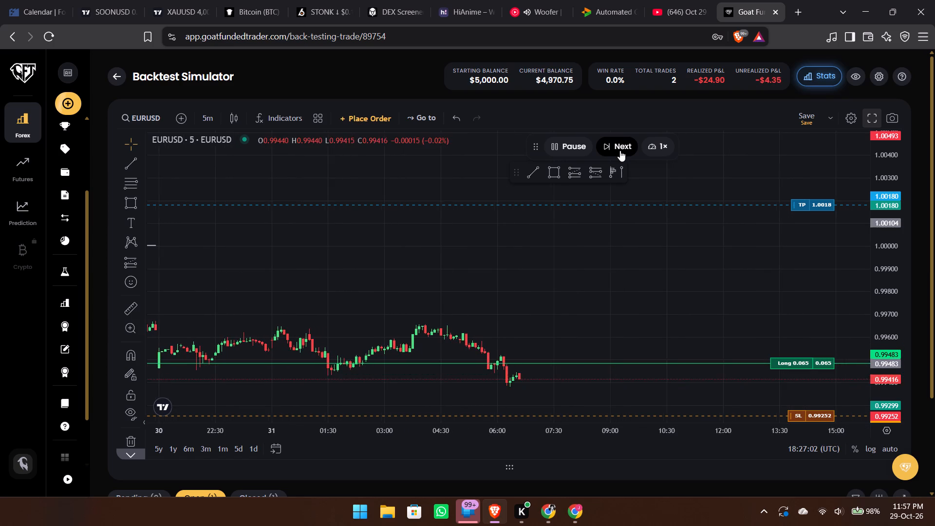
triple_click(620, 150)
triple_click(620, 150)
triple_click(620, 150)
triple_click(620, 150)
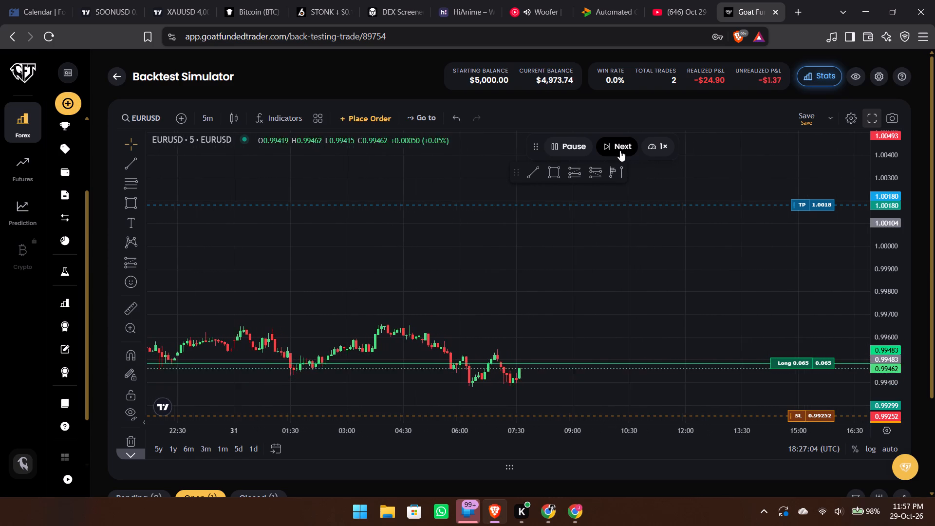
triple_click(620, 150)
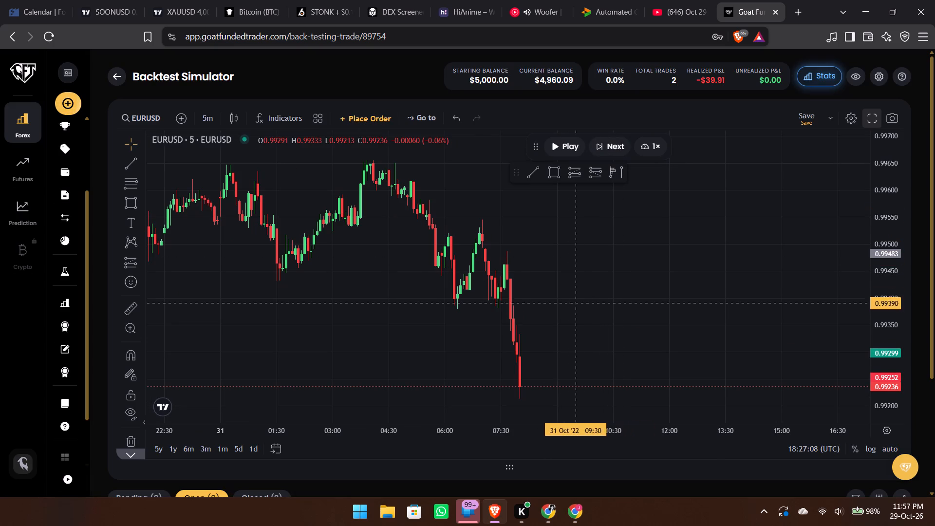
Switch the EURUSD chart to the 1-hour interval and frame the price action from 25 to 31 October.
drag(569, 309, 679, 284)
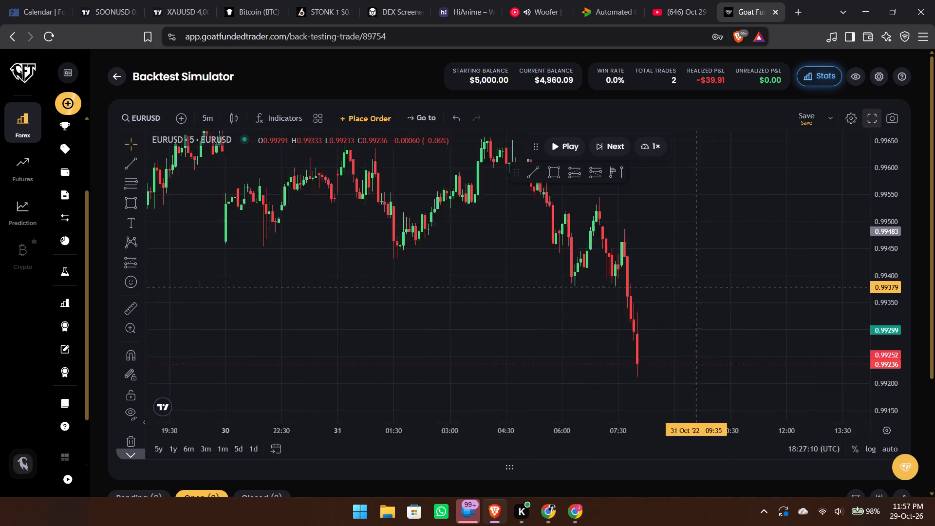
drag(679, 284, 568, 266)
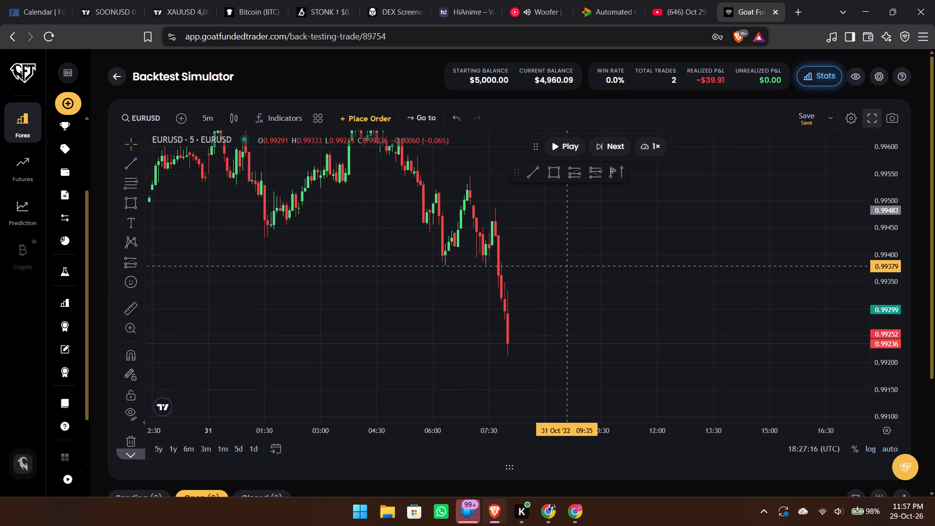
scroll(568, 266, up, 1)
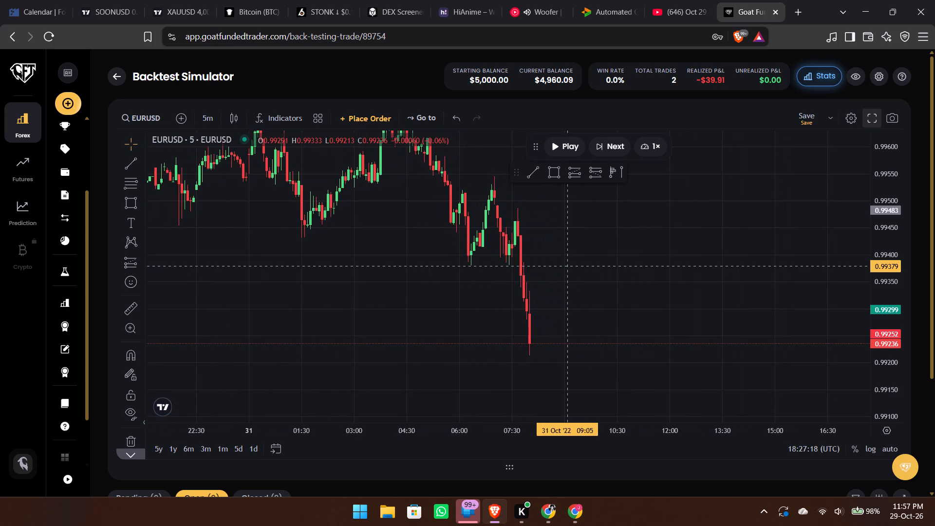
scroll(568, 266, up, 1)
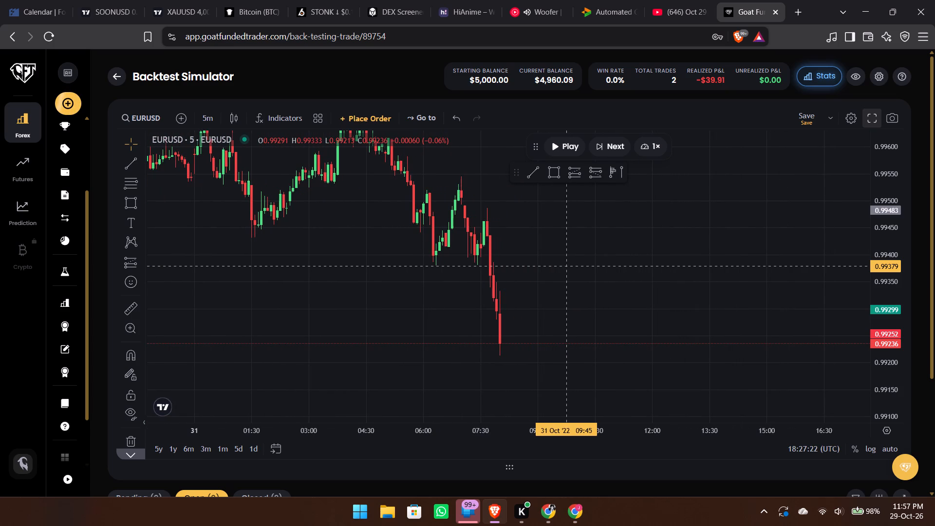
text(1h)
key(Return)
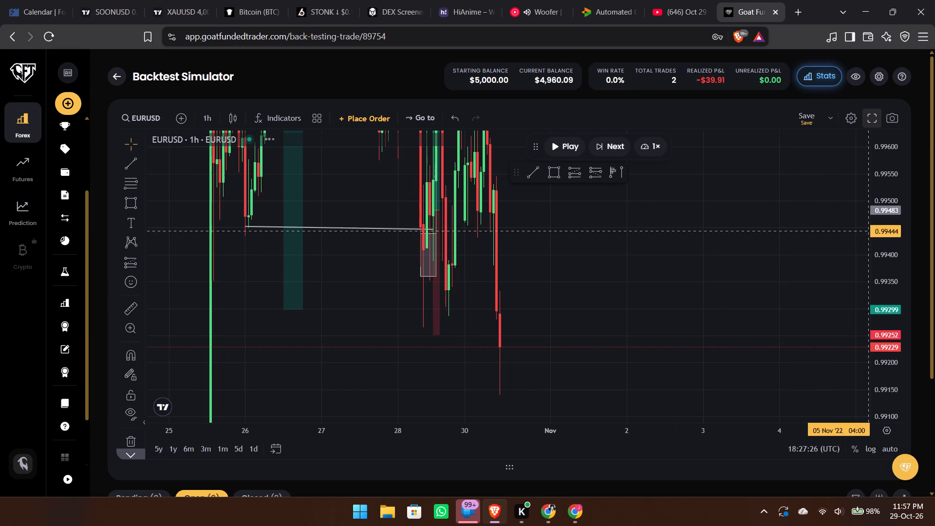
drag(881, 226, 877, 407)
drag(565, 383, 609, 400)
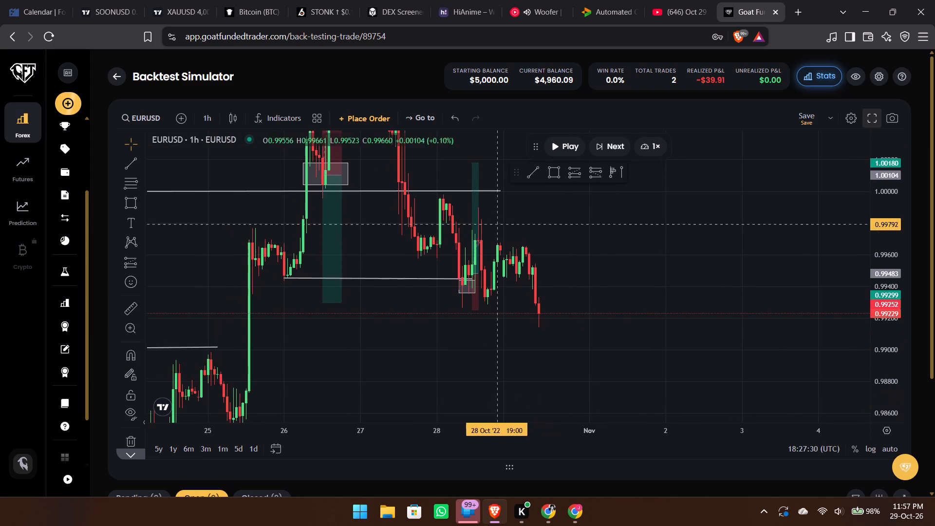
Lower the target of the 28 October long position drawing to about 0.99951.
drag(471, 165, 472, 195)
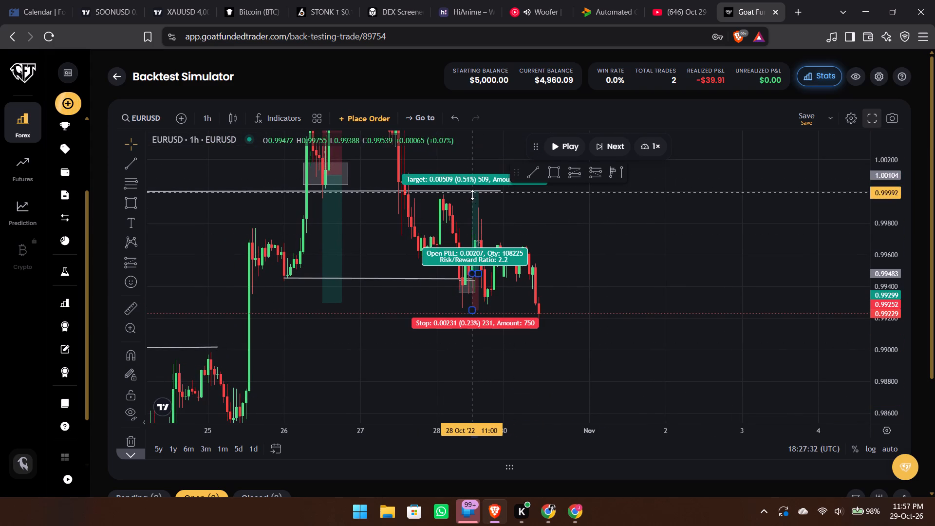
drag(472, 195, 482, 208)
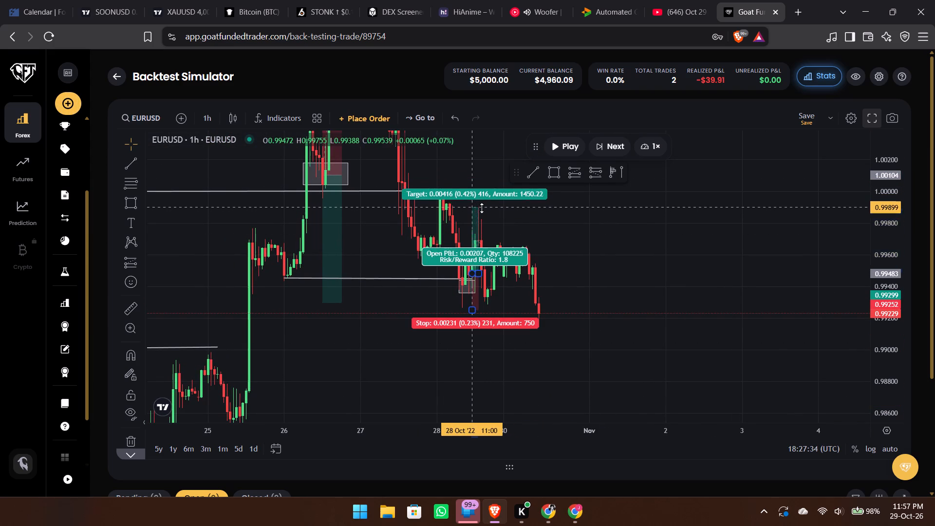
drag(482, 208, 504, 200)
click(586, 261)
Draw a horizontal trend line at about 0.9927 from the 28 October low to about 11:00 on 31 October.
drag(586, 261, 615, 259)
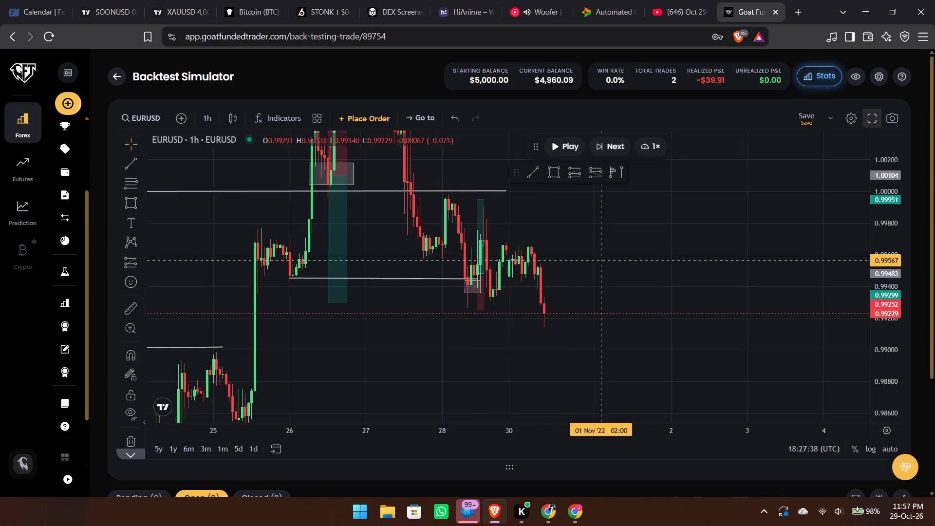
drag(615, 259, 555, 280)
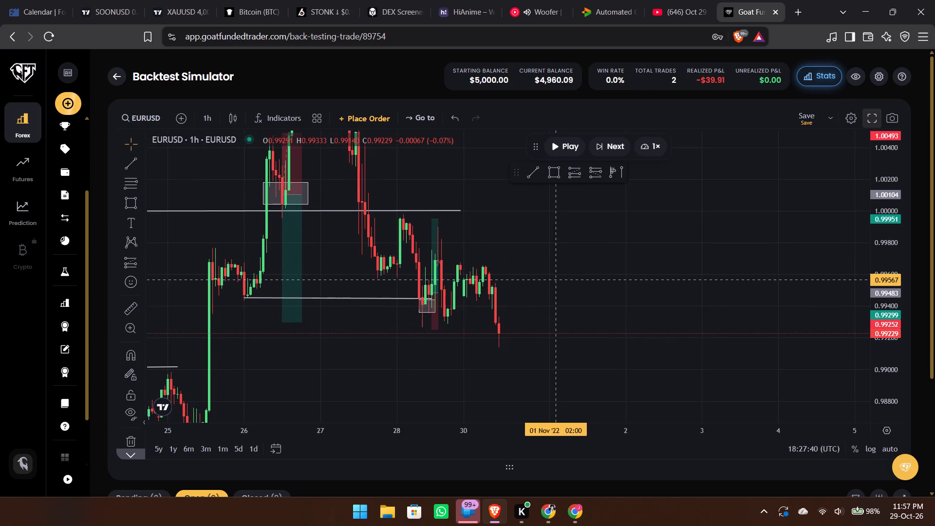
click(527, 169)
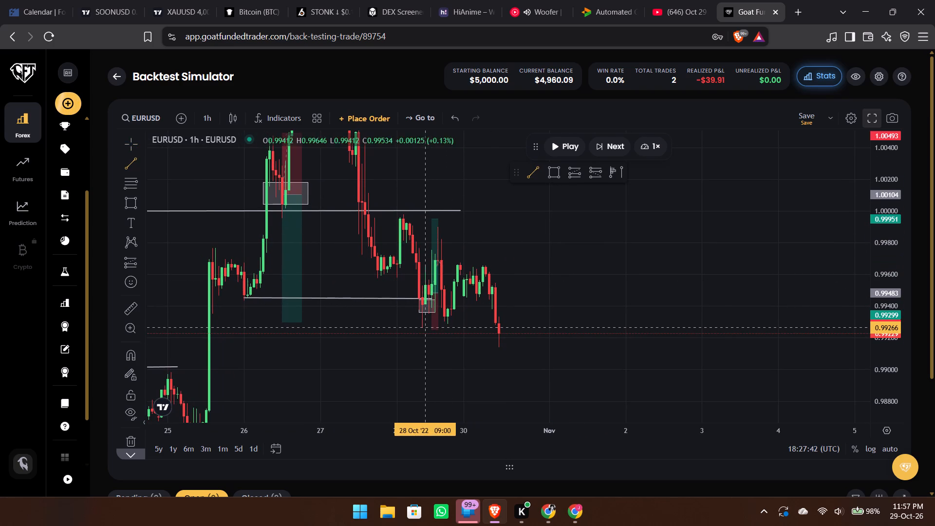
drag(421, 327, 506, 327)
click(506, 327)
click(554, 317)
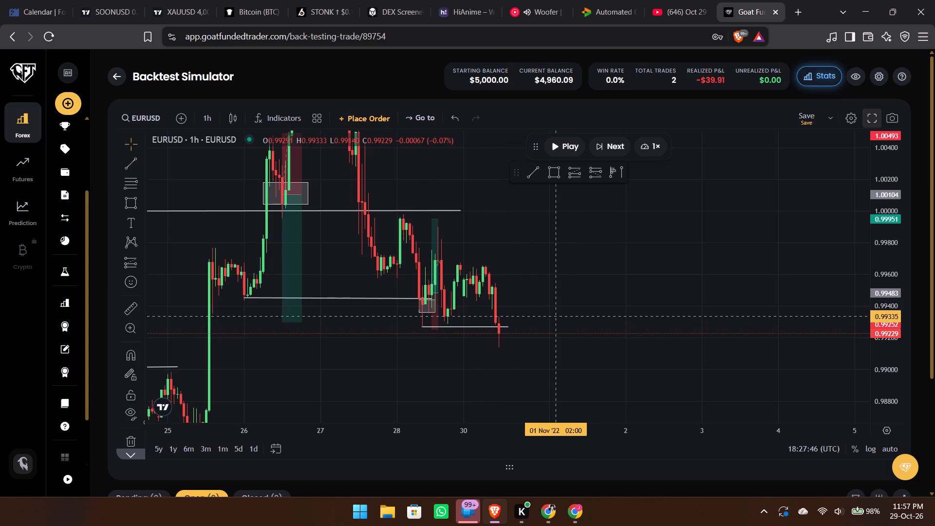
Return the chart to the 5-minute interval and enlarge the price scale around the new line and latest candles.
key(5)
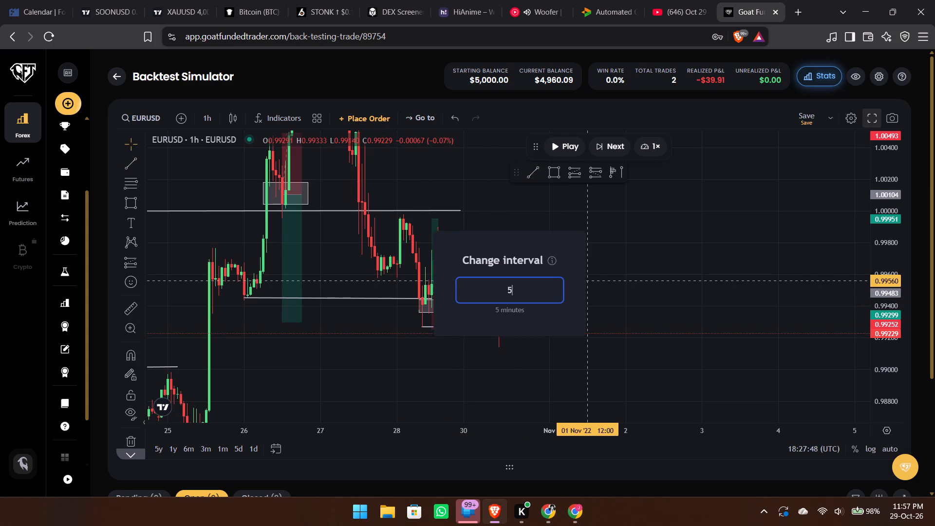
key(Return)
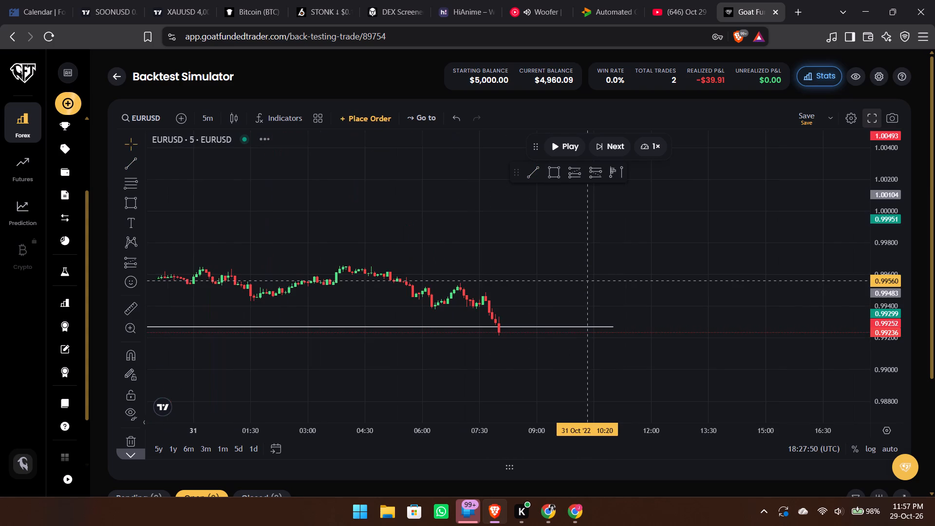
drag(890, 368, 885, 218)
drag(695, 279, 649, 188)
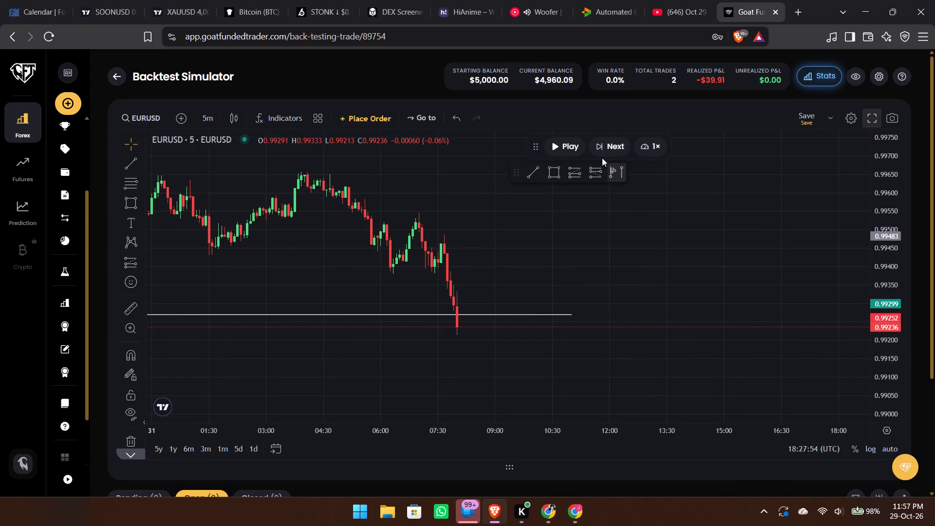
Advance the replay candle by candle from 08:00 to about 10:00 on 31 October.
click(598, 148)
click(598, 148)
click(598, 148)
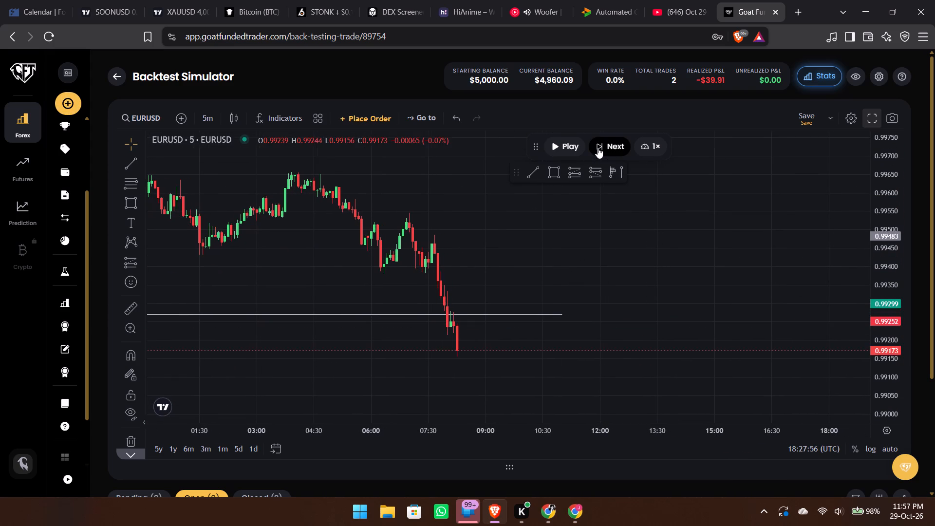
click(598, 148)
triple_click(598, 148)
triple_click(598, 148)
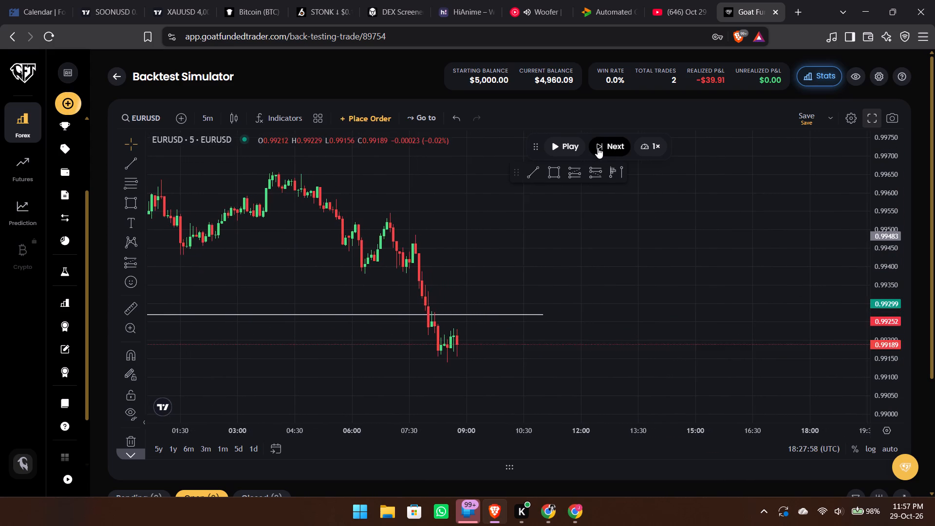
triple_click(598, 148)
click(598, 148)
click(598, 148)
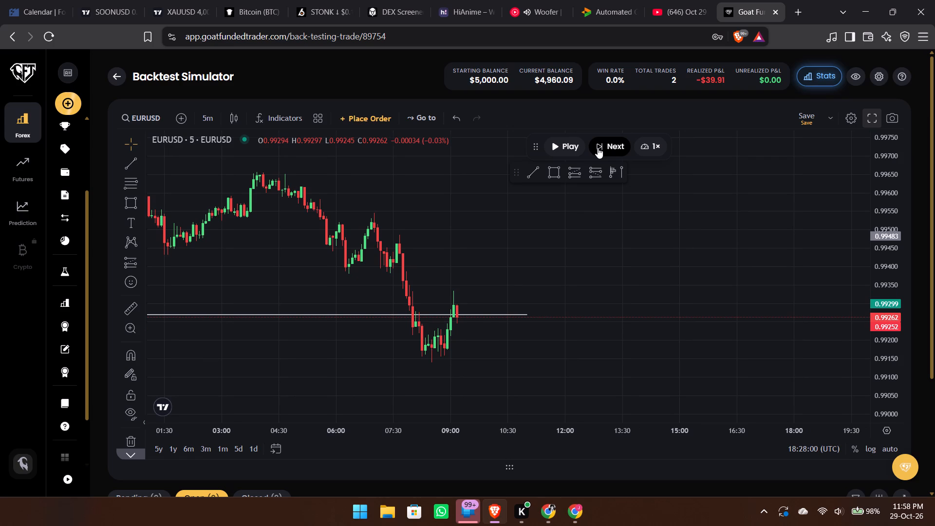
triple_click(598, 148)
double_click(598, 148)
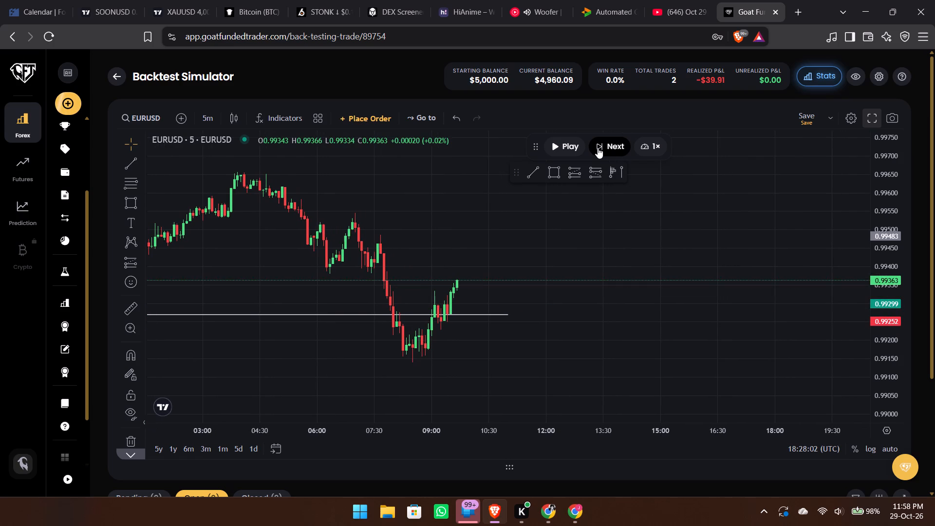
double_click(598, 148)
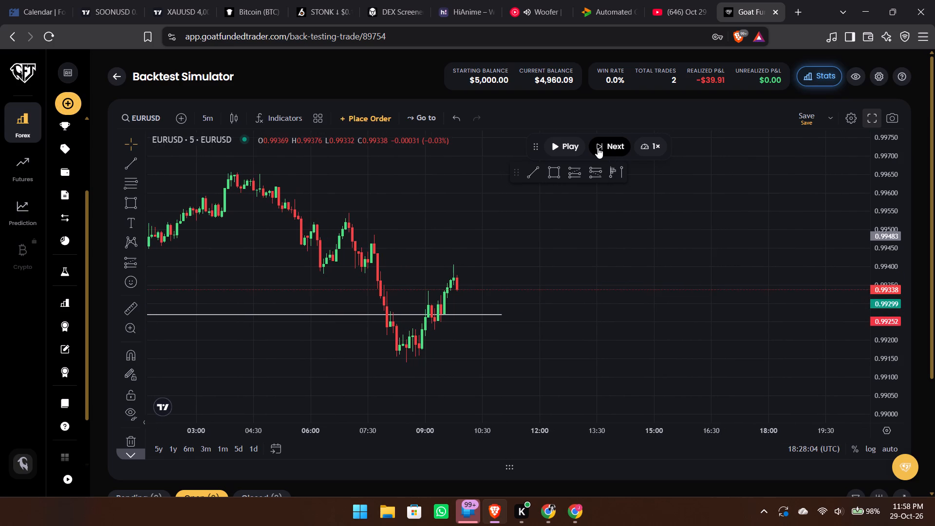
double_click(598, 148)
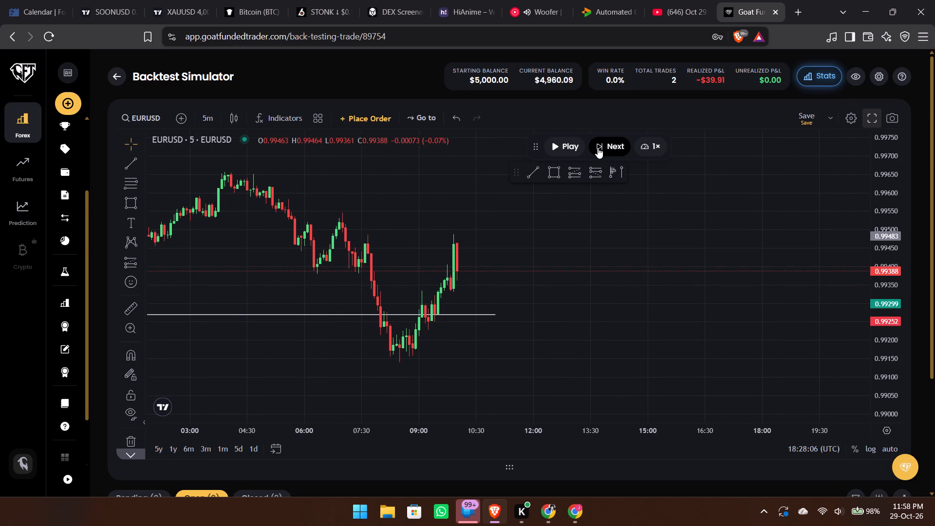
double_click(598, 148)
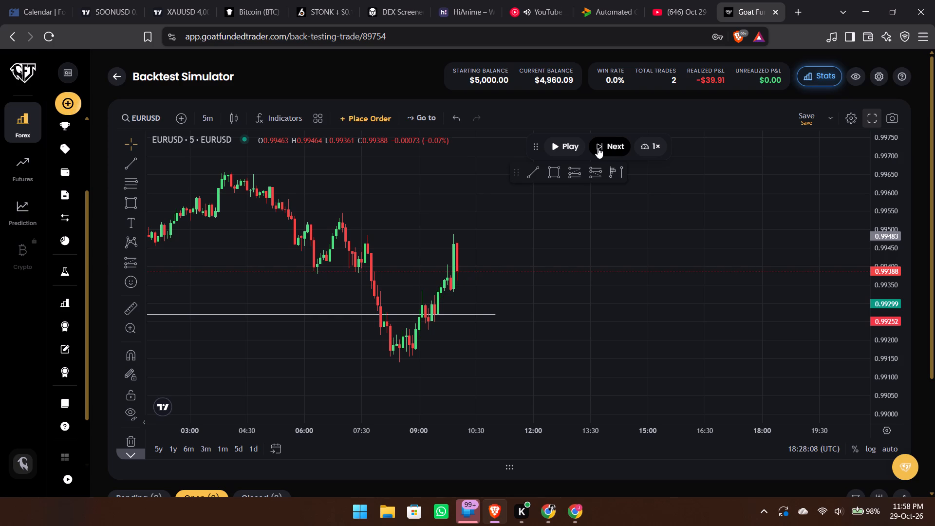
Step the replay forward on the 5-minute chart to about 13:10 on 31 October.
triple_click(598, 148)
triple_click(598, 148)
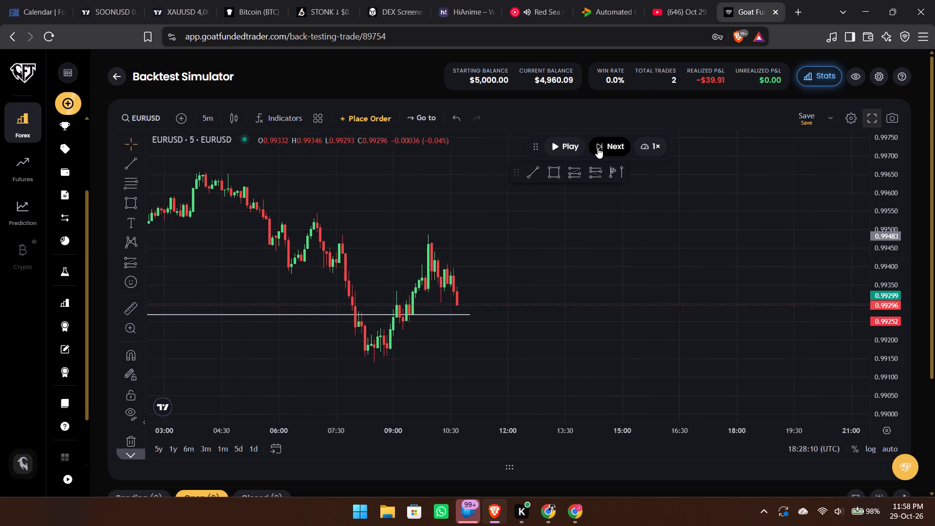
triple_click(598, 148)
triple_click(598, 148)
triple_click(598, 148)
triple_click(598, 148)
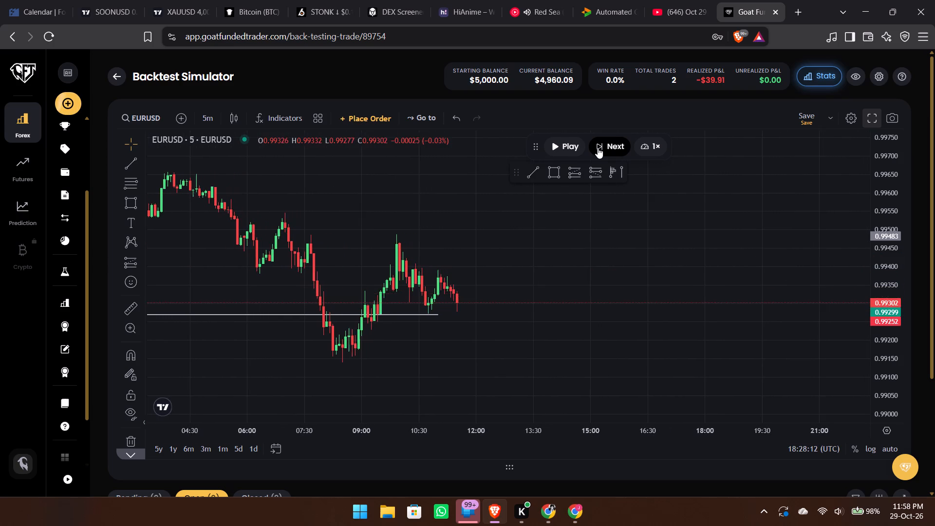
triple_click(598, 148)
triple_click(598, 148)
triple_click(598, 148)
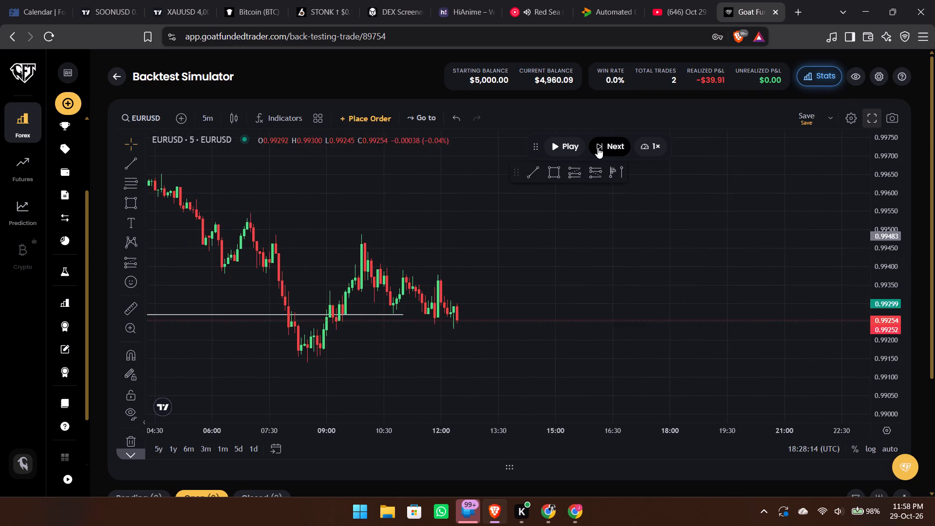
triple_click(598, 148)
triple_click(598, 148)
triple_click(598, 148)
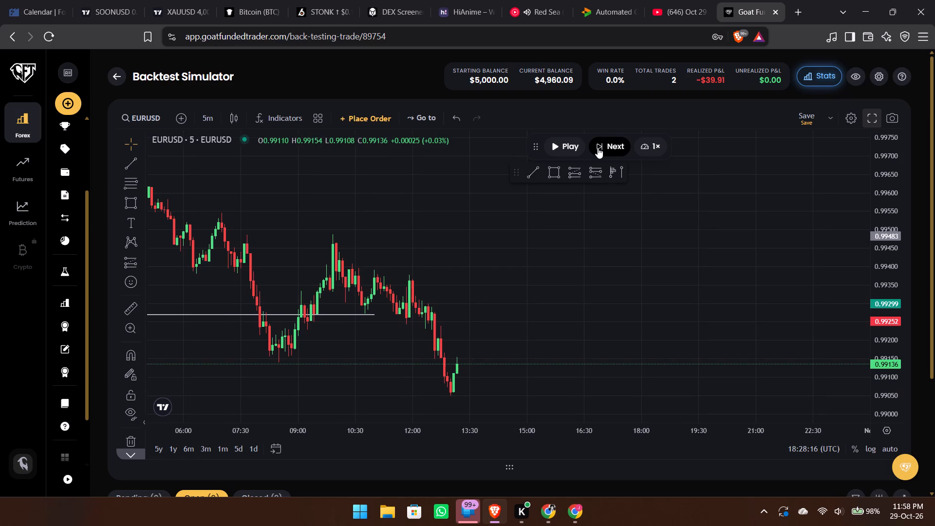
Switch the EURUSD chart to the 1-hour interval.
text(1h)
key(1)
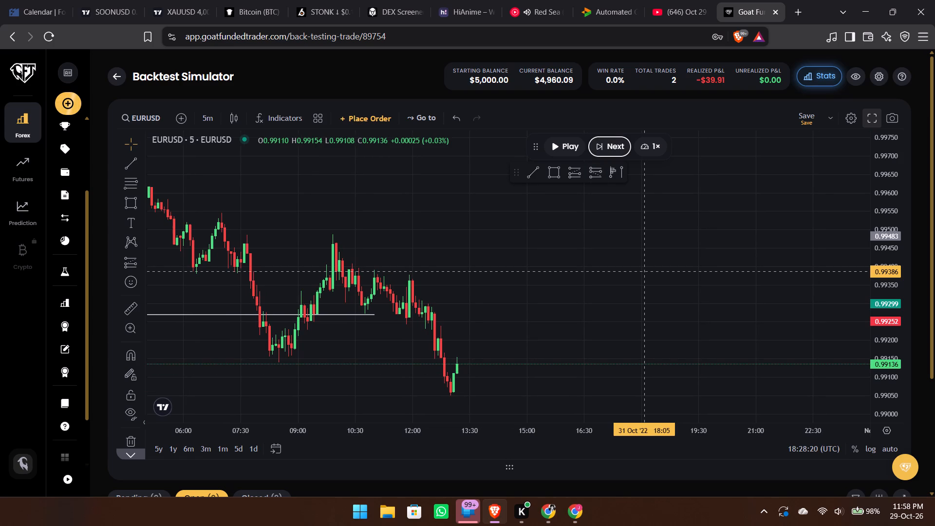
click(643, 272)
text(1h)
key(Return)
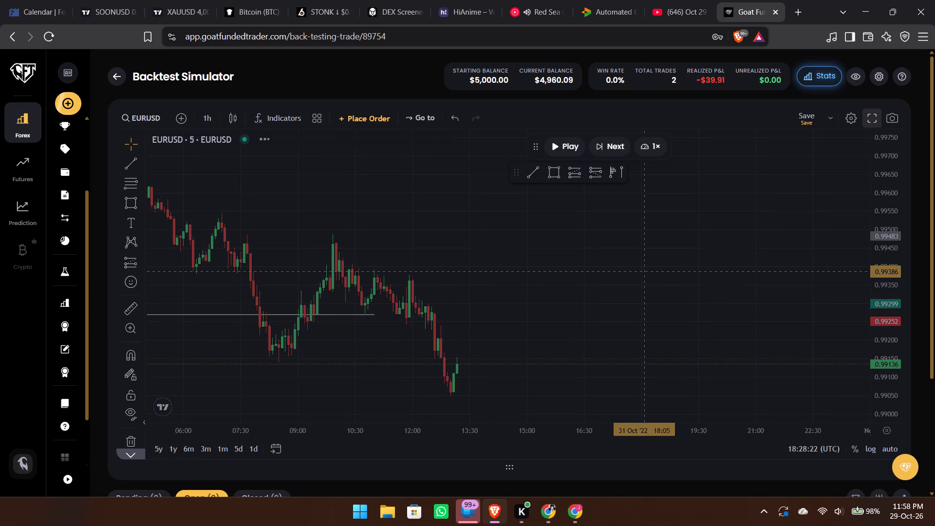
Draw a rectangle zone from about 0.98672 to 0.98479, starting at the 25 October 08:00 lows and extending to about 03:00 on 2 November.
drag(884, 192, 884, 207)
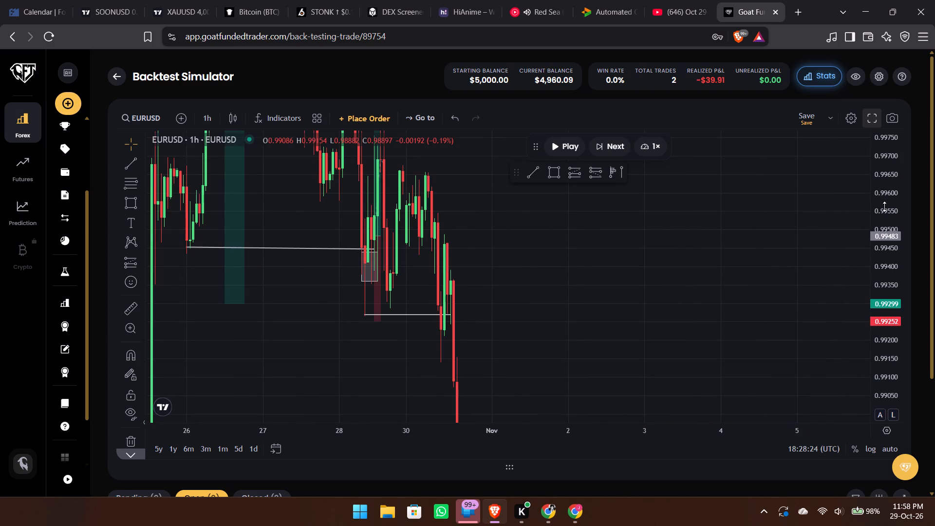
drag(884, 207, 864, 388)
drag(610, 327, 779, 309)
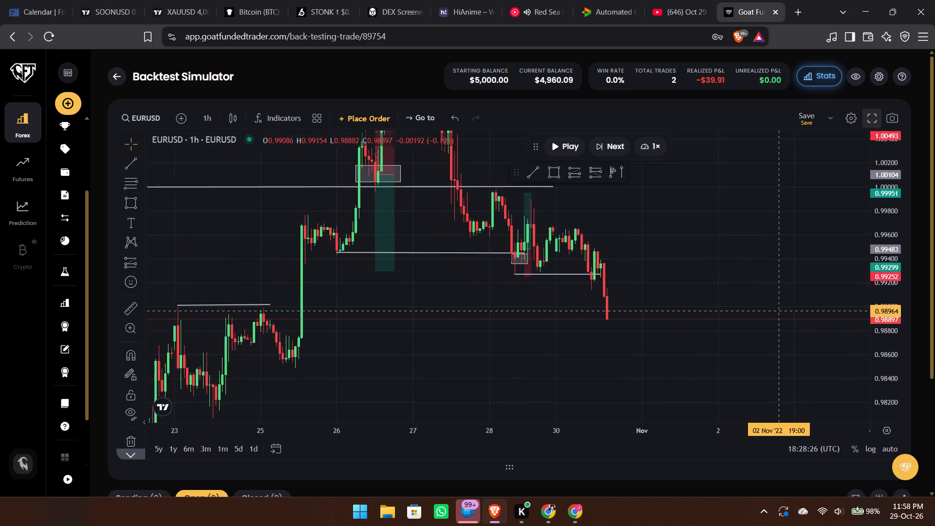
drag(779, 309, 890, 261)
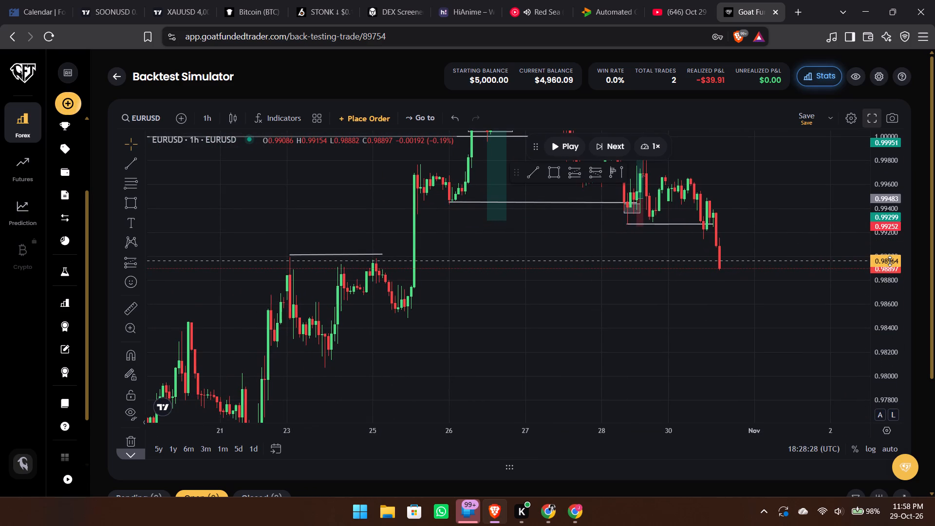
drag(890, 261, 860, 234)
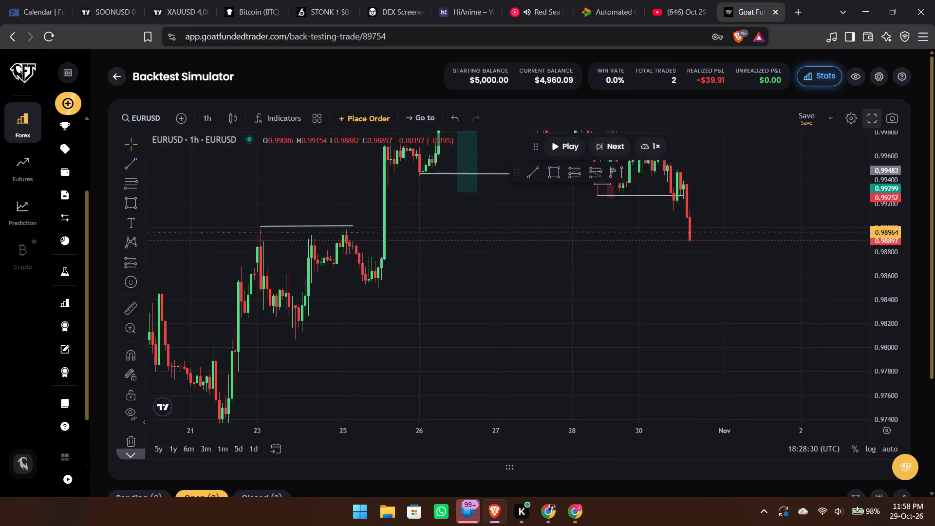
drag(860, 234, 830, 286)
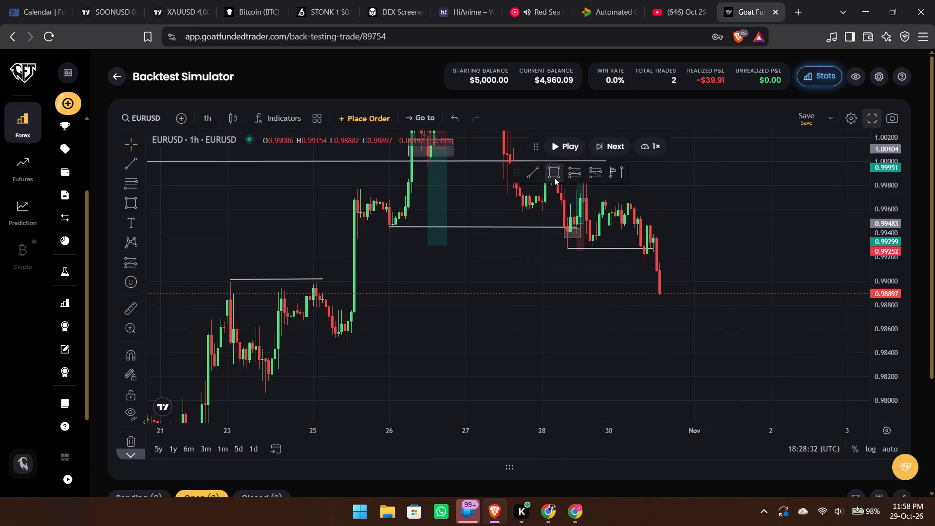
click(554, 177)
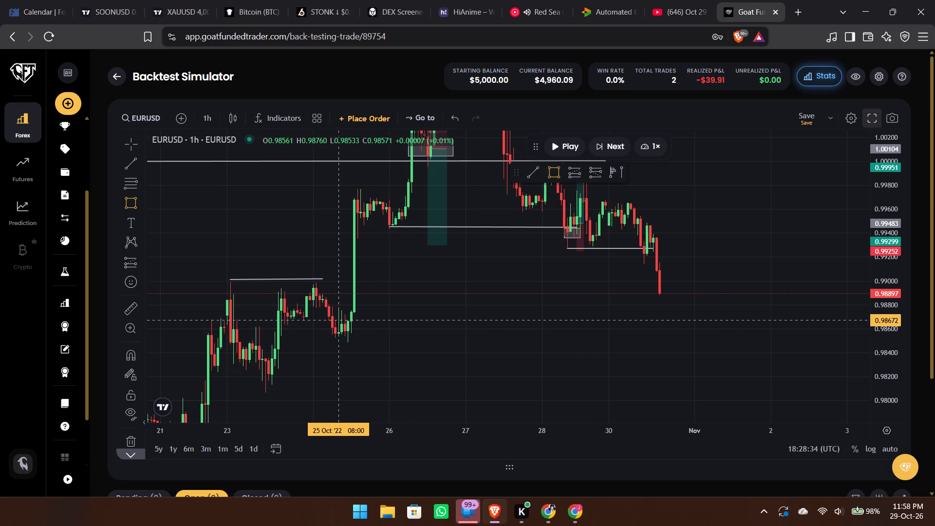
drag(340, 321, 559, 344)
click(559, 344)
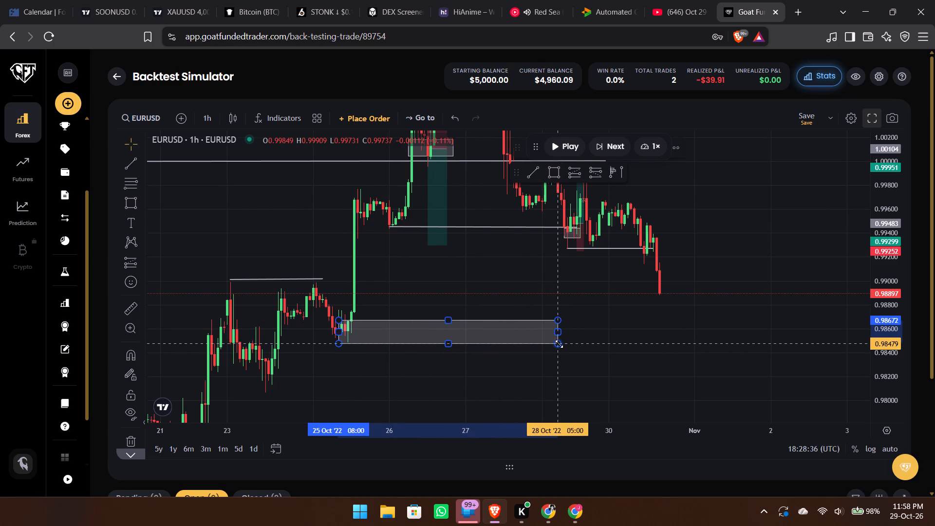
drag(560, 334, 781, 326)
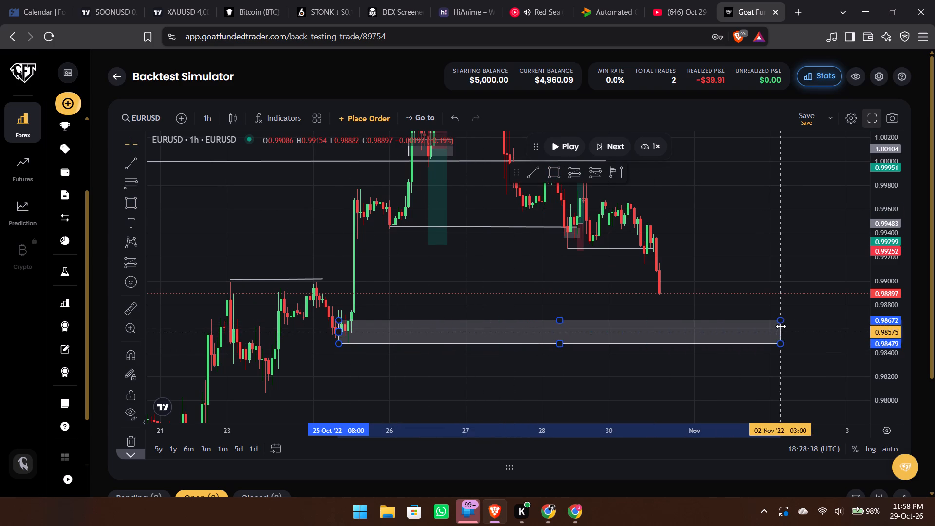
drag(781, 326, 781, 327)
Advance the replay on the 1-hour chart to about 21:00 on 1 November, past the return into the zone, and pause it.
drag(748, 259, 682, 265)
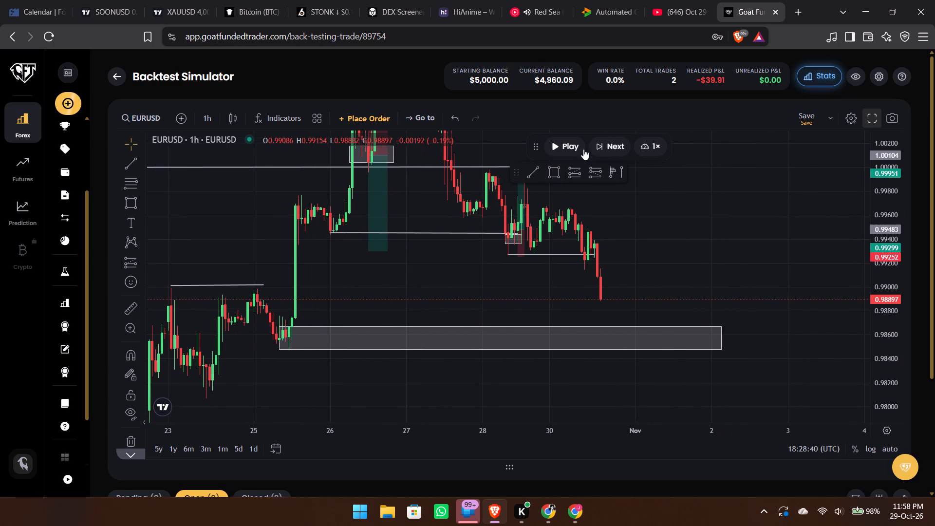
click(569, 140)
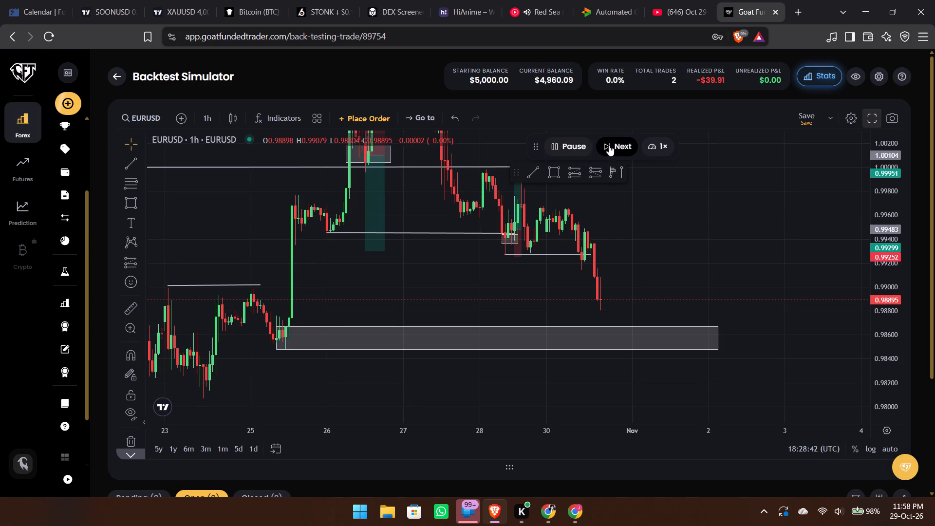
click(609, 145)
double_click(609, 145)
triple_click(609, 145)
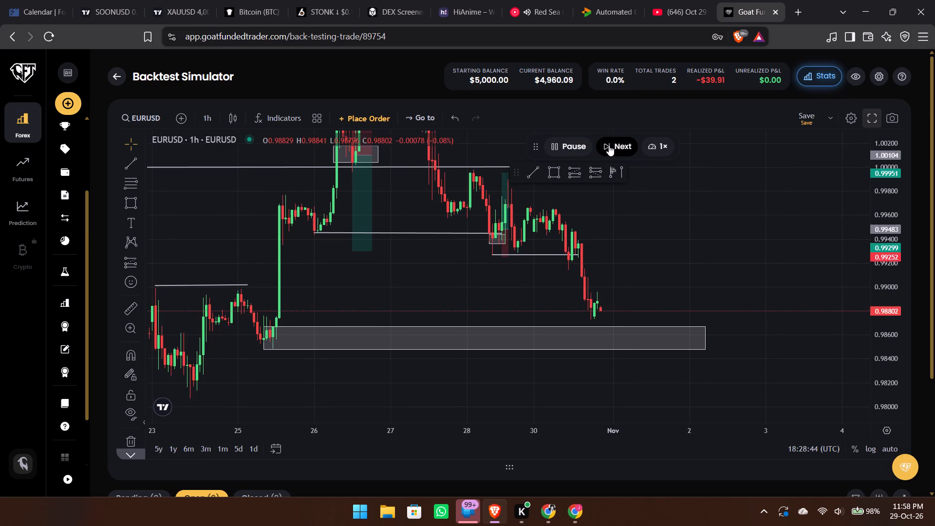
click(609, 145)
triple_click(609, 145)
triple_click(609, 145)
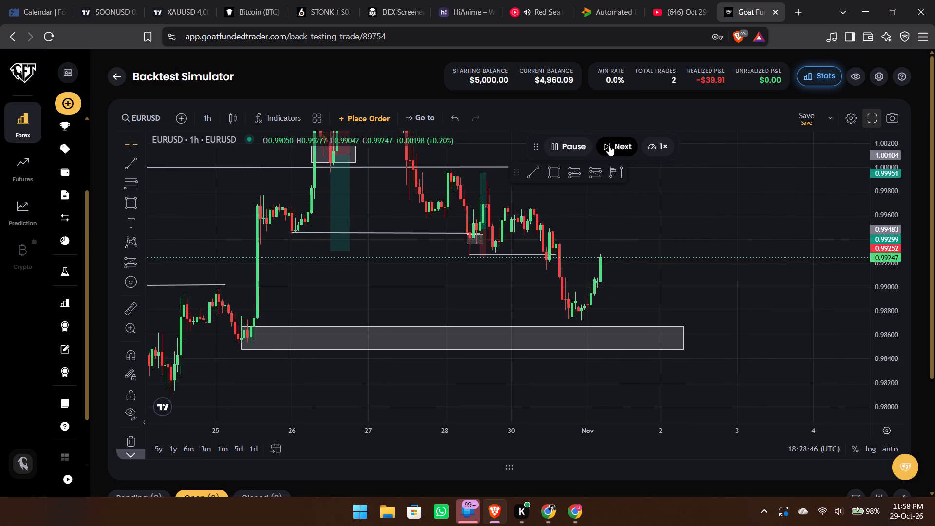
triple_click(609, 145)
triple_click(609, 145)
triple_click(609, 145)
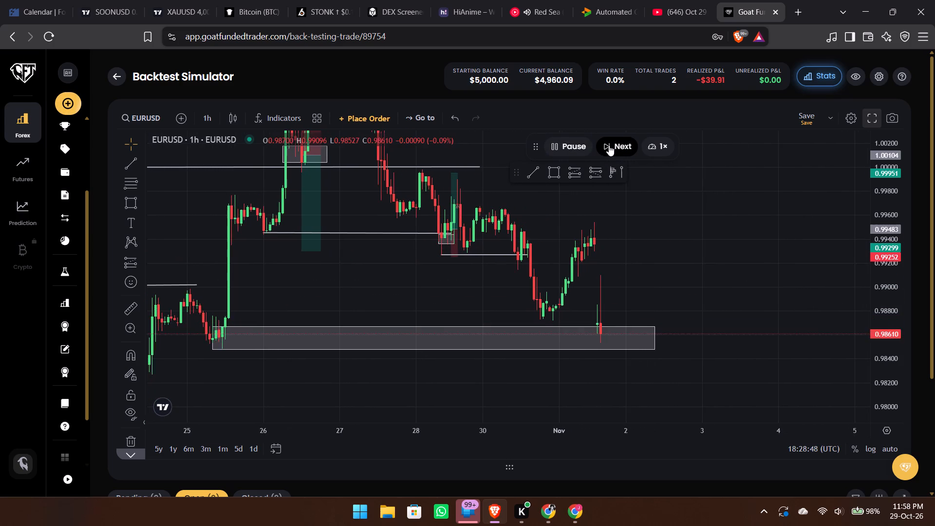
click(568, 143)
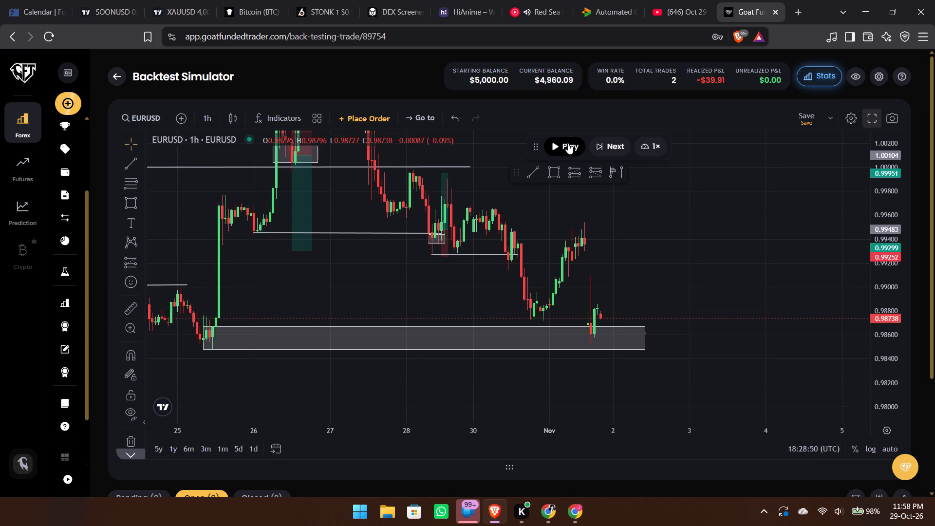
Switch the EURUSD chart to the 5-minute interval.
click(706, 252)
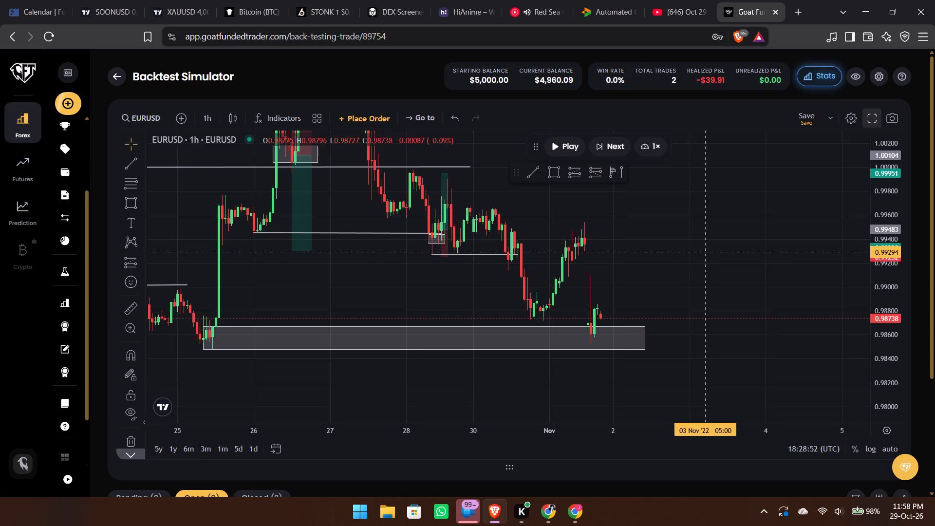
key(5)
key(Return)
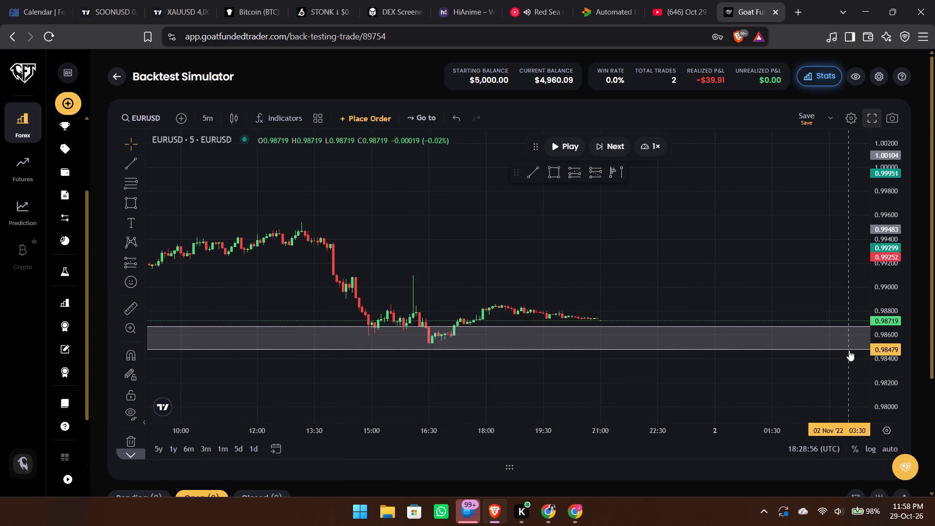
Draw a smaller rectangle inside the zone from about 0.98652 to 0.98595, spanning 16:10 to about 22:15 on 1 November.
drag(883, 378, 885, 185)
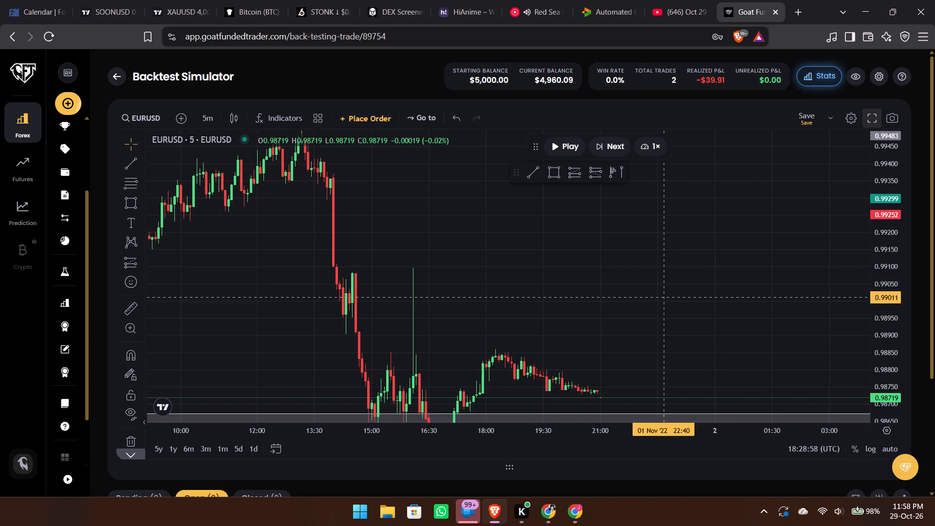
drag(661, 301, 681, 191)
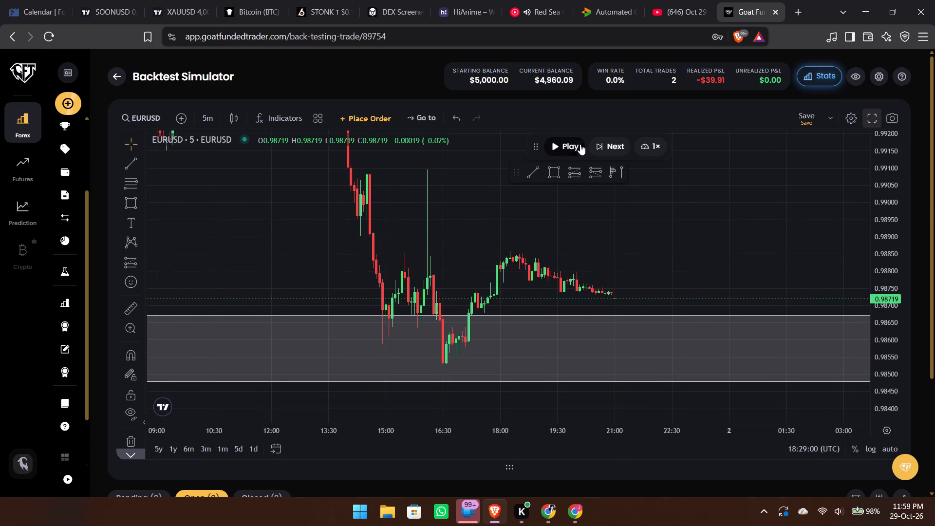
click(548, 167)
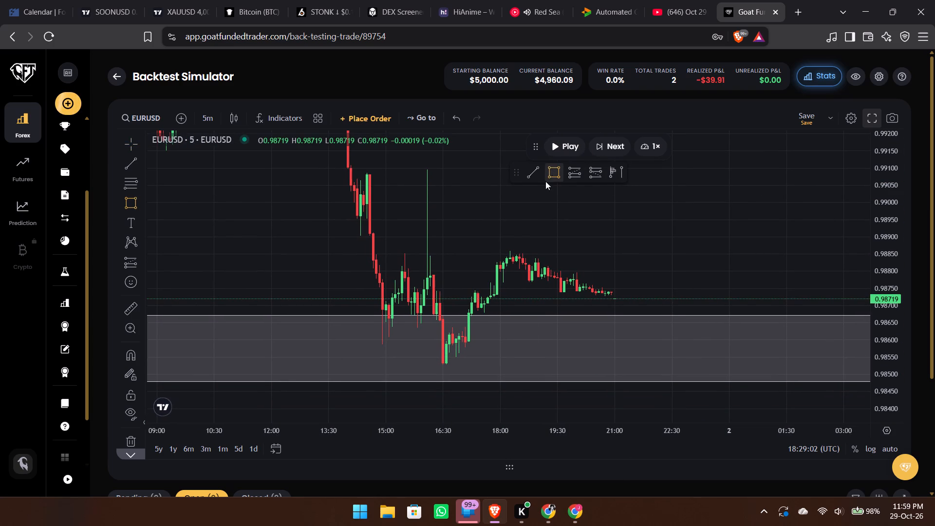
drag(430, 322, 571, 334)
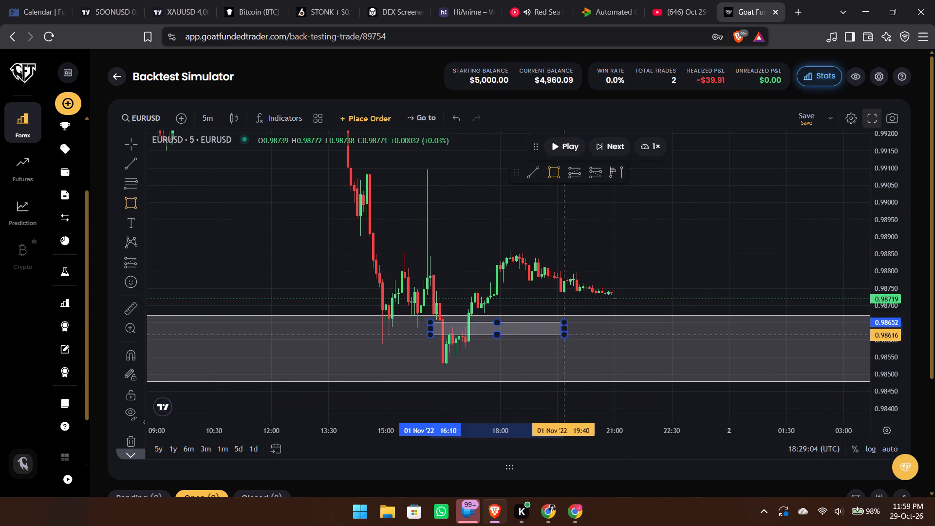
drag(571, 334, 661, 342)
click(661, 342)
click(695, 266)
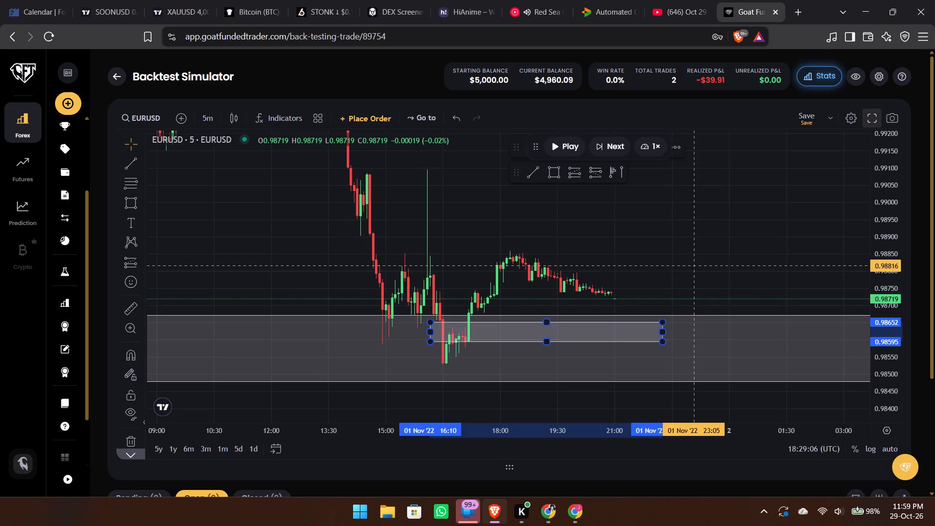
Place a long position on the smaller rectangle with entry at 0.98657 and stop loss at 0.98456.
click(584, 172)
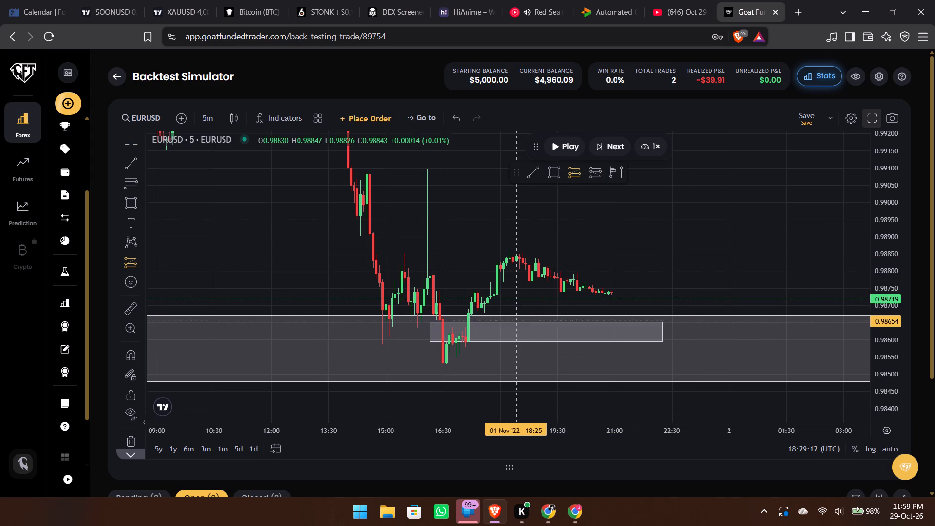
click(518, 321)
click(535, 301)
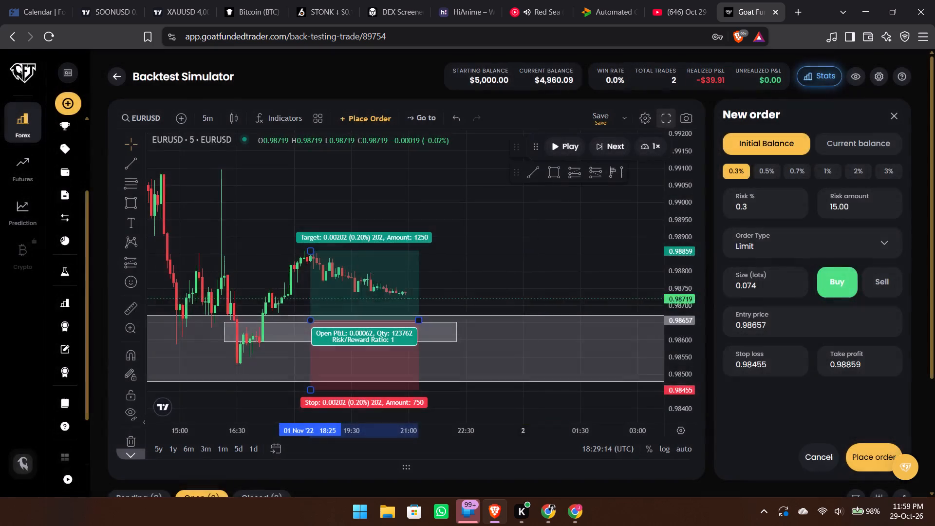
click(309, 391)
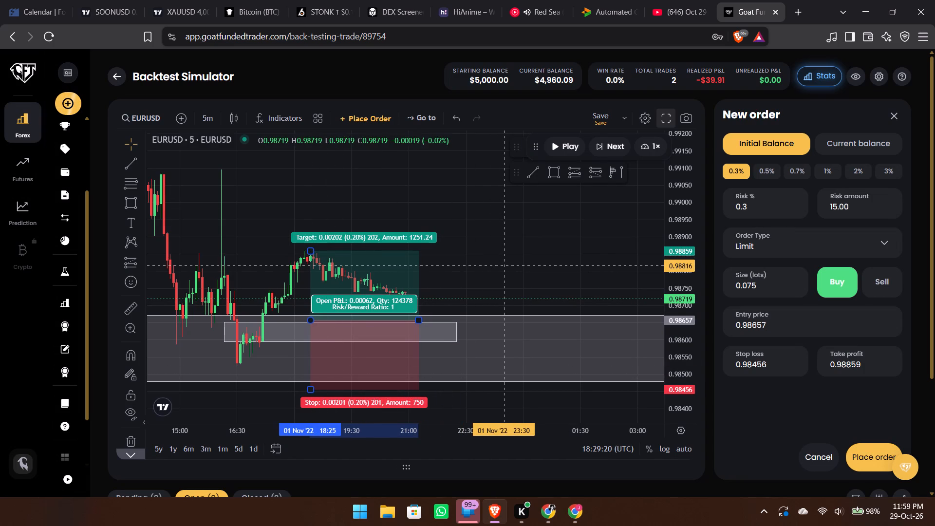
Raise the long position's take profit to 0.99273 for a risk/reward ratio of about 3.06.
drag(312, 249, 338, 176)
drag(516, 236, 546, 300)
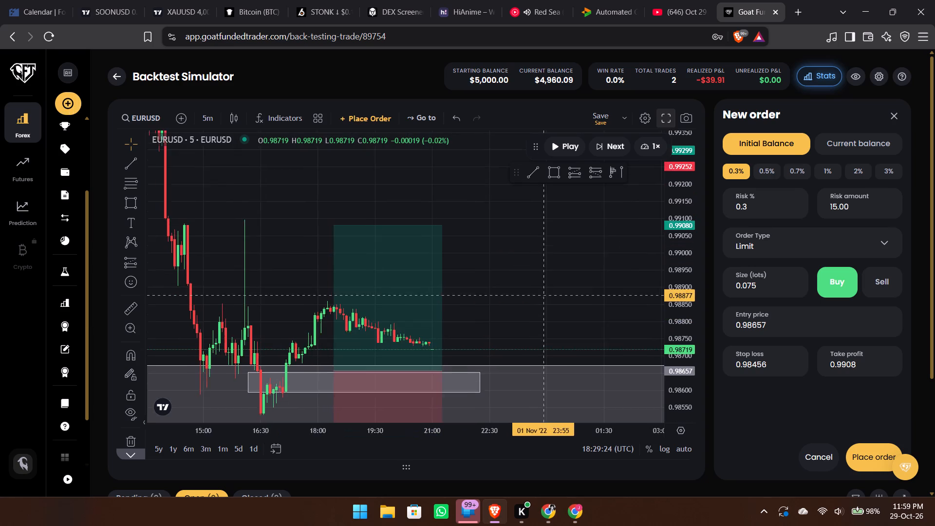
drag(546, 300, 550, 305)
drag(338, 235, 346, 224)
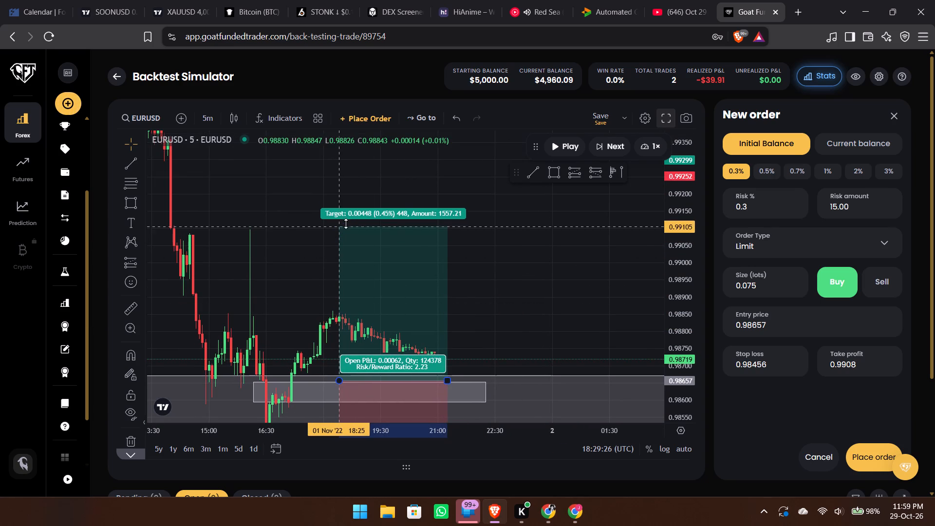
drag(346, 224, 445, 172)
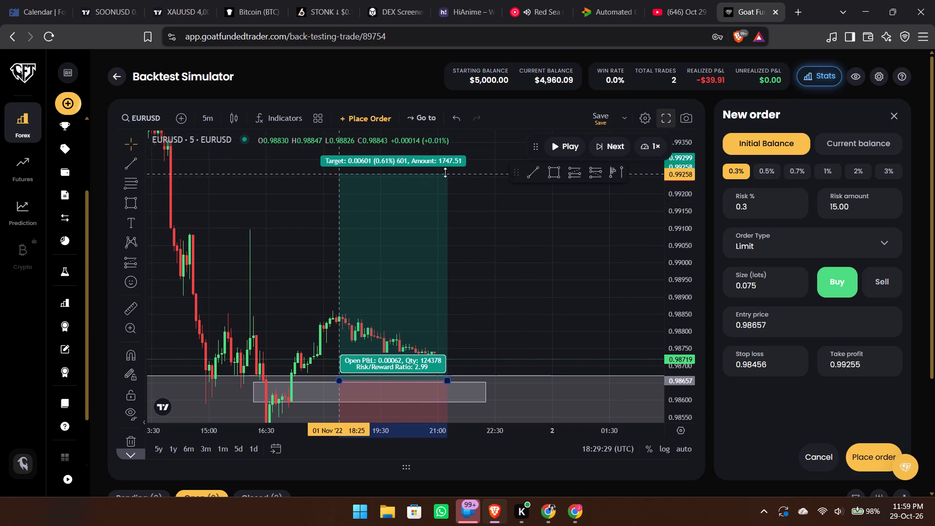
drag(445, 172, 459, 169)
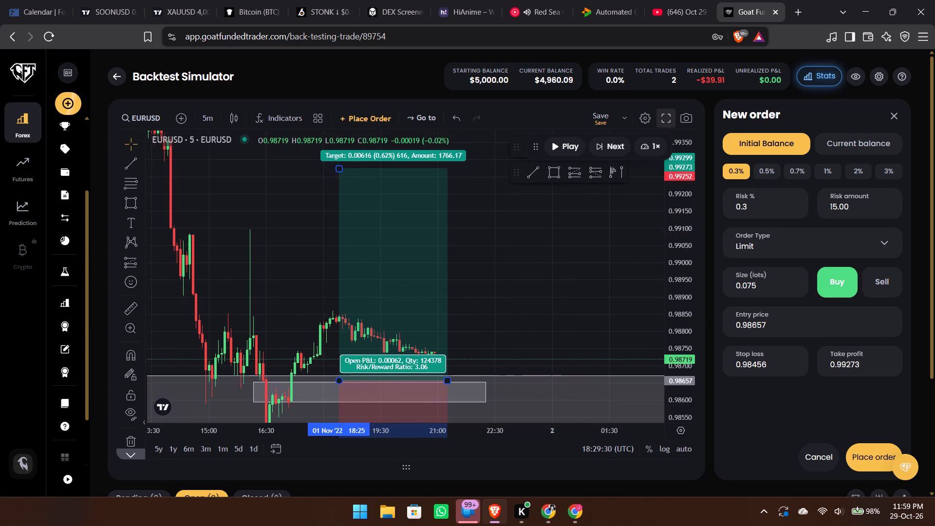
Place the 0.075-lot buy limit order at 0.98657 with 0.3% risk.
click(862, 451)
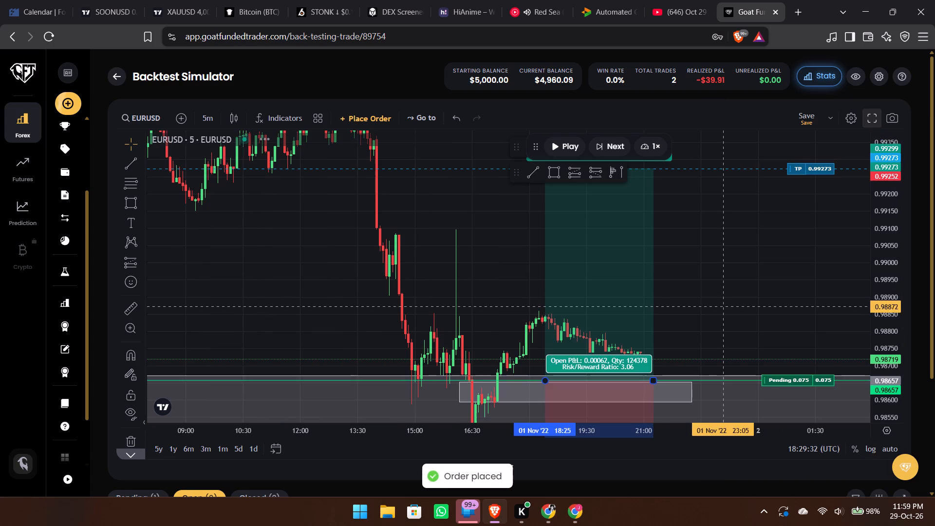
Advance the 5-minute replay candle by candle to about 02:35 on 2 November with the buy limit order pending.
drag(724, 307, 687, 290)
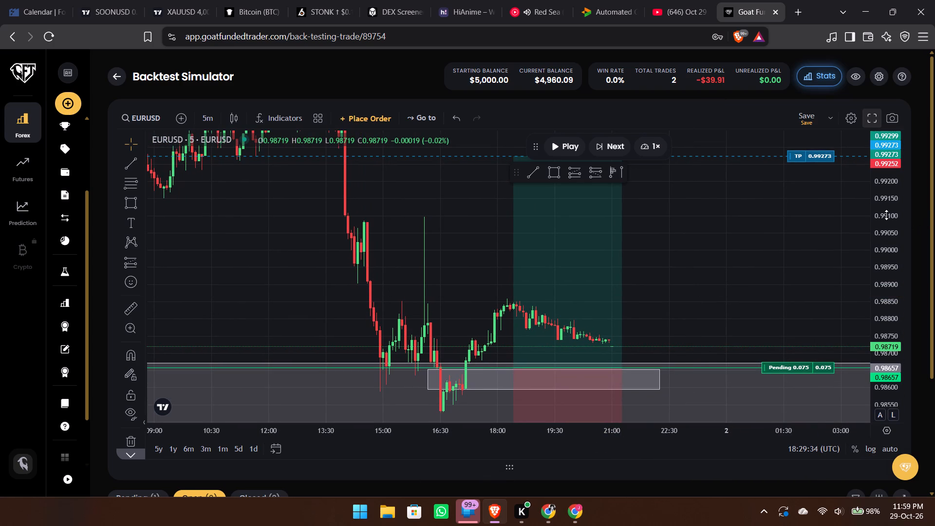
drag(886, 215, 877, 266)
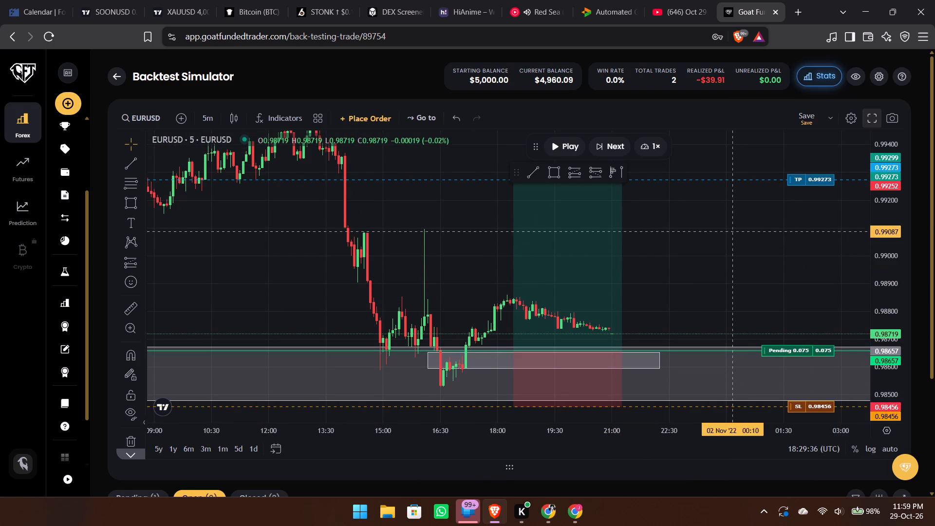
triple_click(612, 148)
triple_click(612, 148)
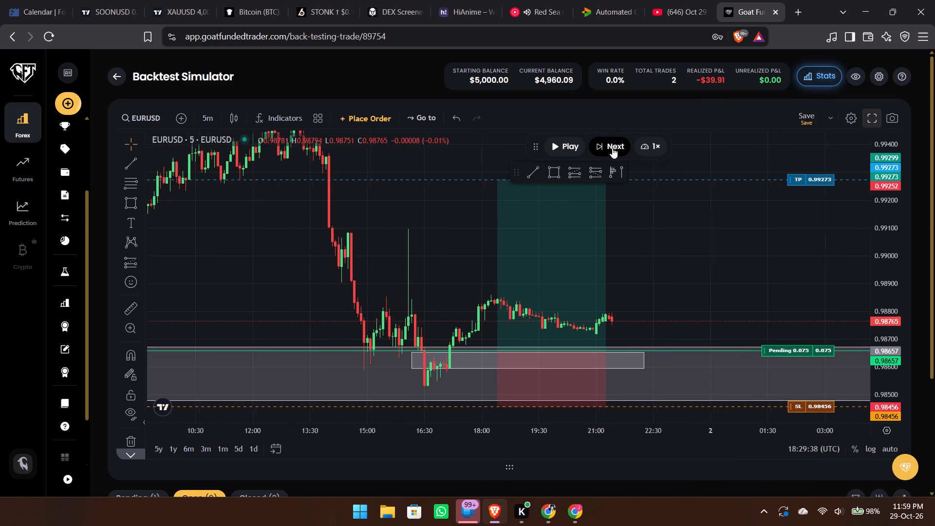
triple_click(612, 148)
triple_click(612, 148)
triple_click(612, 148)
triple_click(612, 148)
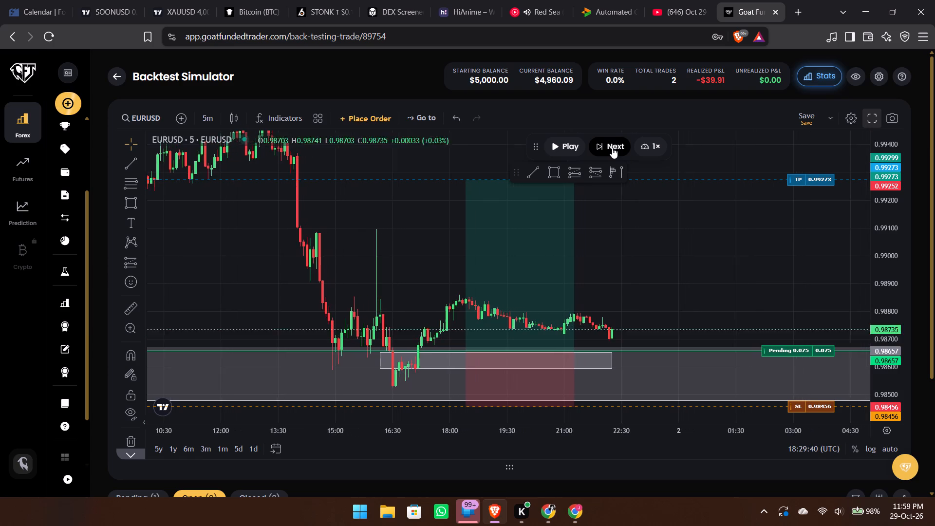
triple_click(612, 148)
triple_click(612, 148)
triple_click(612, 148)
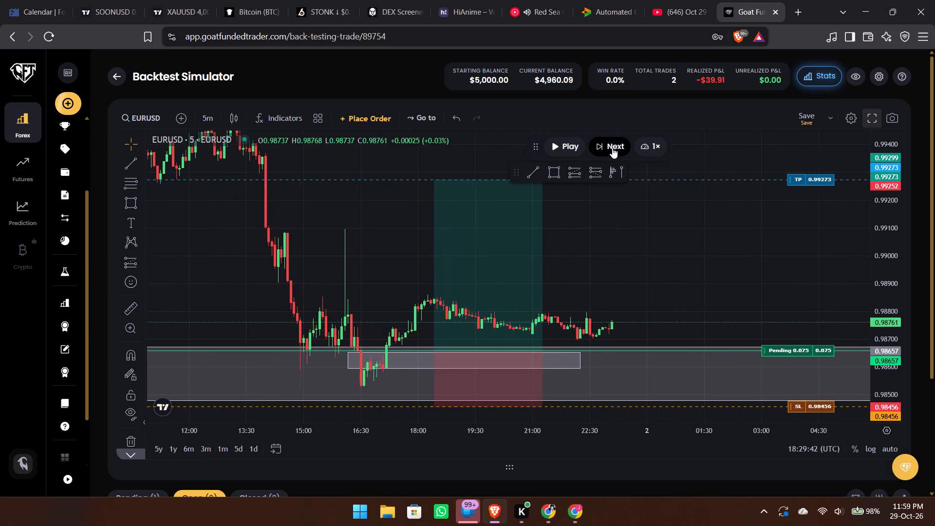
triple_click(612, 148)
triple_click(612, 148)
triple_click(612, 148)
triple_click(612, 148)
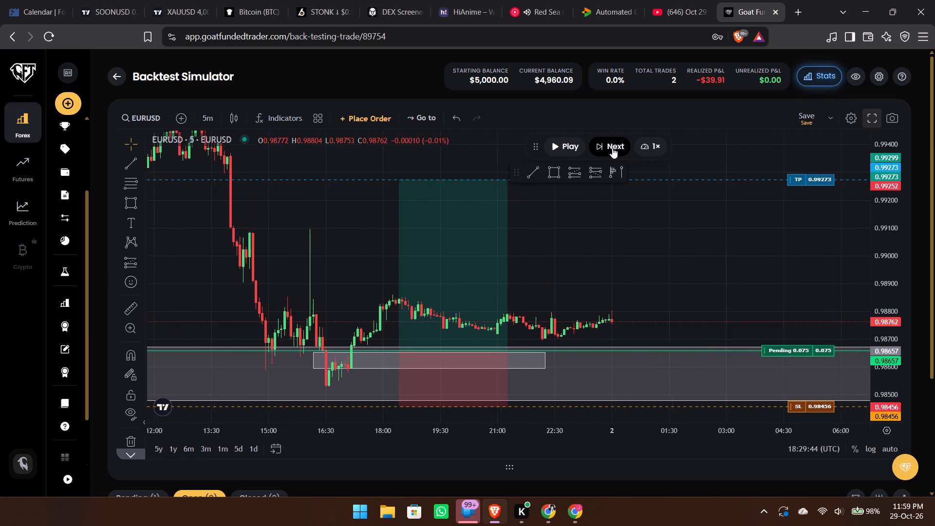
triple_click(612, 148)
triple_click(612, 148)
triple_click(612, 148)
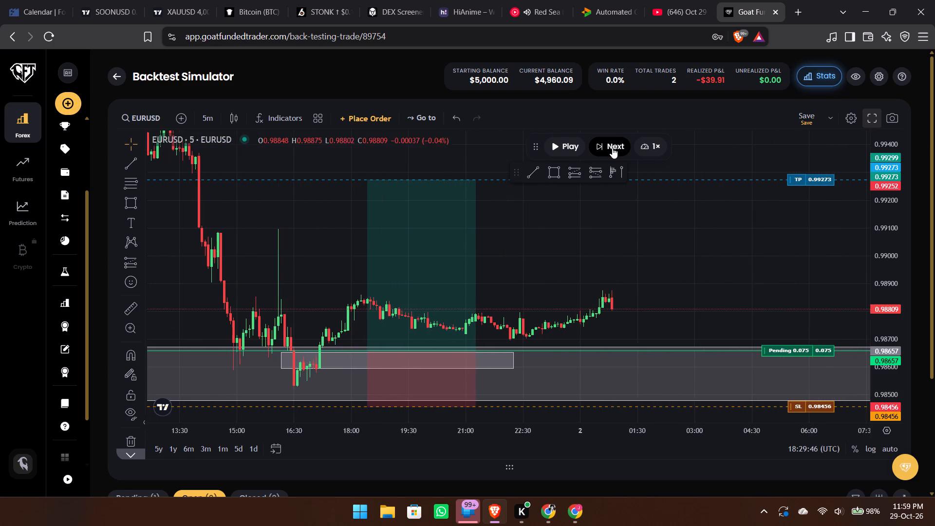
triple_click(612, 148)
triple_click(612, 148)
triple_click(612, 148)
triple_click(612, 148)
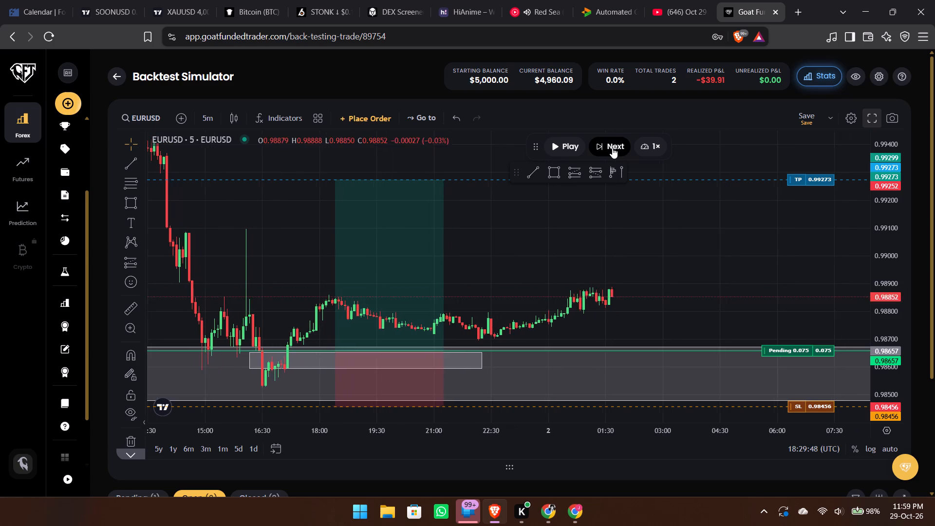
triple_click(612, 148)
triple_click(612, 148)
triple_click(612, 148)
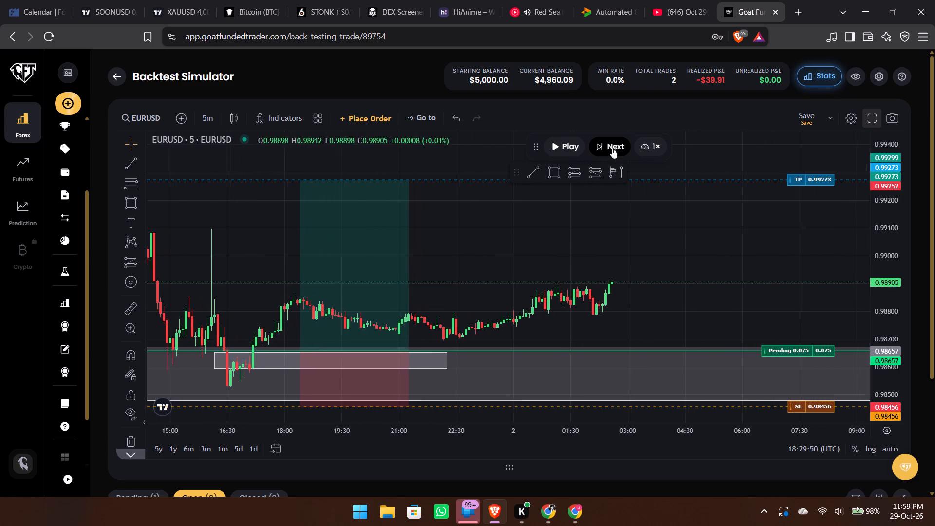
Run the replay automatically at 10× speed until the buy limit trade closes.
drag(612, 148, 549, 140)
click(549, 140)
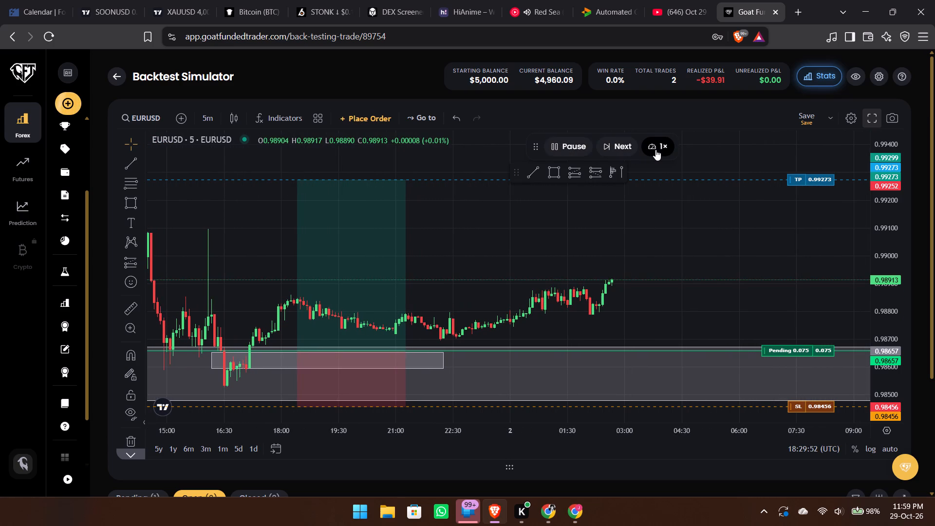
click(655, 150)
click(655, 150)
click(655, 150)
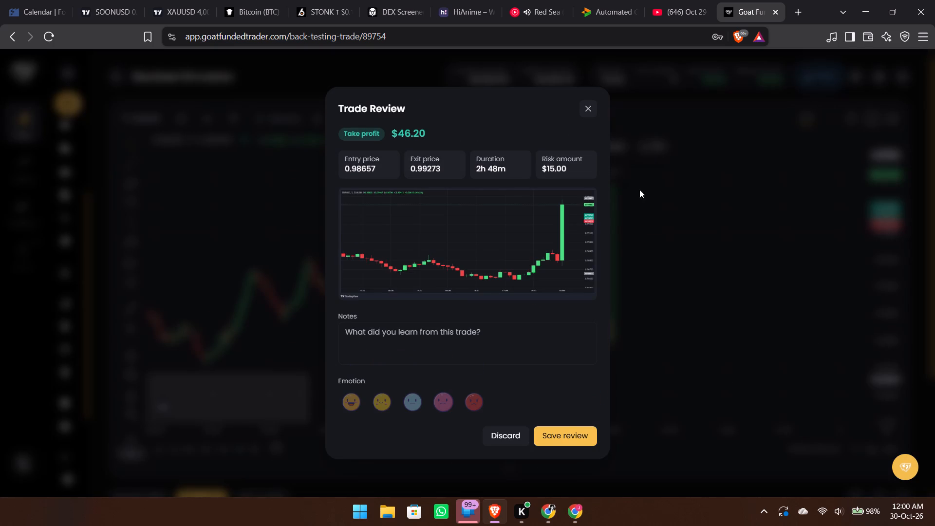
Save the closed trade's review with the notes empty and no emotion chosen.
click(563, 432)
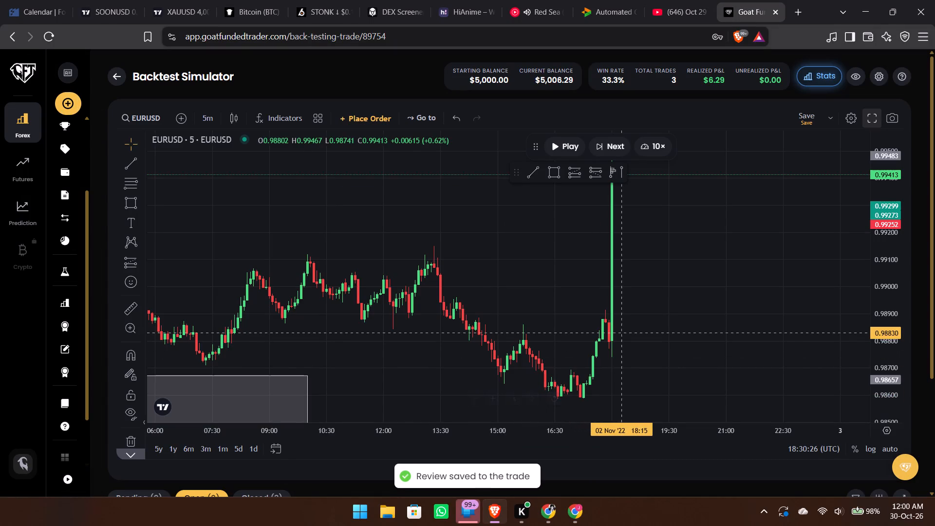
Examine the 5-minute price action around the demand zone and the closed long trade.
drag(622, 333, 752, 277)
scroll(752, 277, down, 4)
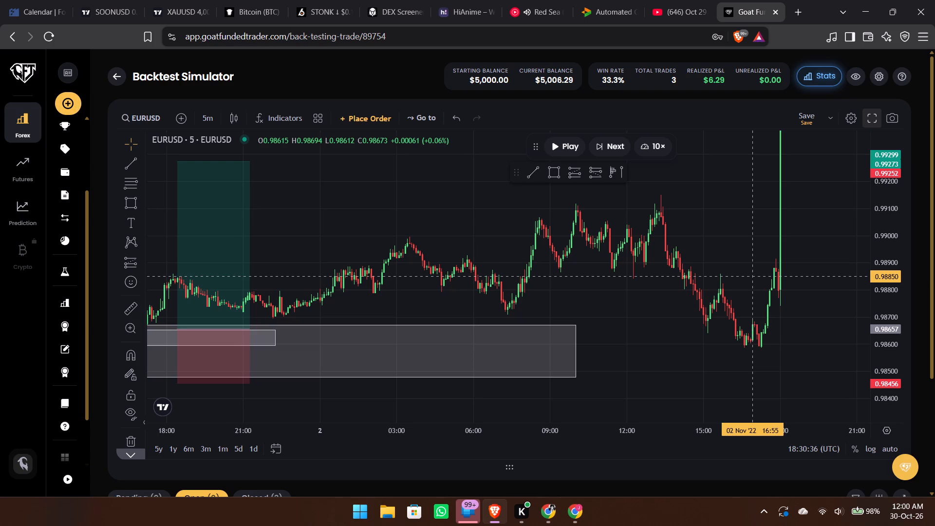
scroll(752, 277, down, 6)
scroll(752, 277, up, 2)
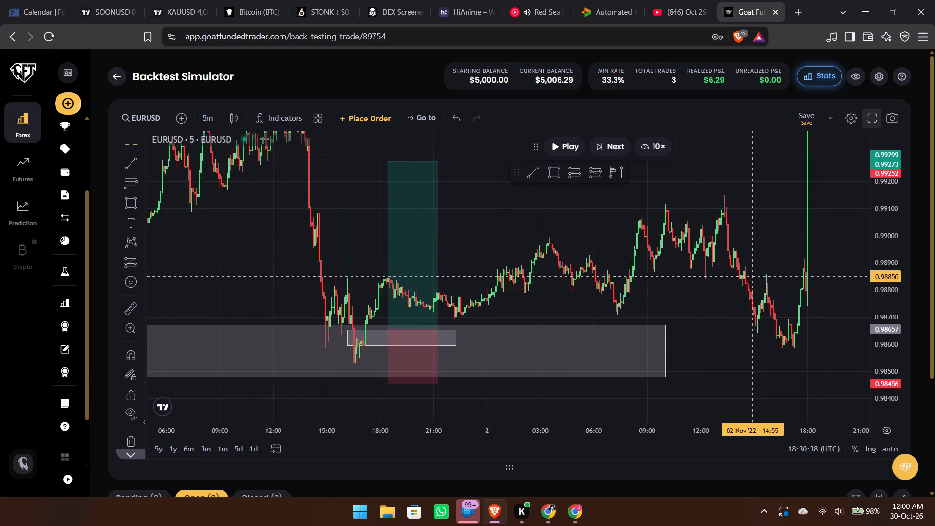
scroll(752, 277, up, 2)
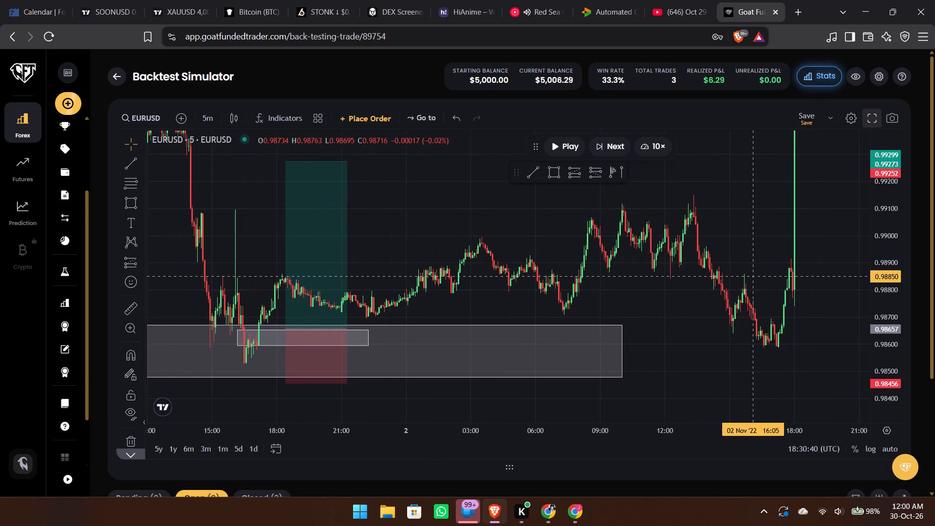
drag(691, 240, 728, 365)
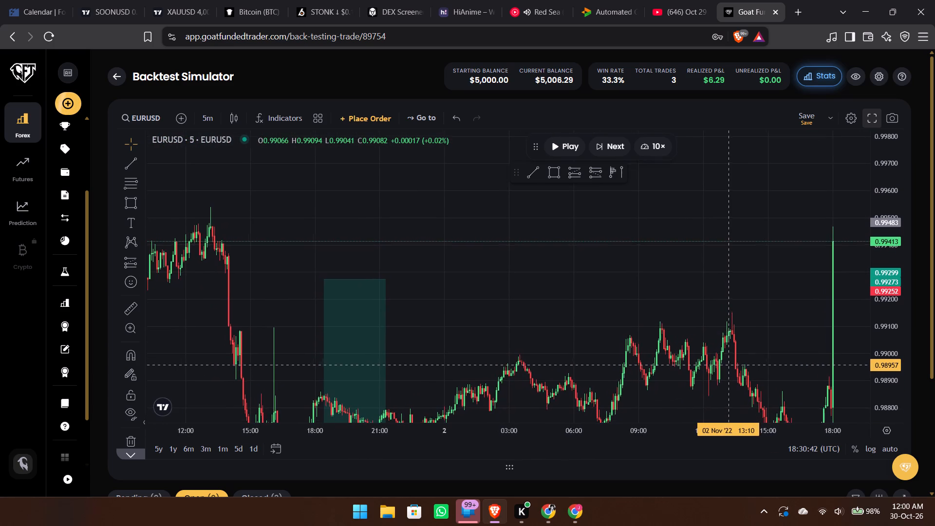
drag(728, 365, 697, 242)
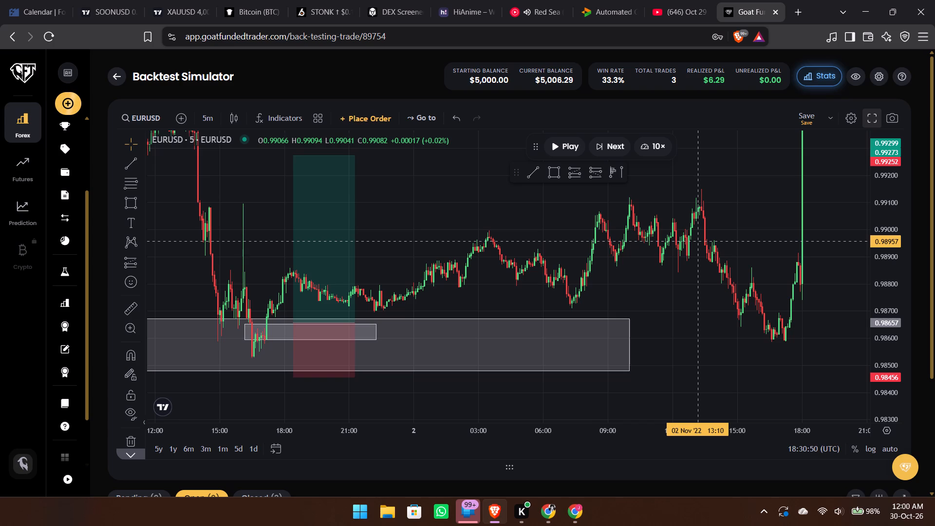
Switch the chart to the 1-hour timeframe.
text(1h)
key(Return)
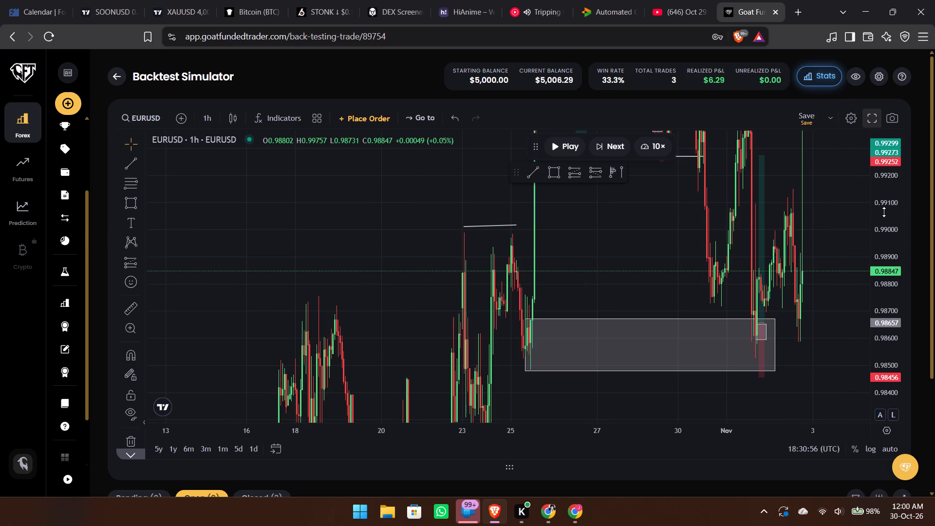
Examine the 1-hour price structure from late October through 2 November, including the earlier marked levels and zones.
drag(884, 212, 863, 351)
scroll(773, 263, up, 1)
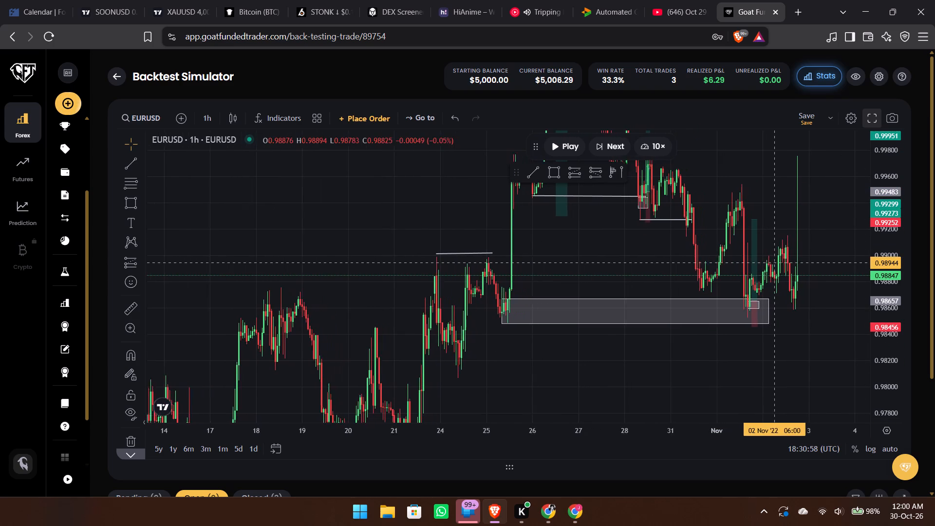
scroll(773, 263, up, 3)
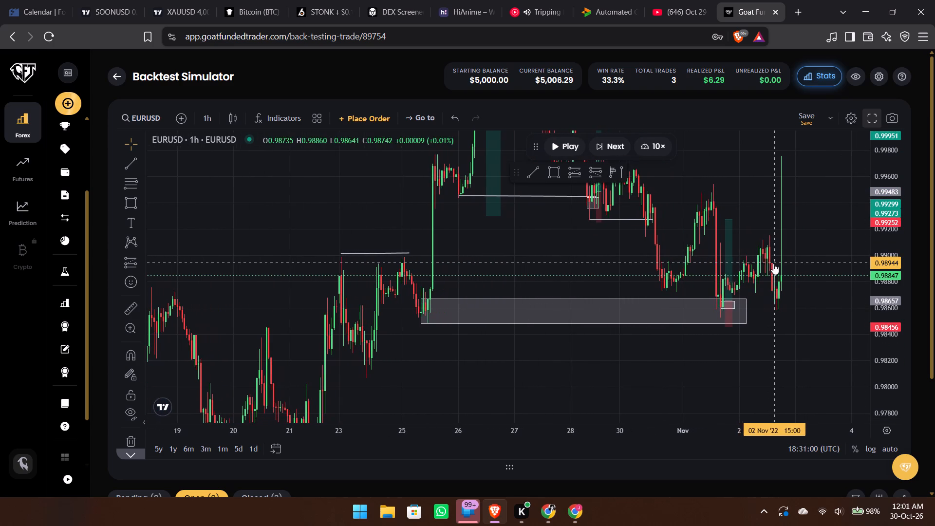
drag(739, 191, 590, 384)
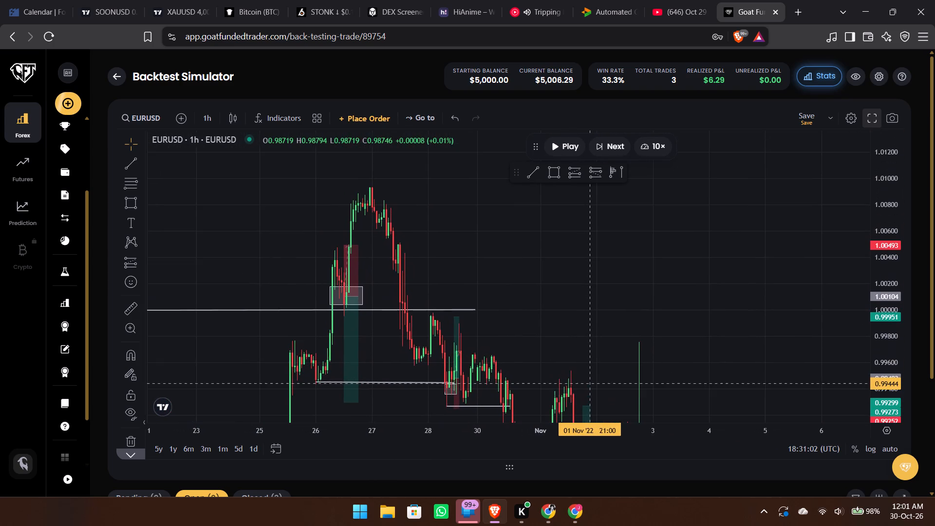
drag(590, 384, 609, 299)
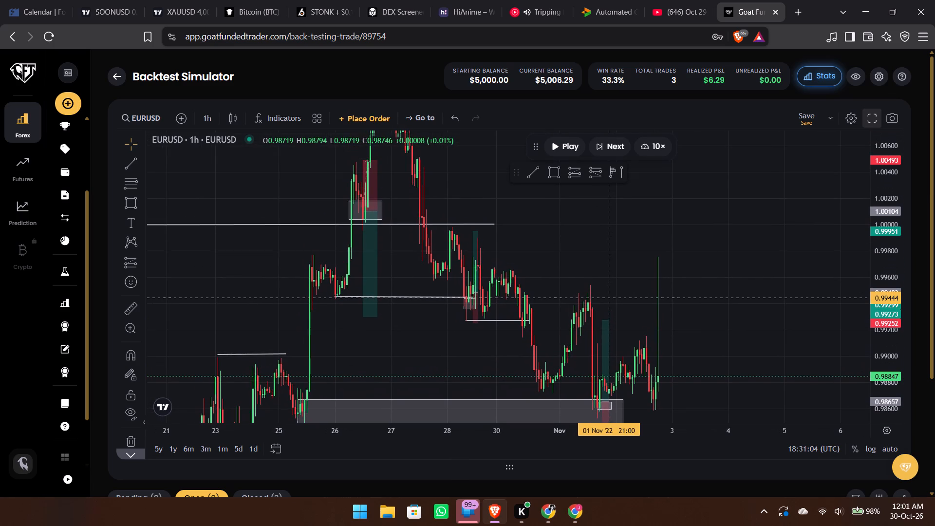
drag(609, 299, 609, 299)
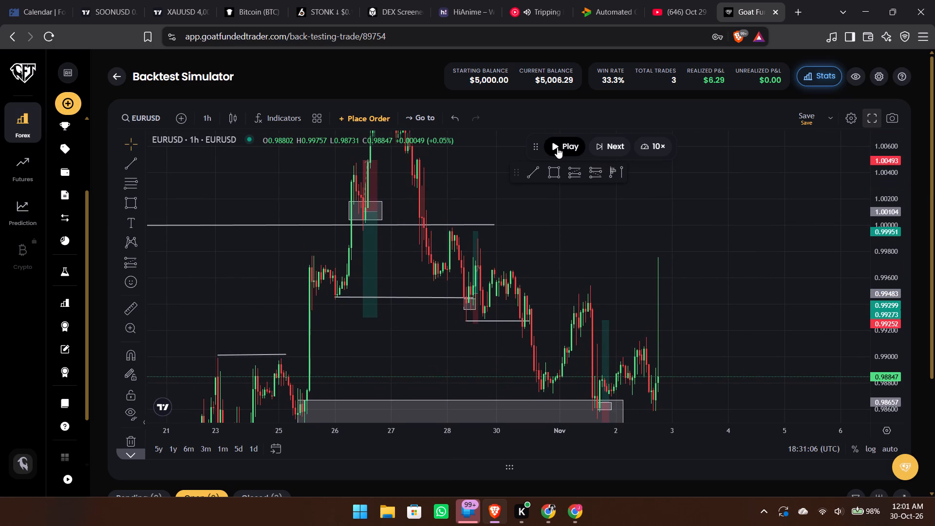
Run the 1-hour replay at 10× speed and pause it at about 09:00 on 4 November.
click(557, 148)
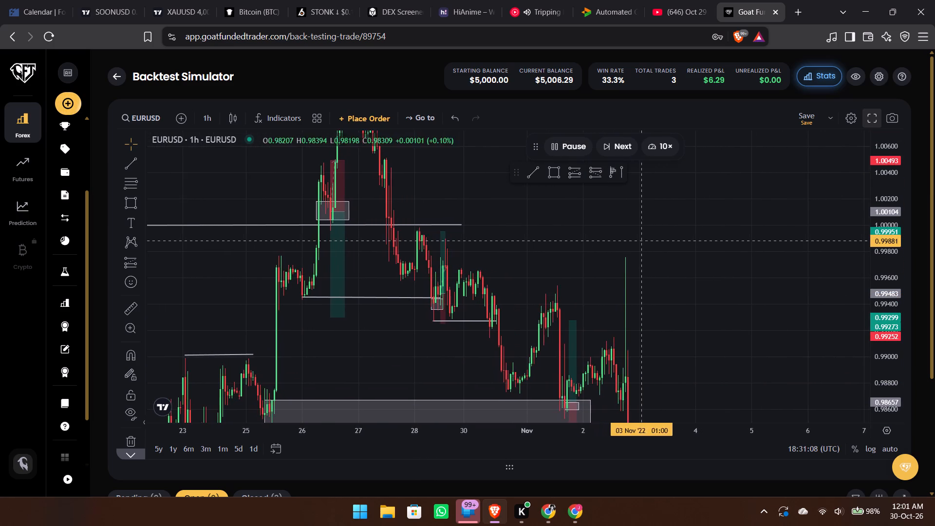
drag(641, 242, 710, 89)
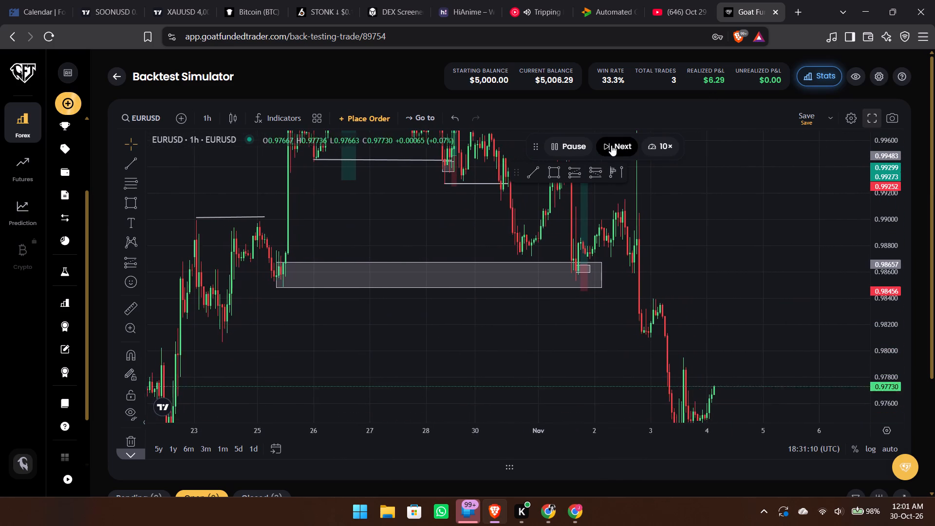
click(572, 145)
Draw a supply-zone rectangle from about 0.98373 to 0.98248, spanning 02:00 on 3 November to 06:00 on 6 November.
drag(520, 344, 596, 240)
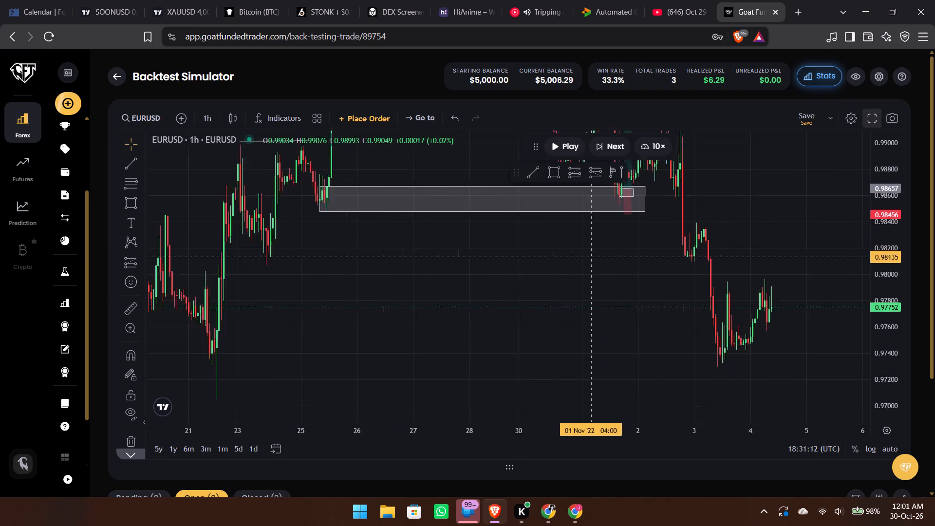
drag(596, 240, 572, 351)
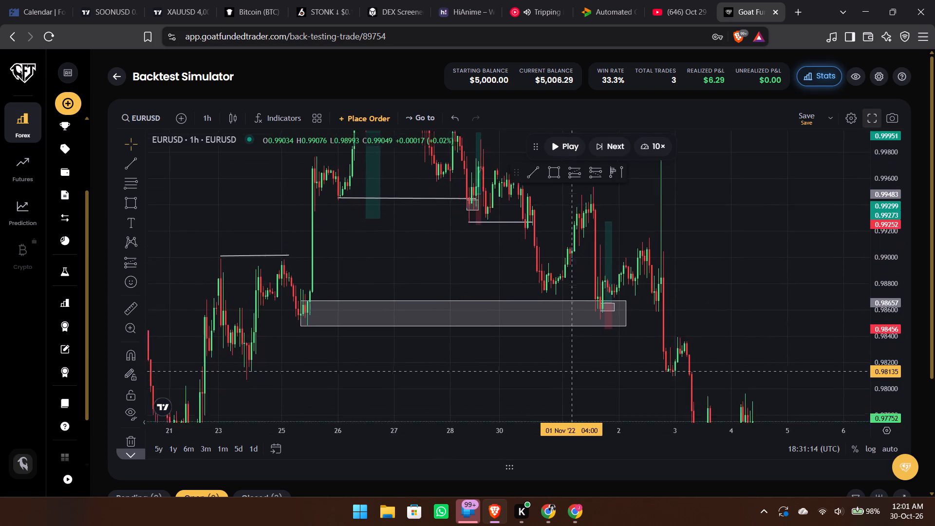
drag(572, 351, 636, 241)
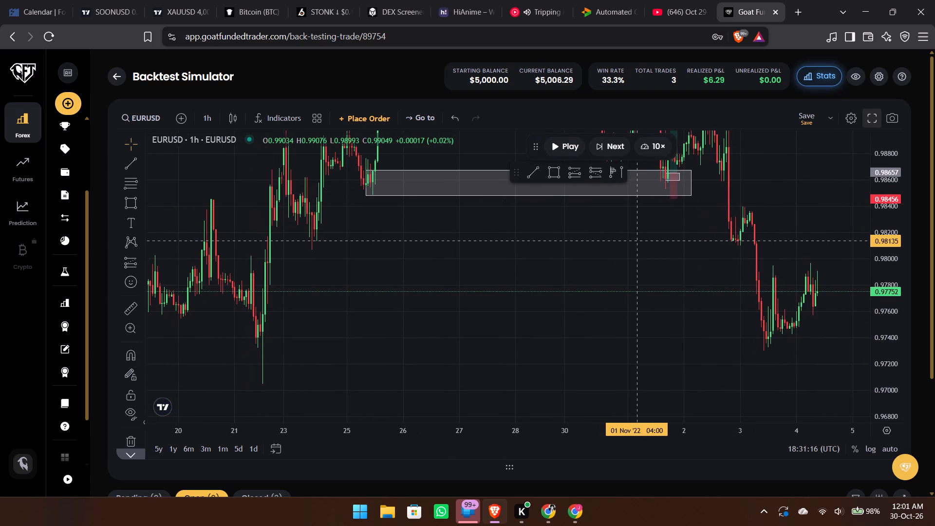
drag(636, 241, 400, 321)
scroll(400, 321, up, 1)
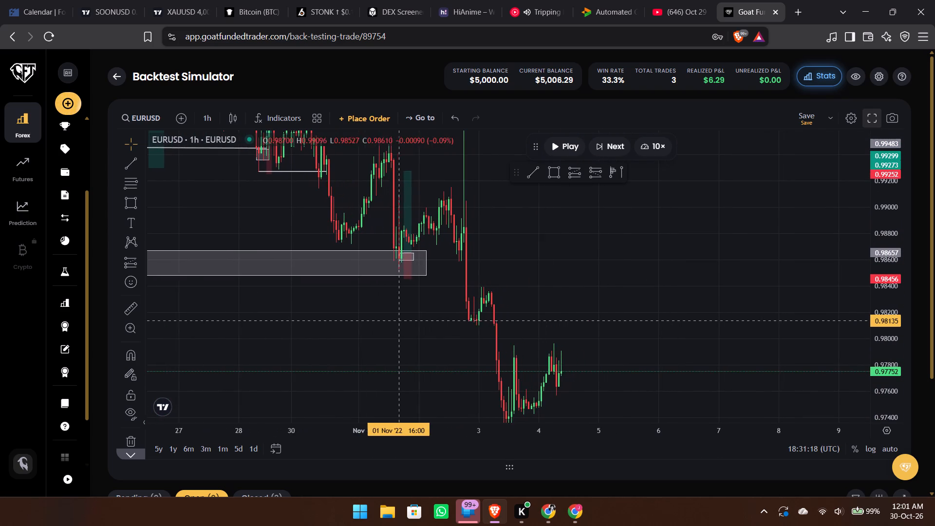
scroll(400, 321, up, 1)
scroll(561, 308, up, 2)
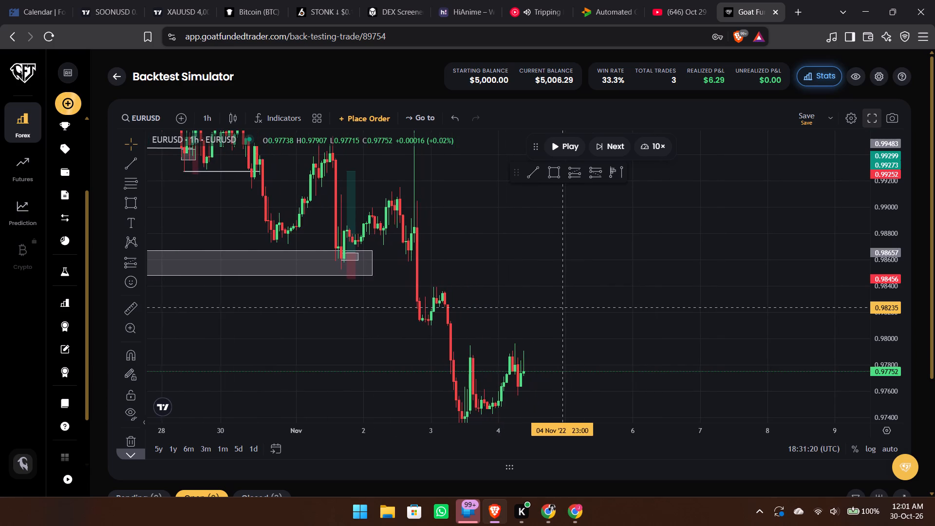
drag(561, 308, 546, 260)
click(557, 174)
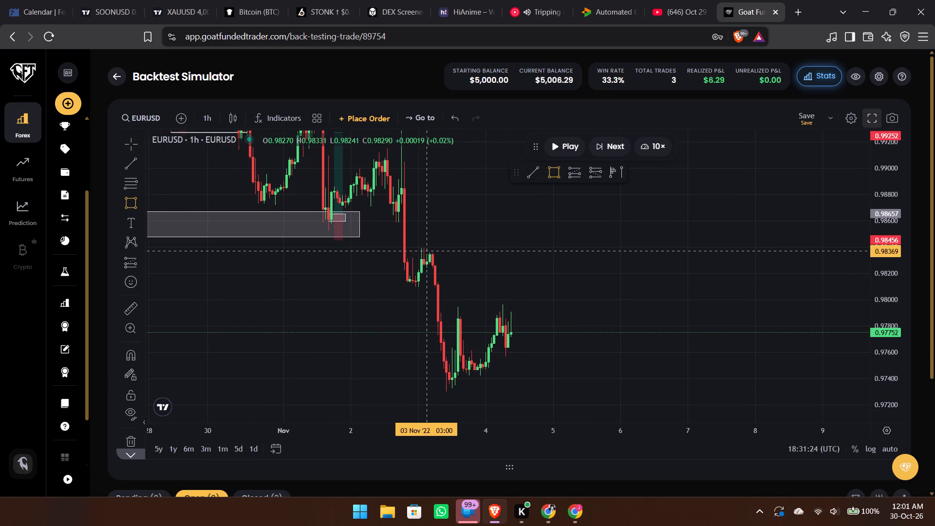
drag(424, 251, 562, 268)
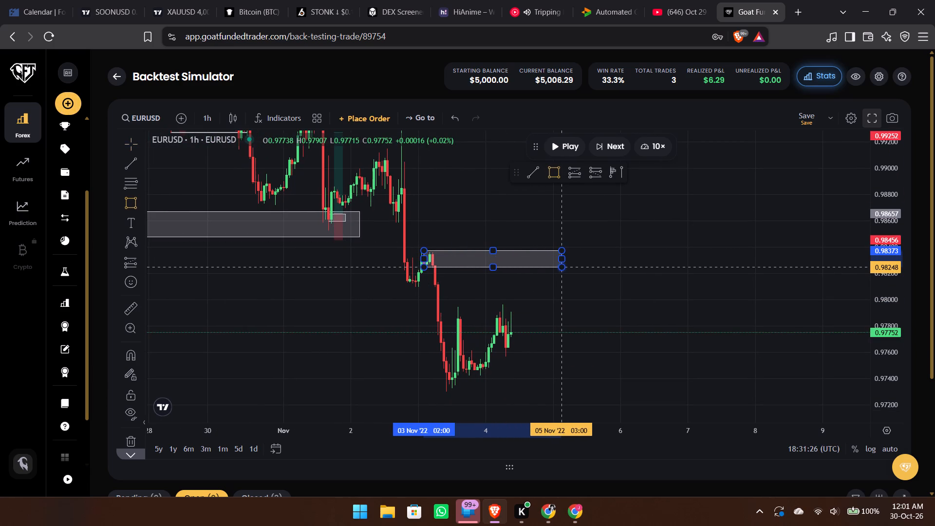
click(562, 268)
drag(563, 261, 636, 256)
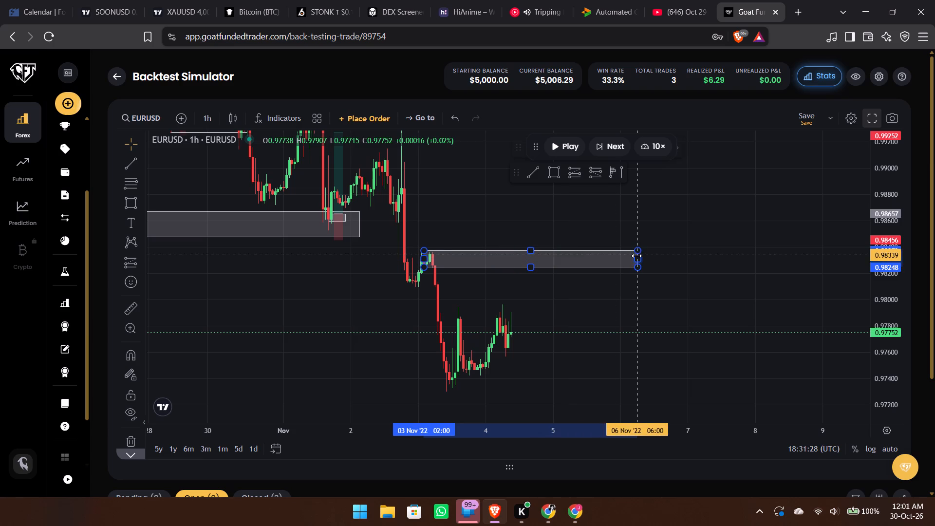
Set the replay speed to 2× and resume the 1-hour replay.
click(662, 145)
click(662, 145)
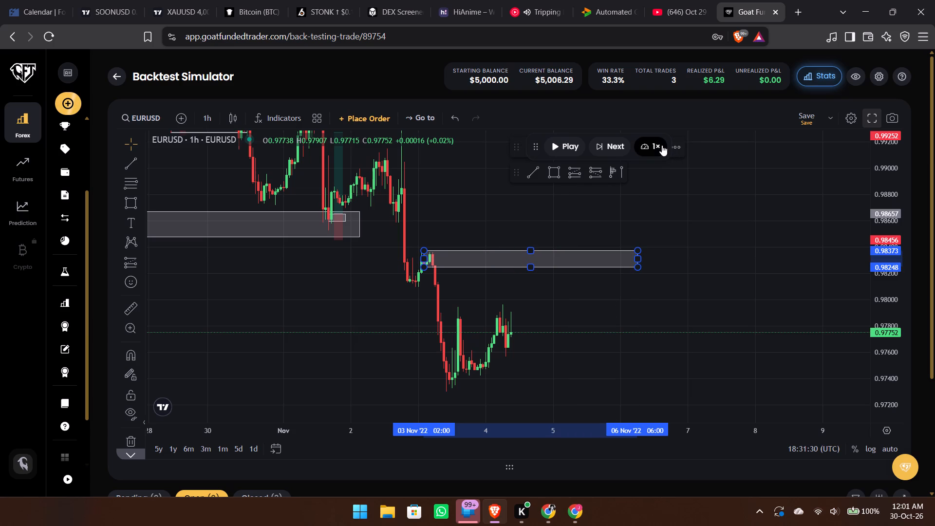
click(567, 146)
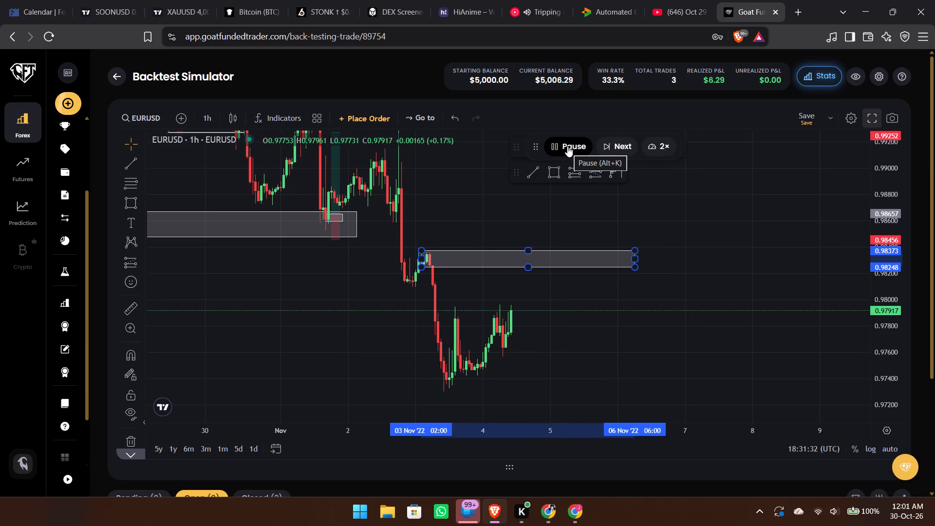
Pause the 1-hour replay on 4 November to check the rally, and run it on to about 06:00 on 7 November.
click(567, 146)
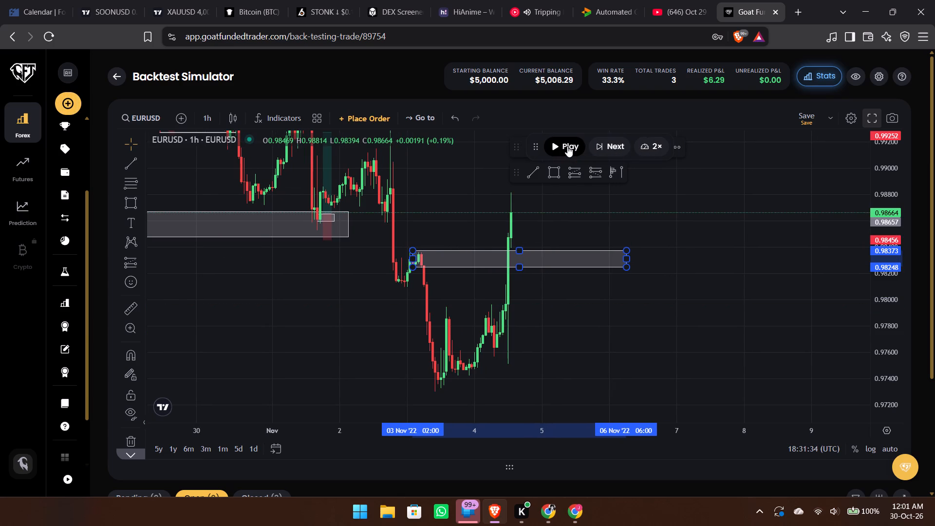
drag(720, 305, 747, 354)
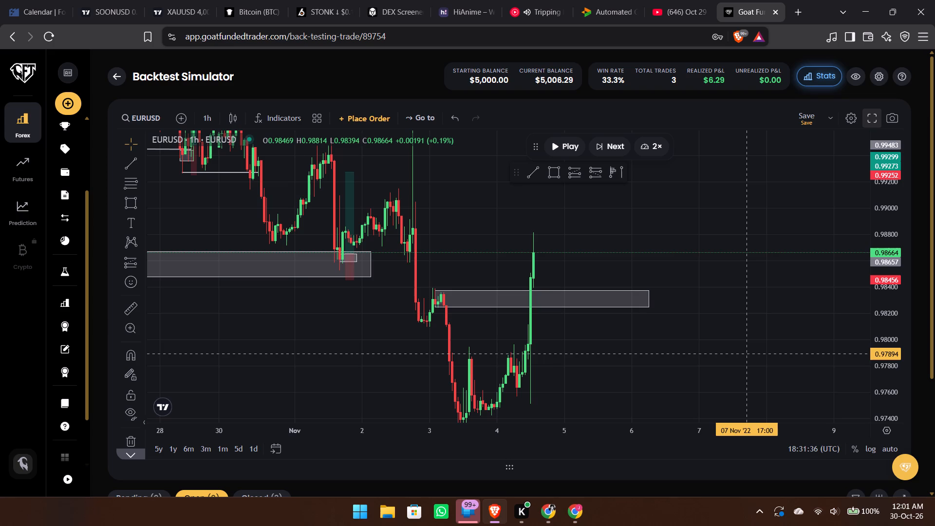
drag(636, 259, 635, 317)
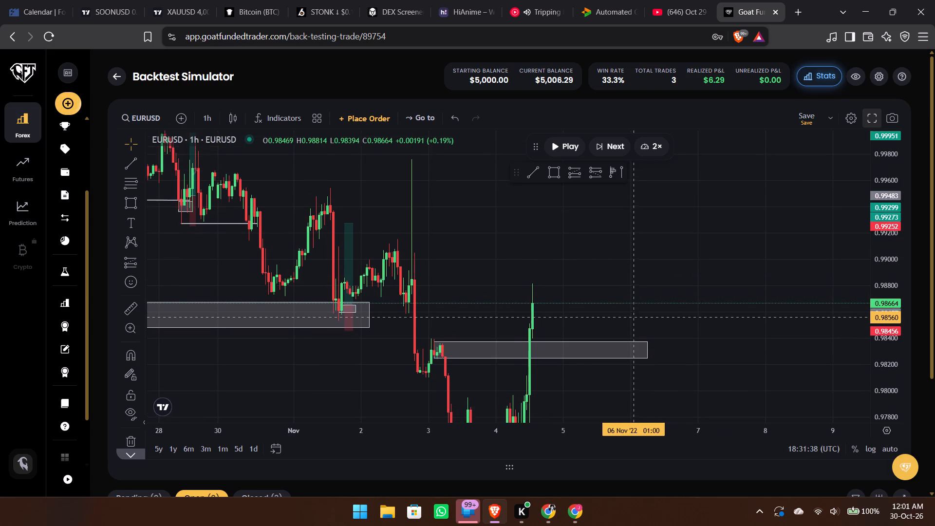
drag(635, 317, 633, 286)
click(565, 143)
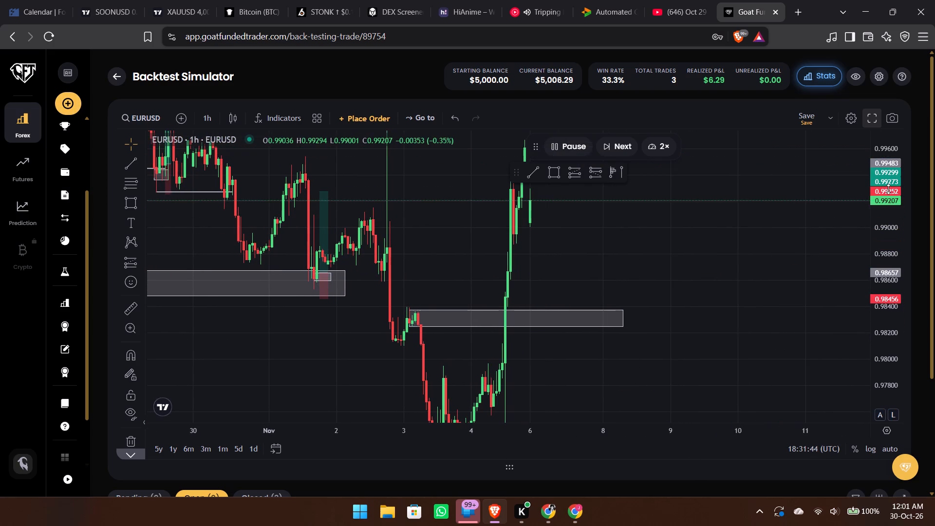
drag(888, 189, 886, 336)
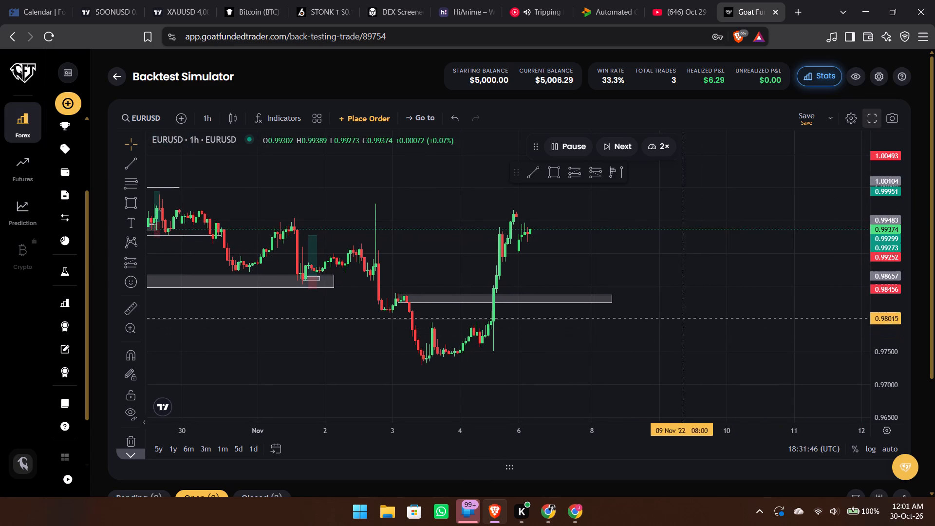
click(563, 148)
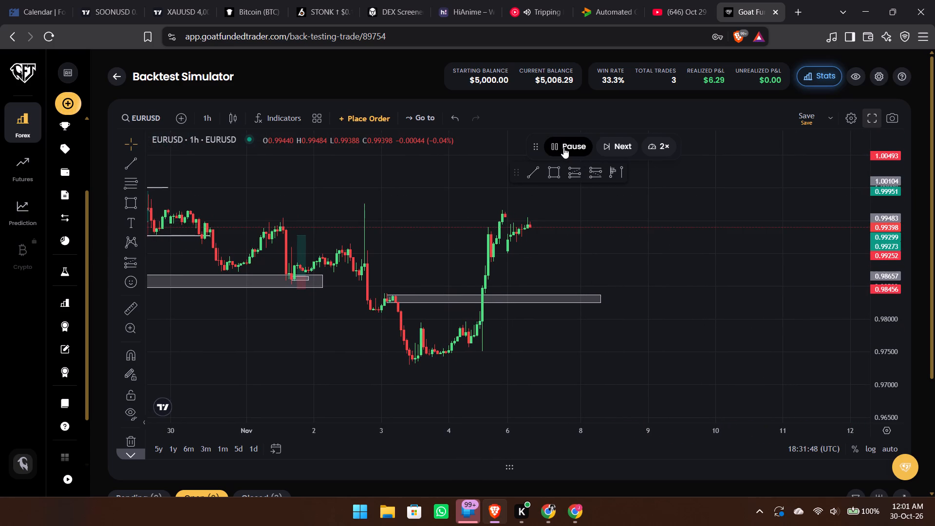
Draw a horizontal trend line at about 0.99769 from the 18:00 high on 2 November to 13:00 on 7 November.
click(539, 169)
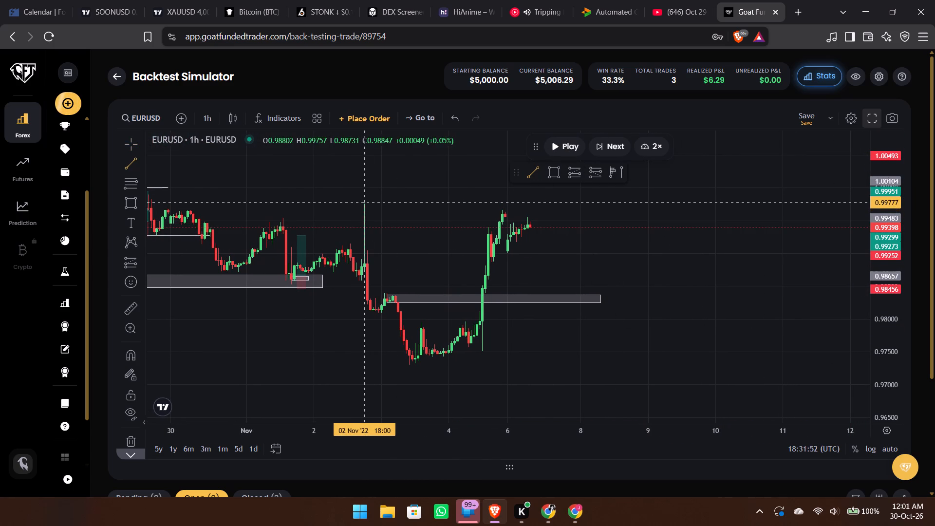
click(363, 204)
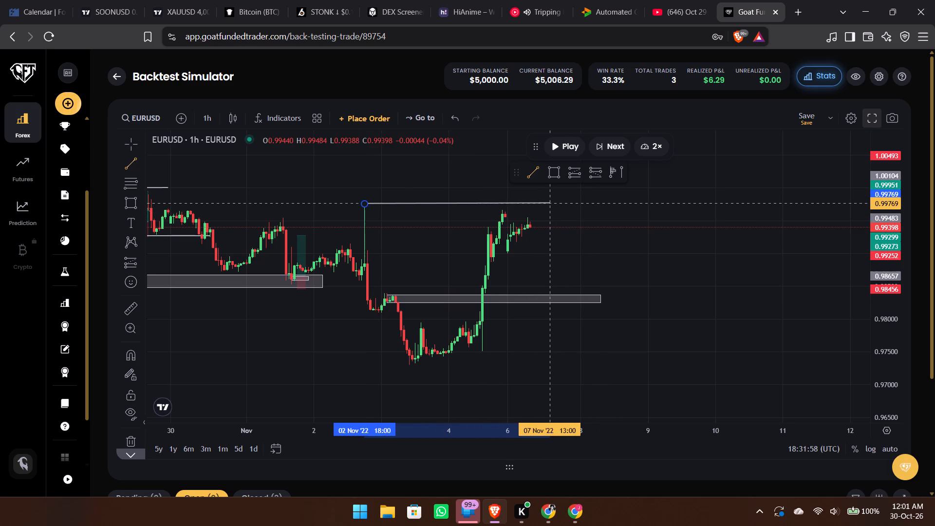
click(549, 205)
click(549, 205)
click(590, 202)
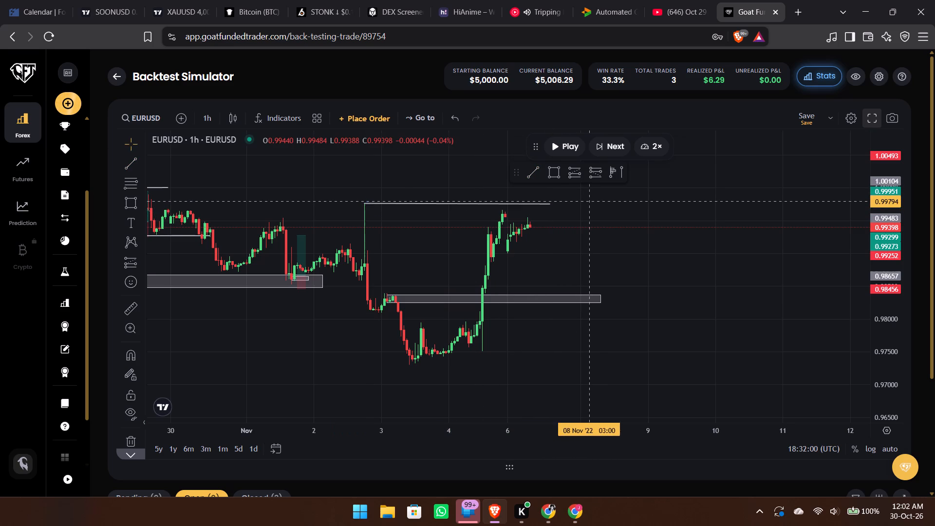
Set the replay speed to 1× and advance the 1-hour replay candle by candle to about 10:00 on 7 November.
click(647, 141)
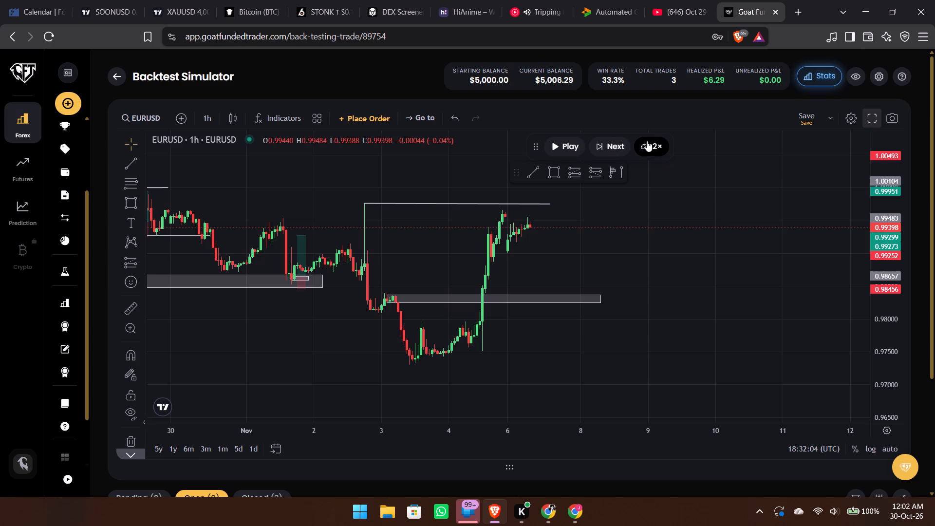
key(Left)
key(Left)
key(Left)
key(Down)
key(Down)
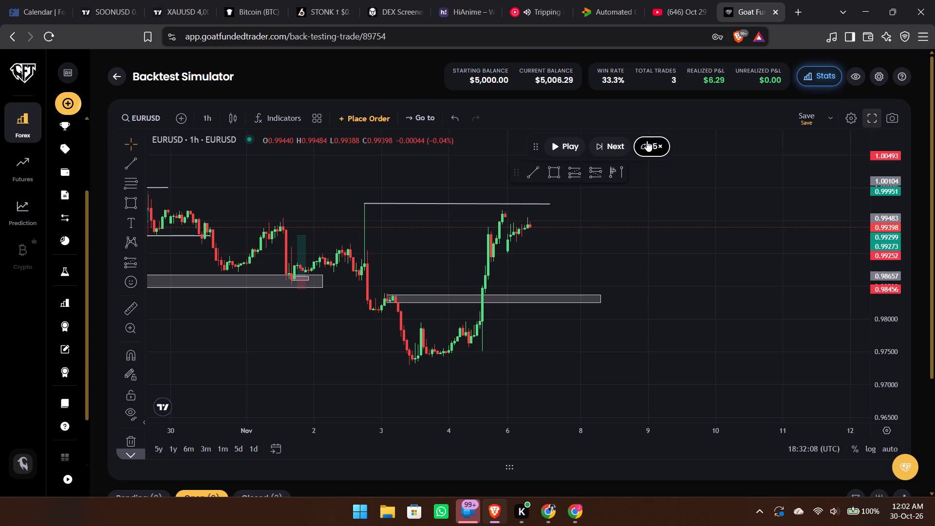
triple_click(647, 141)
triple_click(647, 141)
click(647, 141)
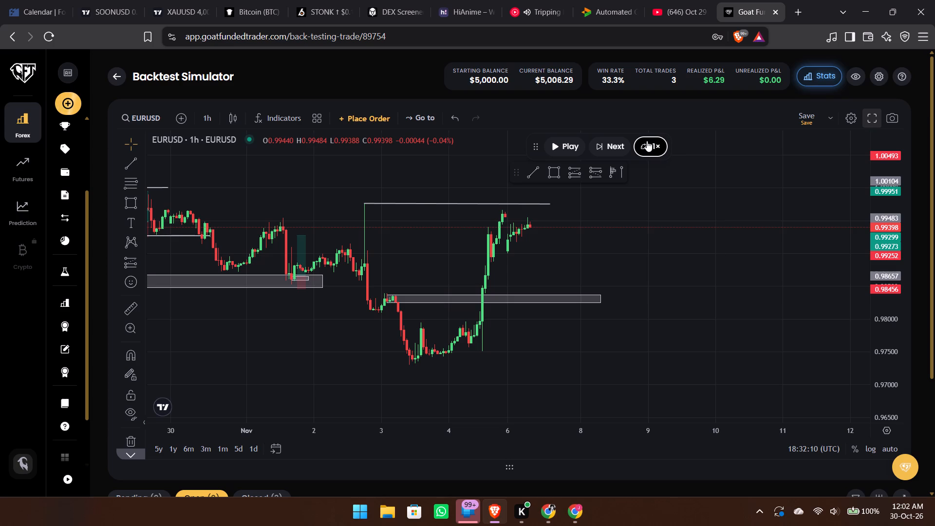
triple_click(647, 141)
click(614, 146)
triple_click(614, 146)
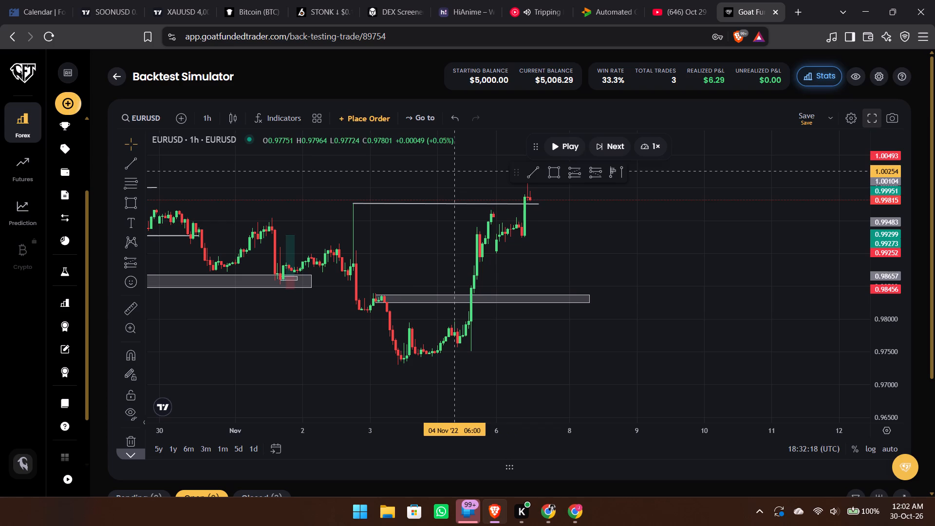
Advance the replay by one more hourly candle and change the chart interval to 5 minutes.
key(5)
key(Return)
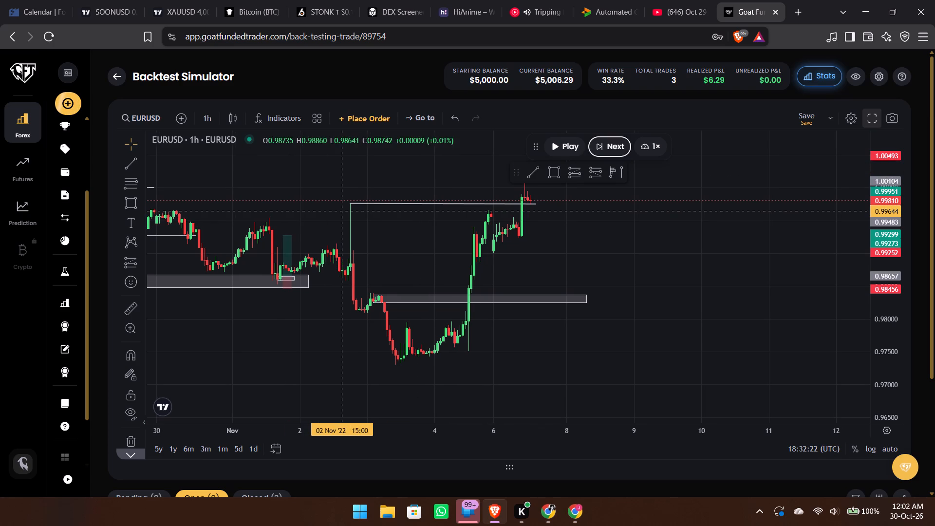
click(661, 229)
key(5)
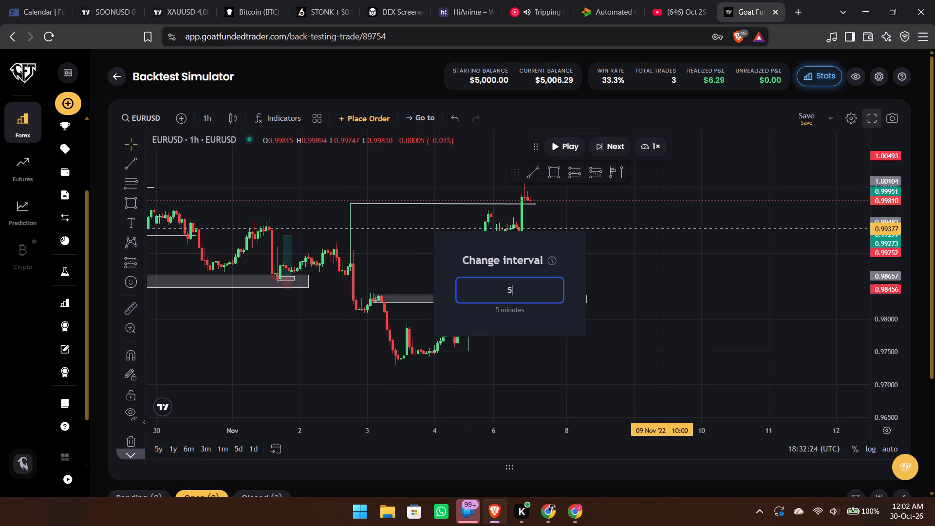
key(Return)
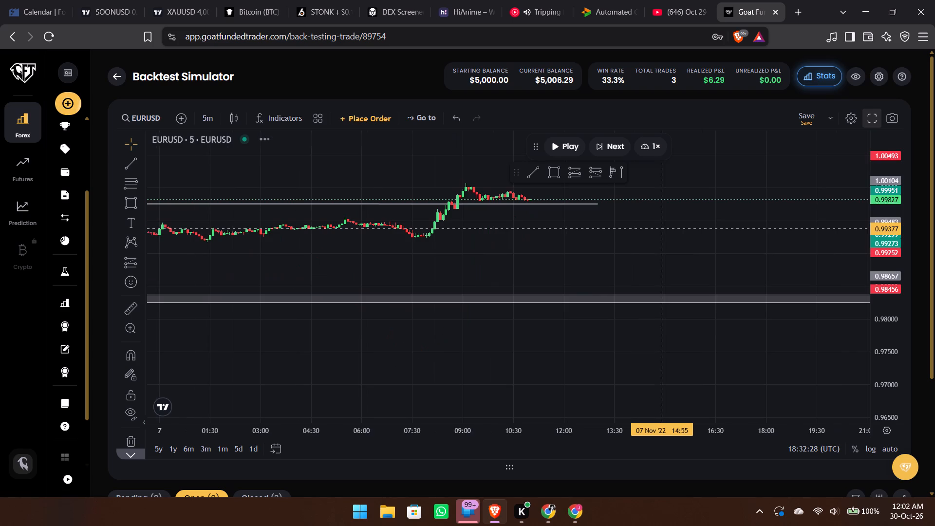
Draw a supply-zone rectangle from about 0.99947 to 0.99900, spanning 08:20 to about 13:50 on 7 November.
drag(885, 336, 860, 75)
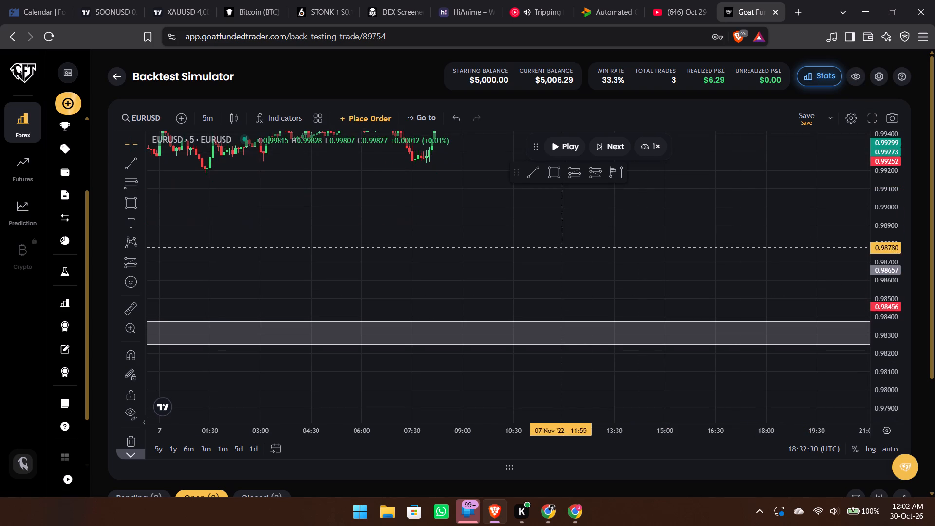
drag(559, 248, 595, 503)
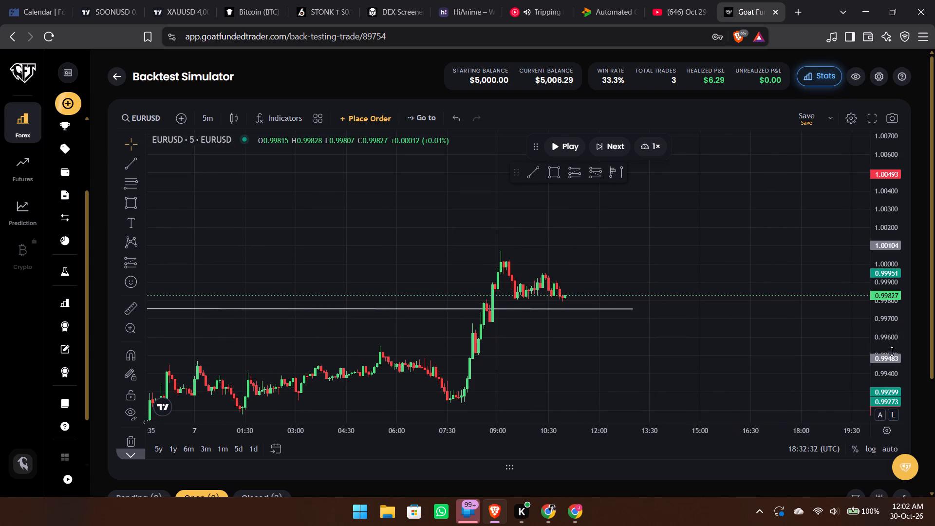
drag(895, 353, 890, 246)
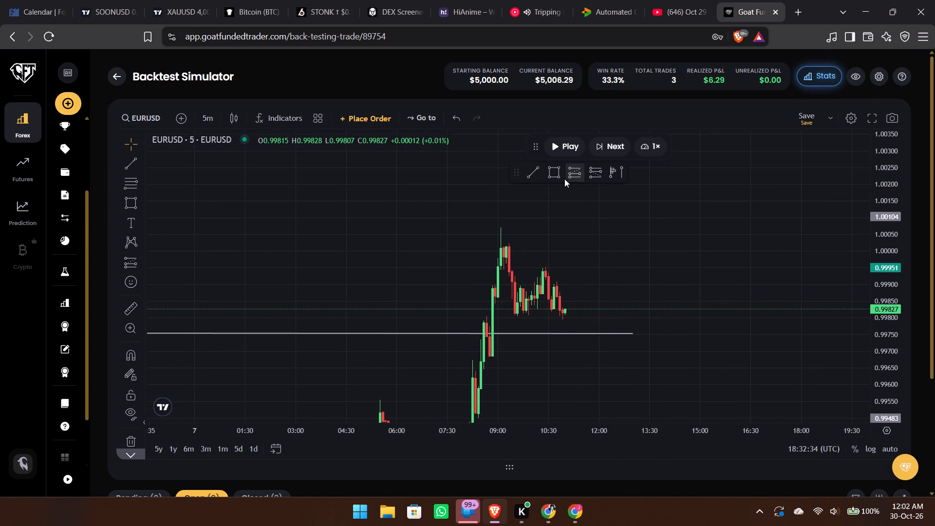
click(556, 174)
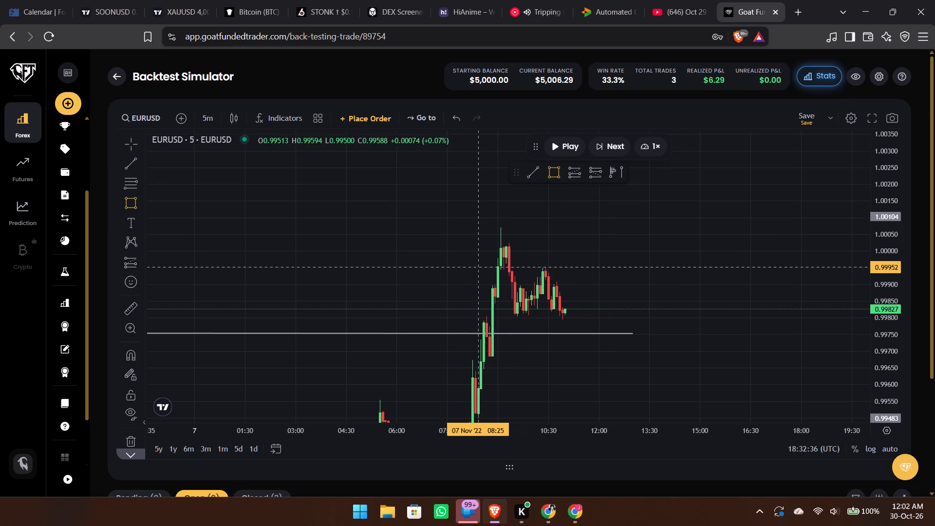
drag(476, 269, 647, 287)
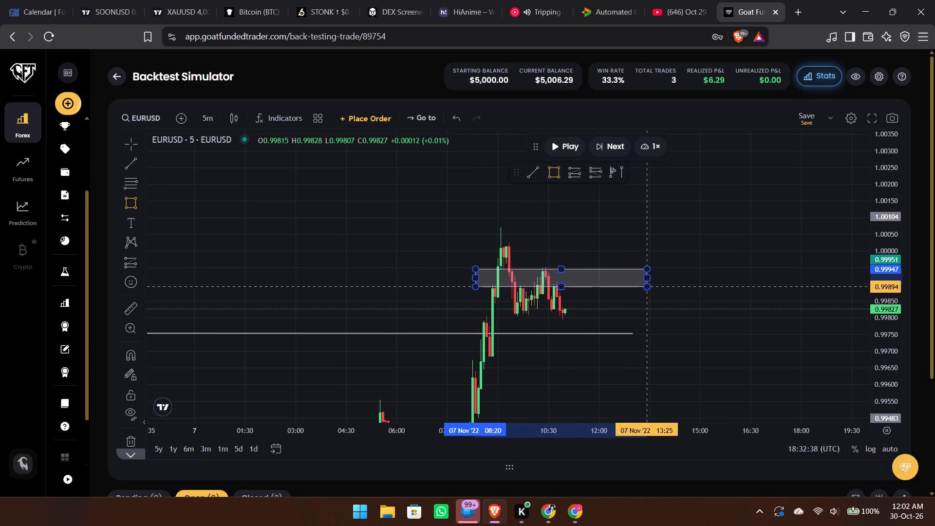
drag(647, 287, 660, 285)
click(660, 285)
Place a 0.084-lot sell limit order from a short-position drawing at the zone's lower edge: entry 0.99901, stop loss 1.0008, take profit 0.99364.
drag(703, 311, 656, 243)
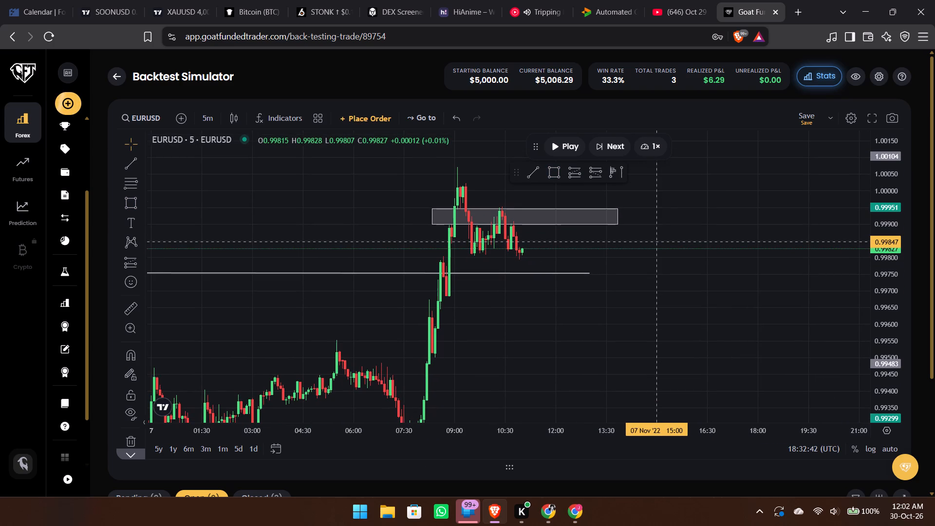
click(594, 173)
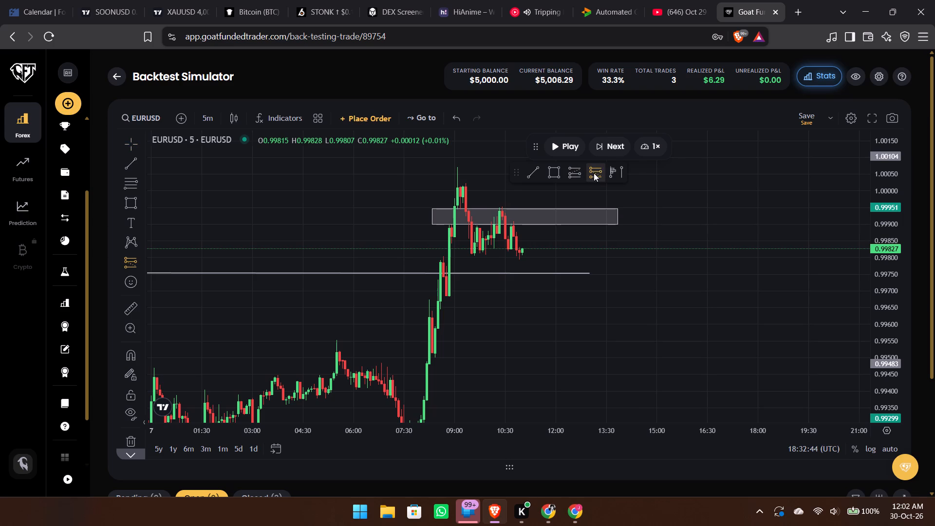
click(501, 225)
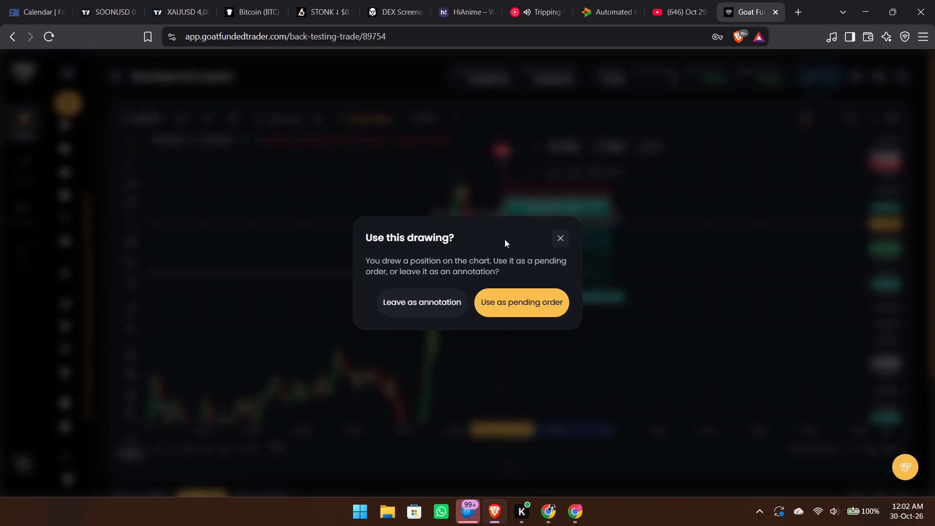
click(523, 306)
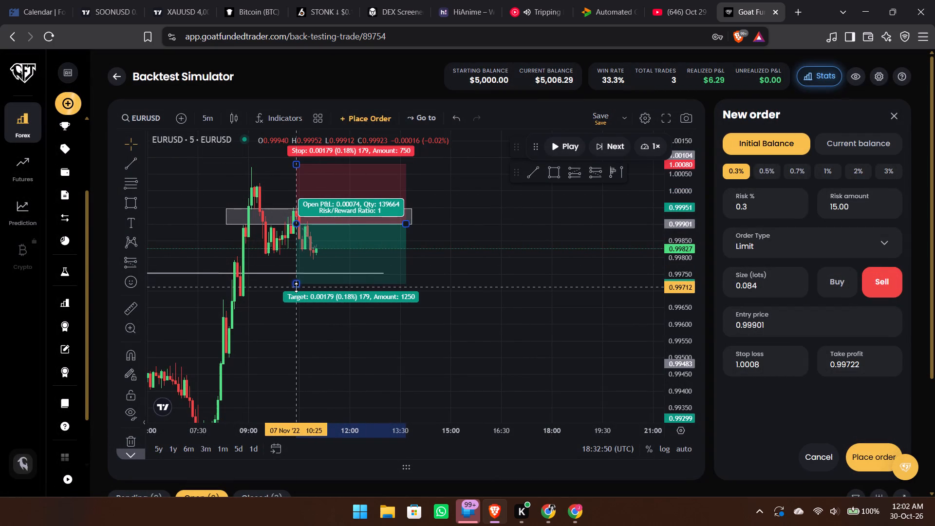
drag(296, 287, 324, 399)
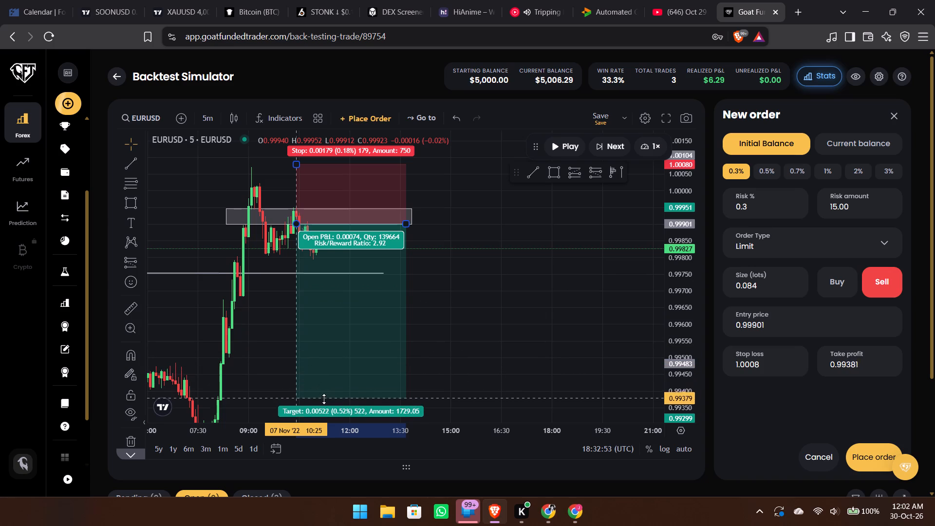
drag(324, 399, 325, 403)
click(481, 322)
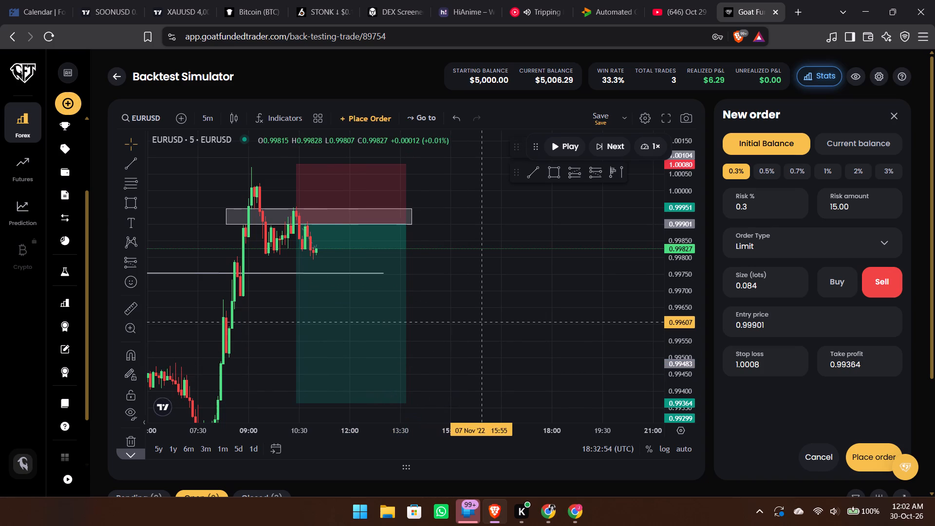
click(568, 321)
click(873, 450)
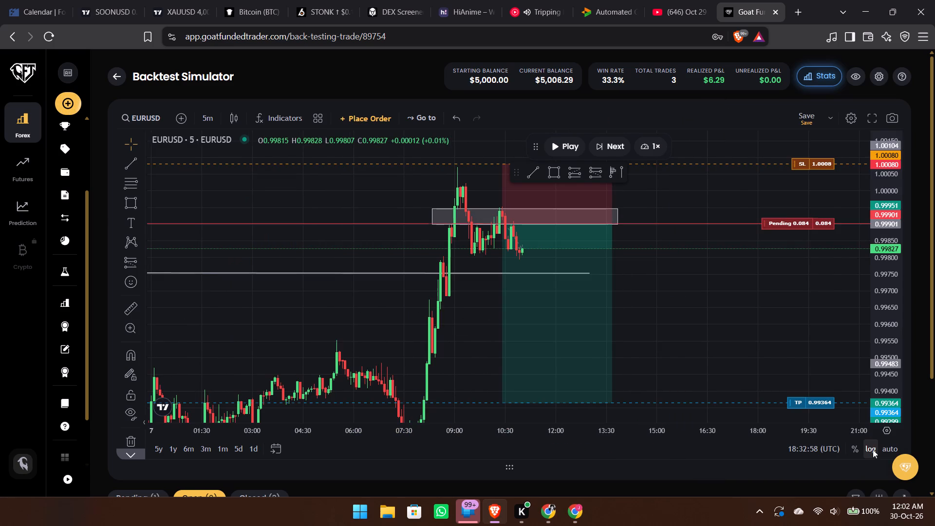
Advance the 5-minute replay candle by candle to about 13:20 on 7 November, following the pending sell limit order.
drag(745, 337, 688, 335)
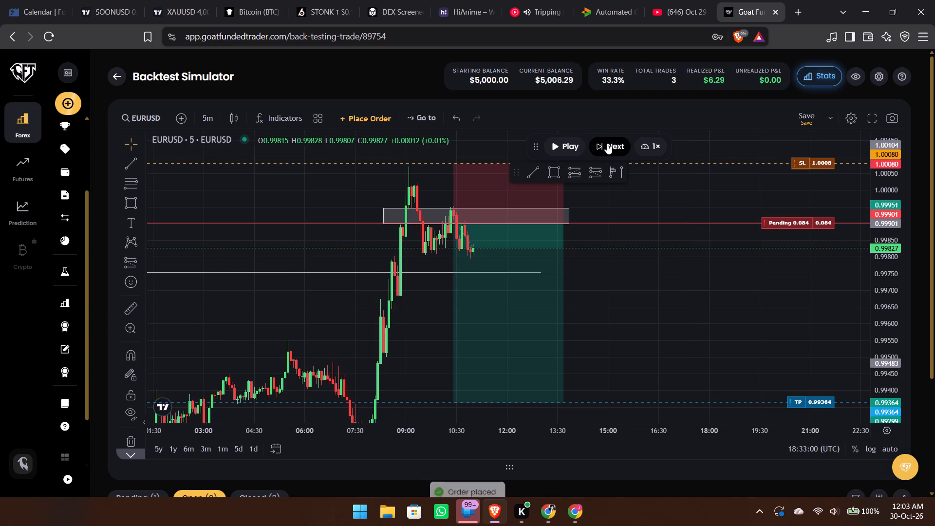
triple_click(607, 143)
triple_click(607, 143)
triple_click(607, 143)
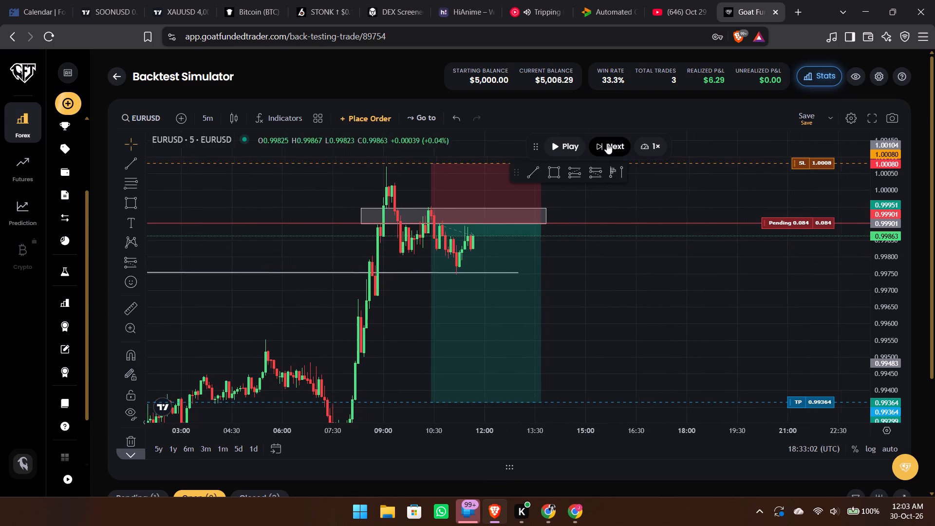
triple_click(607, 143)
triple_click(607, 143)
triple_click(607, 143)
triple_click(607, 143)
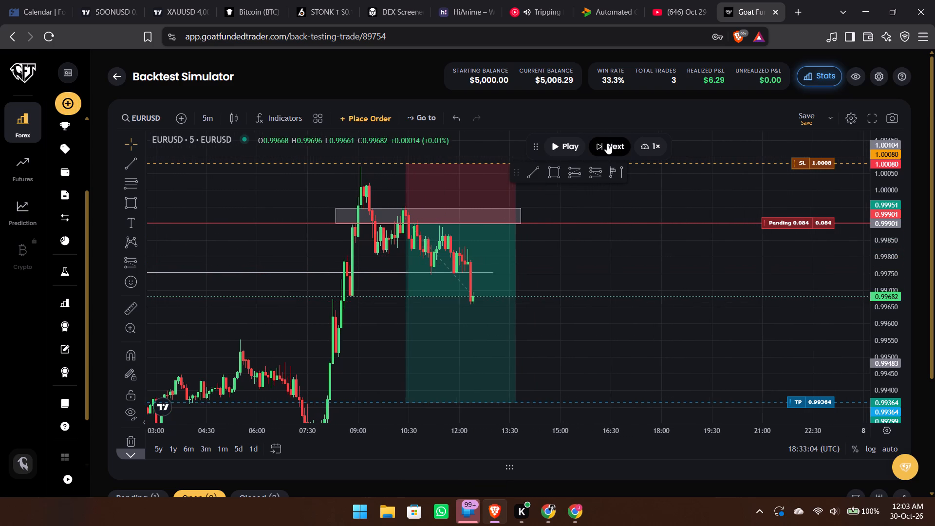
triple_click(607, 143)
triple_click(607, 143)
triple_click(607, 143)
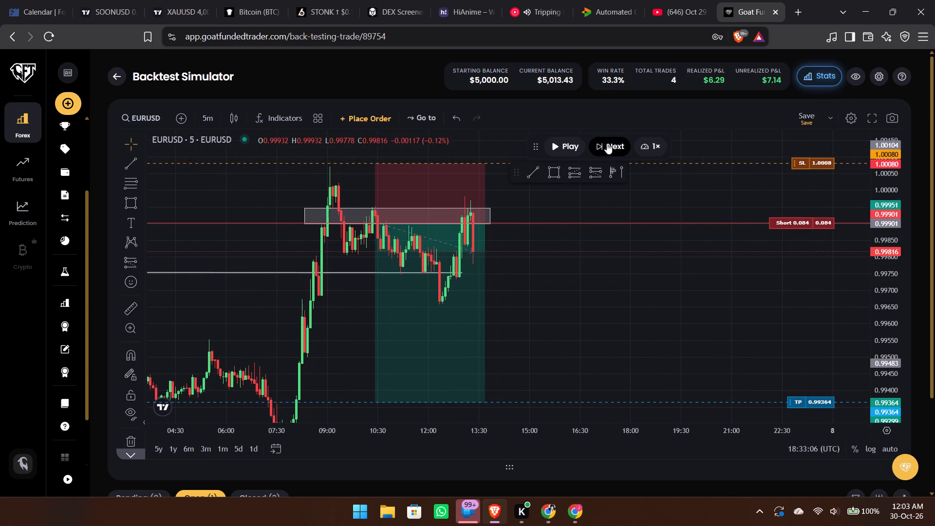
Continue advancing the 5-minute replay candle by candle to about 17:00 on 7 November, until the short trade closes.
triple_click(607, 143)
triple_click(607, 143)
triple_click(607, 143)
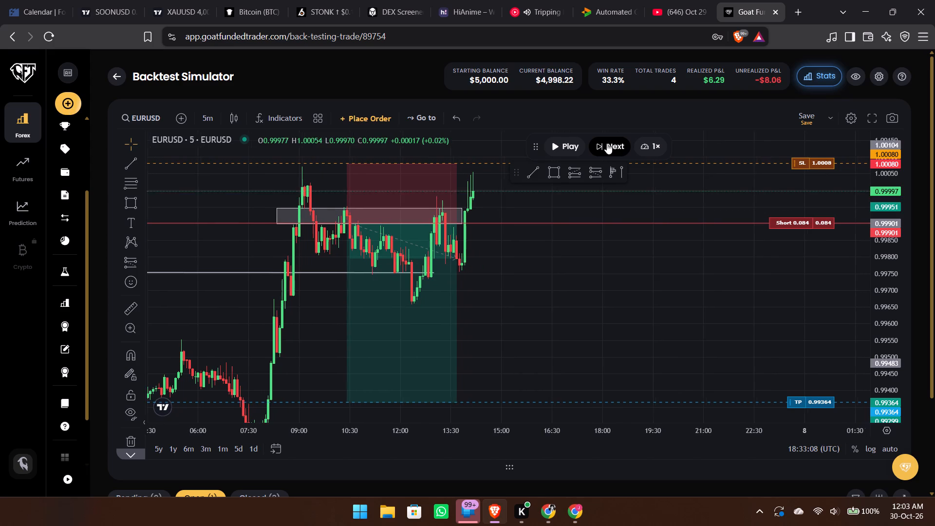
triple_click(607, 143)
triple_click(607, 143)
triple_click(607, 143)
triple_click(607, 143)
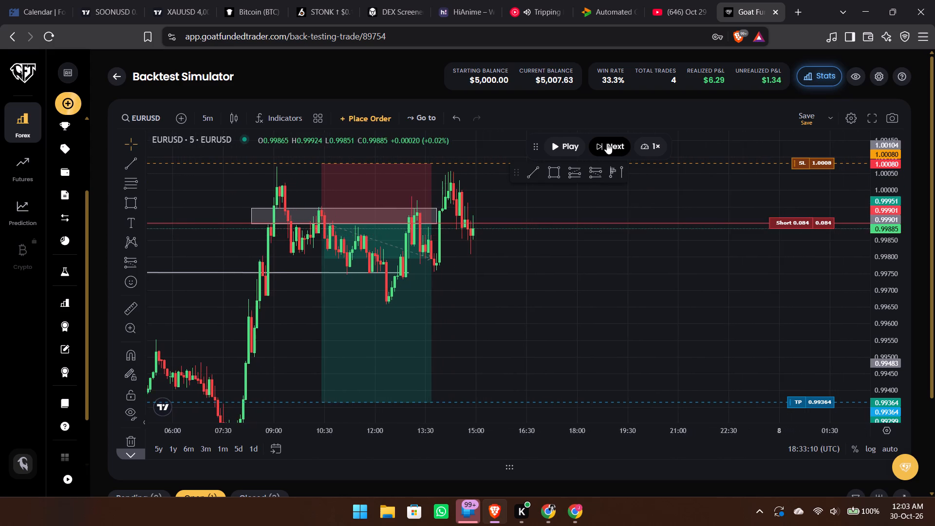
triple_click(607, 143)
triple_click(607, 143)
triple_click(607, 143)
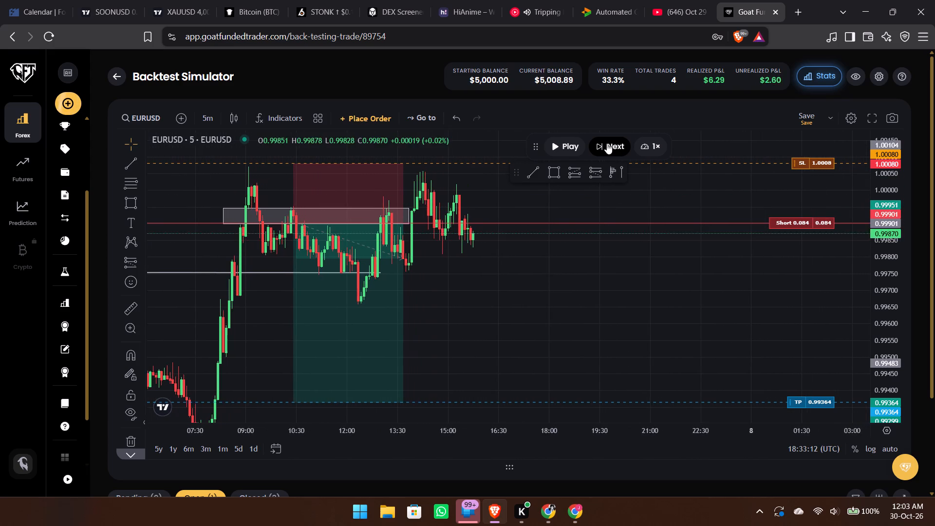
triple_click(607, 143)
triple_click(607, 143)
triple_click(607, 143)
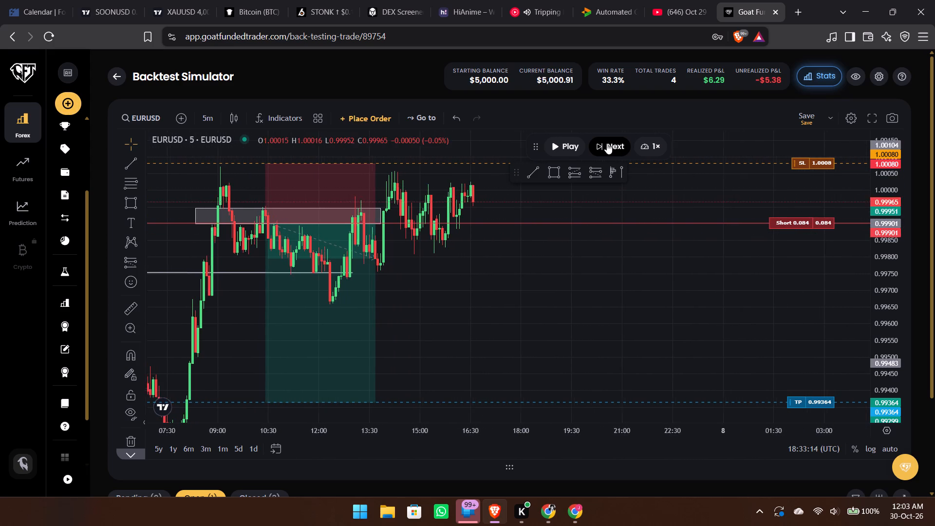
triple_click(607, 143)
triple_click(607, 143)
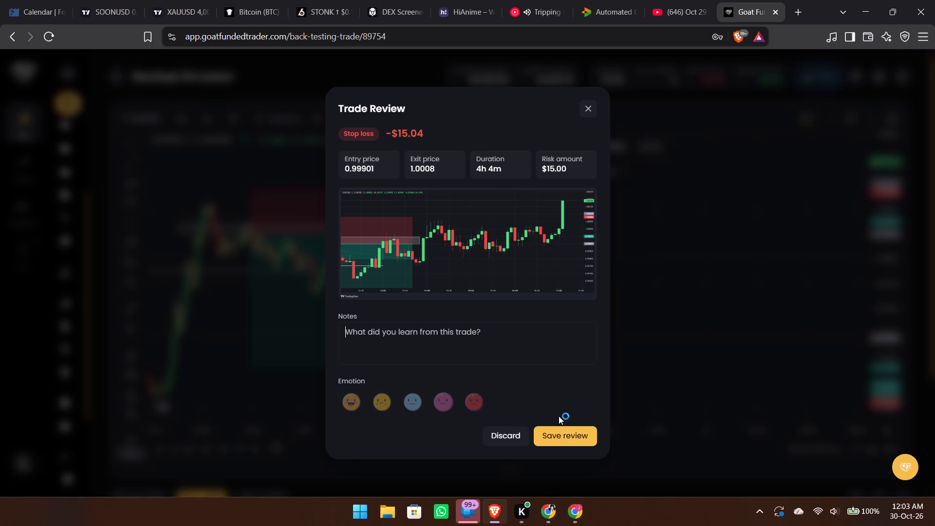
Save the trade review for the closed short without adding notes or an emotion.
click(558, 432)
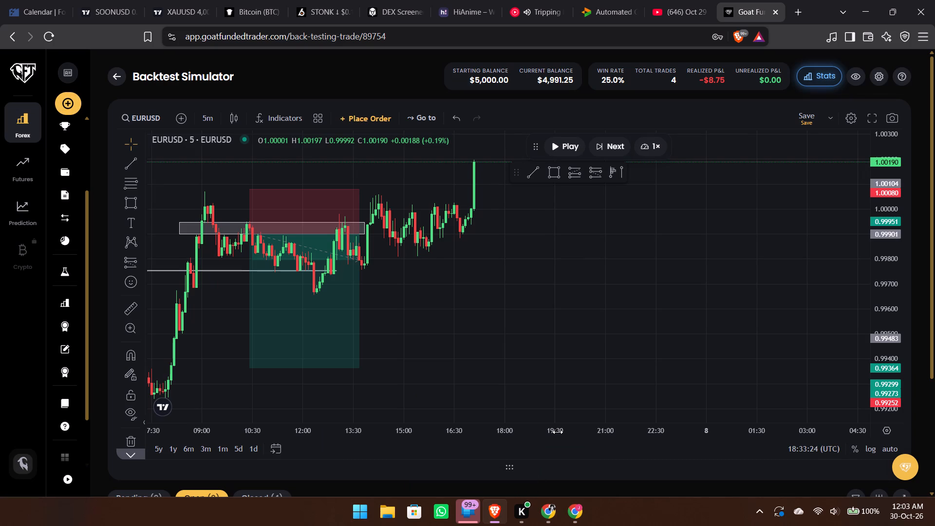
Change the chart interval to 1 hour.
text(1h)
key(Return)
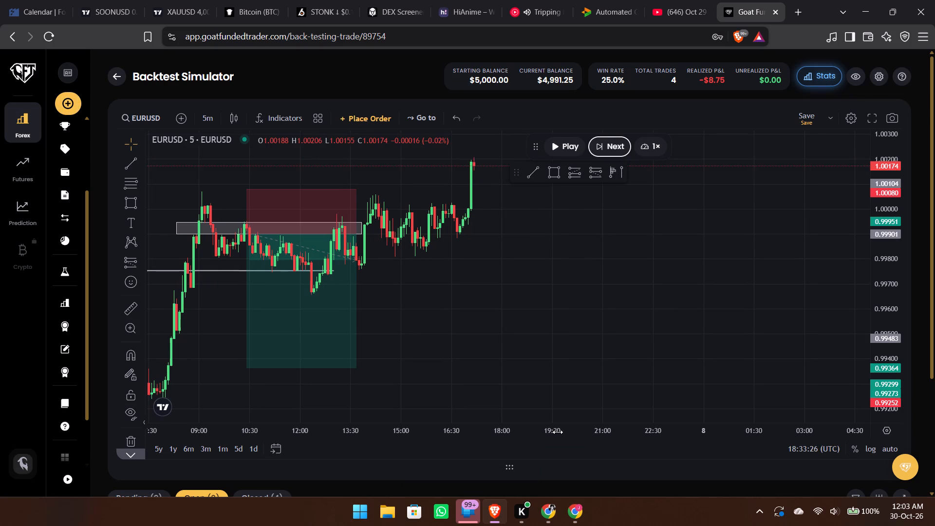
click(681, 254)
text(1h)
key(Return)
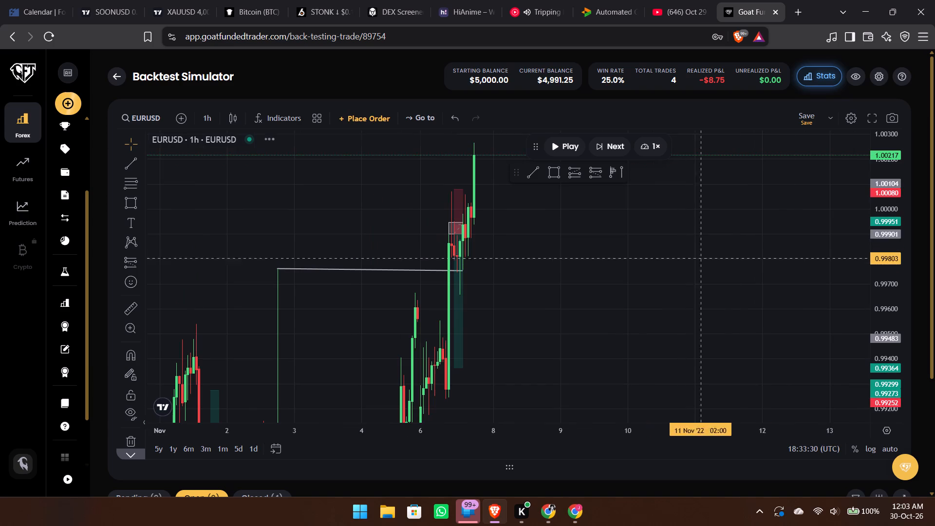
Examine the hourly price structure and the marked zones and levels from late October to 7 November.
drag(884, 218, 870, 366)
scroll(647, 327, right, 3)
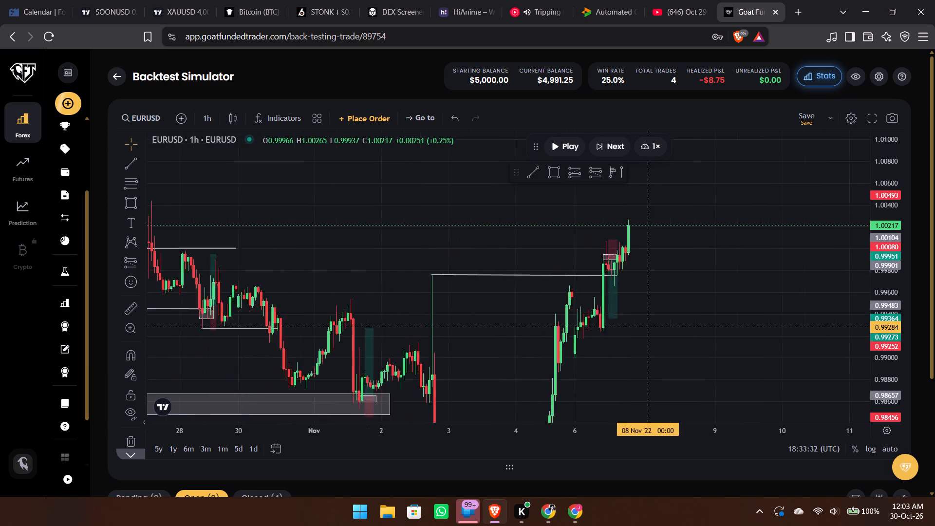
drag(691, 271, 661, 298)
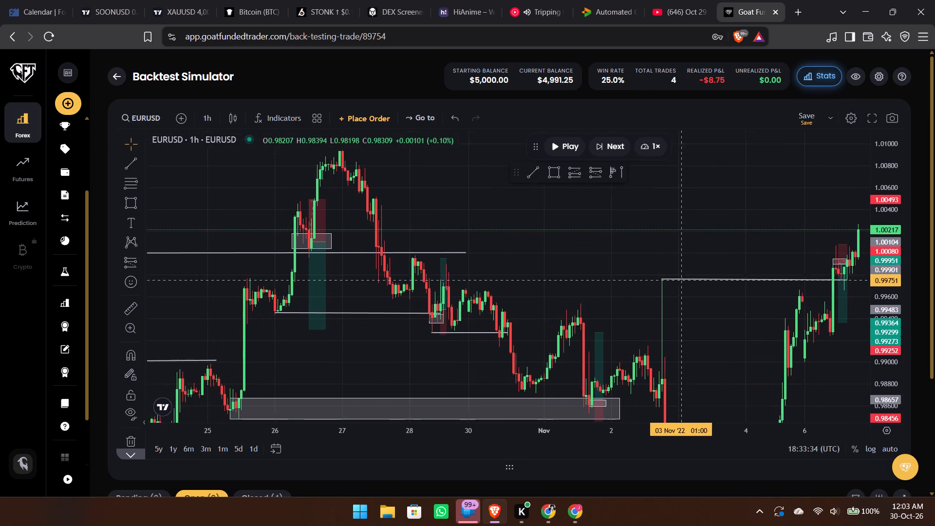
drag(661, 298, 506, 153)
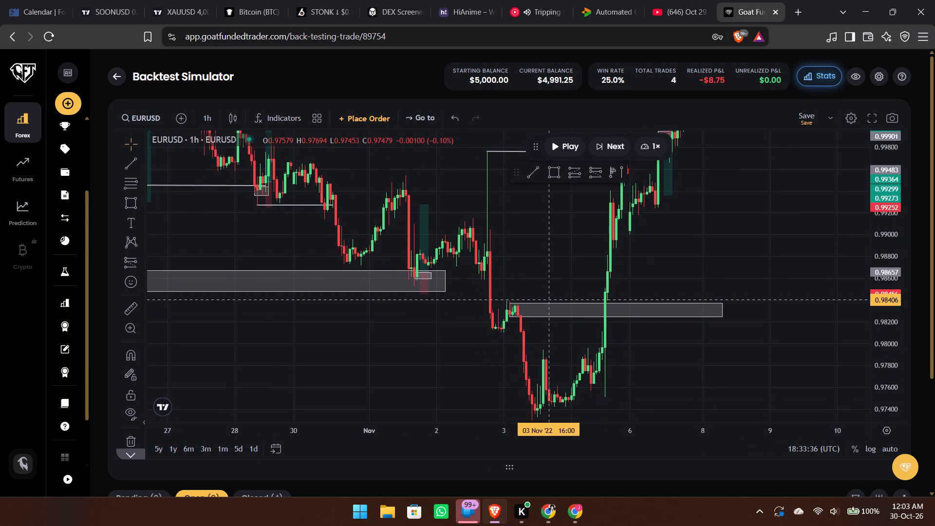
drag(548, 300, 555, 525)
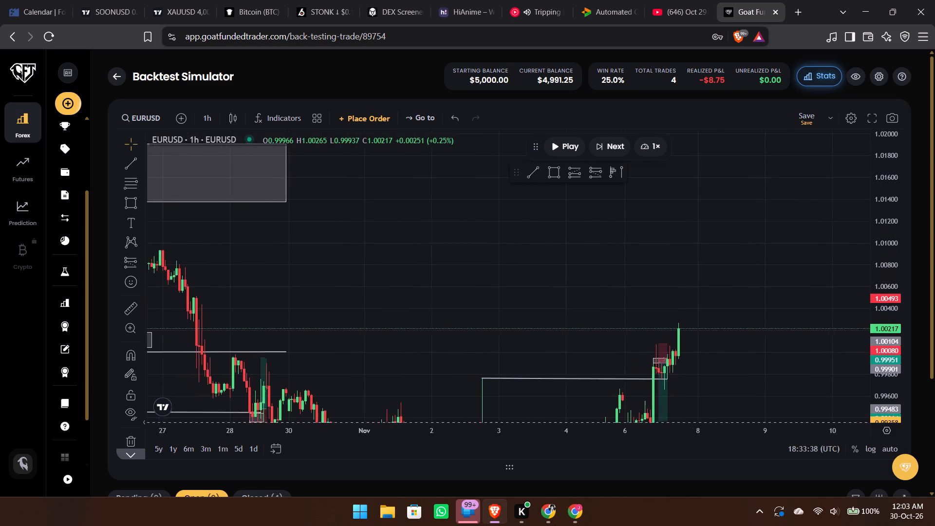
drag(555, 525, 640, 525)
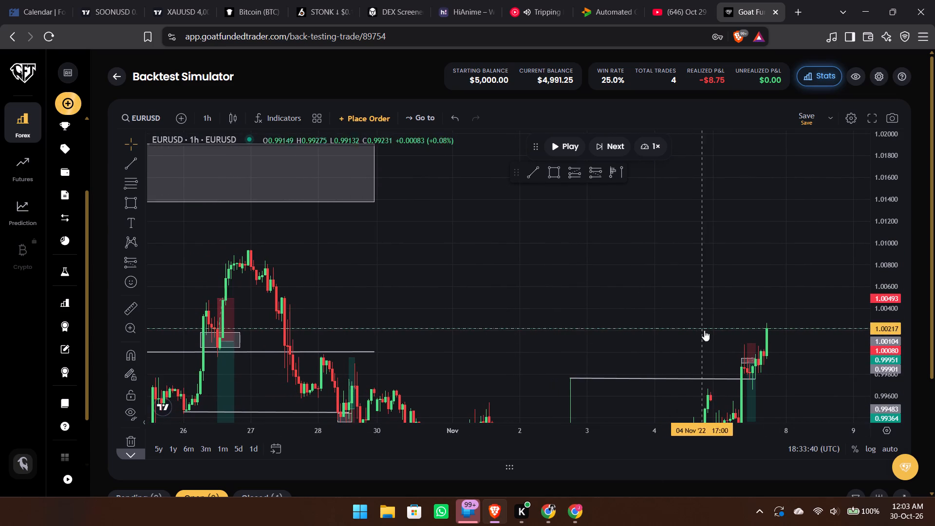
drag(707, 356, 729, 388)
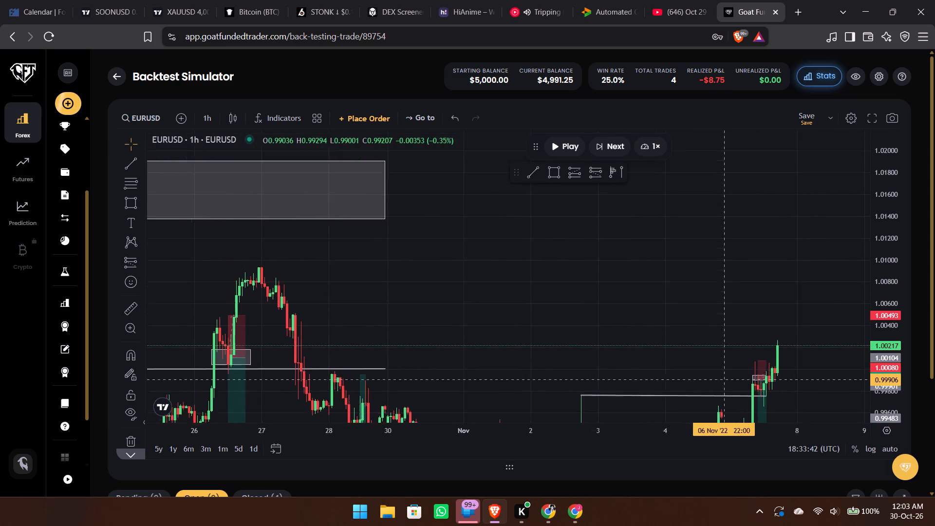
drag(729, 388, 657, 351)
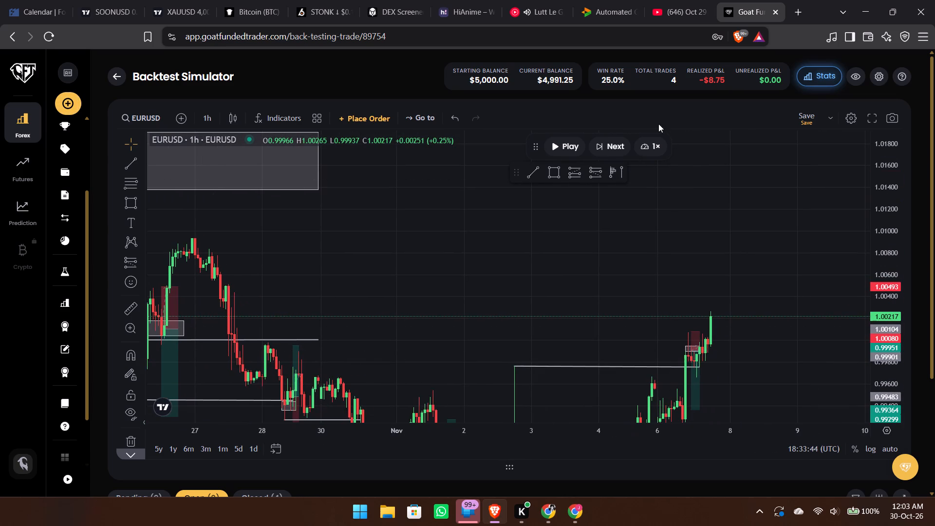
Start the hourly replay and set its playback speed to 2×.
click(564, 143)
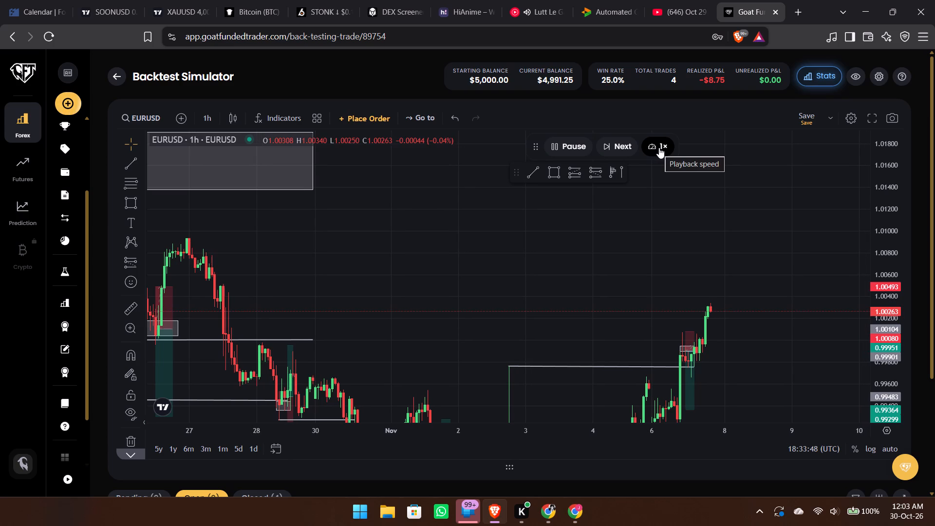
click(659, 148)
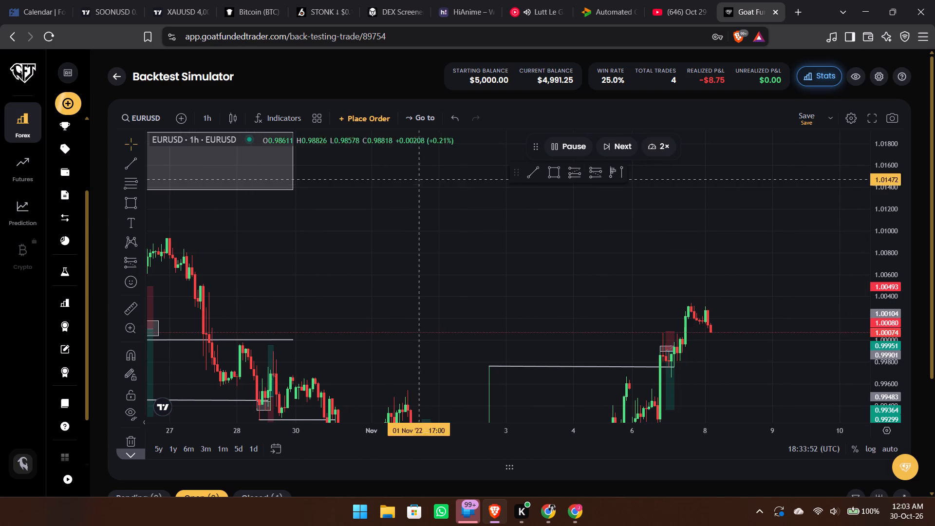
Extend the upper supply-zone rectangle, topped at 1.01907, forward in time to 08:00 on 9 November.
drag(289, 160, 320, 164)
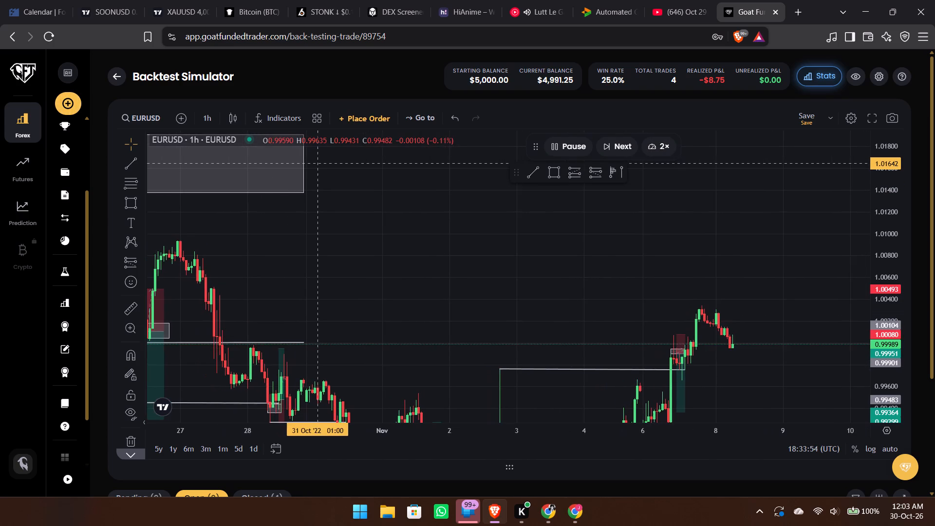
drag(320, 164, 321, 170)
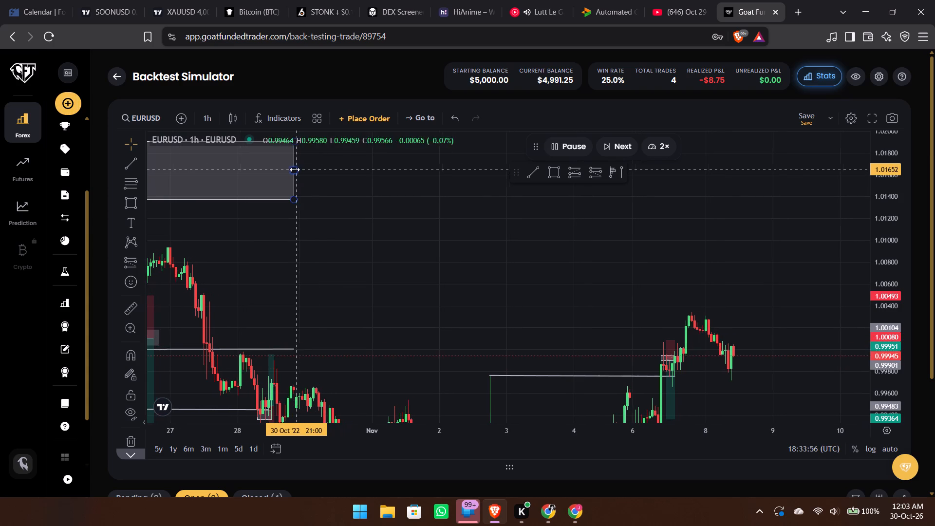
drag(295, 169, 786, 196)
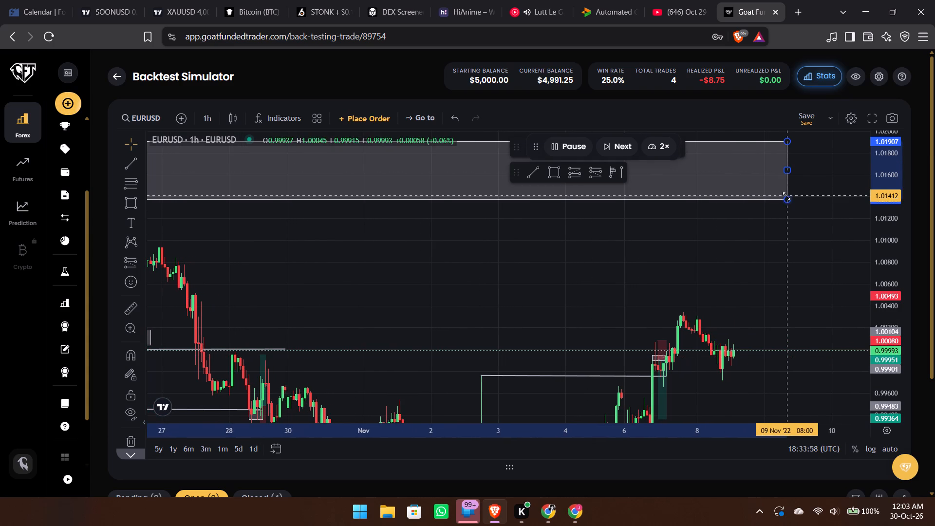
Let the hourly replay run to about 02:00 on 9 November and pause it.
drag(596, 236, 650, 231)
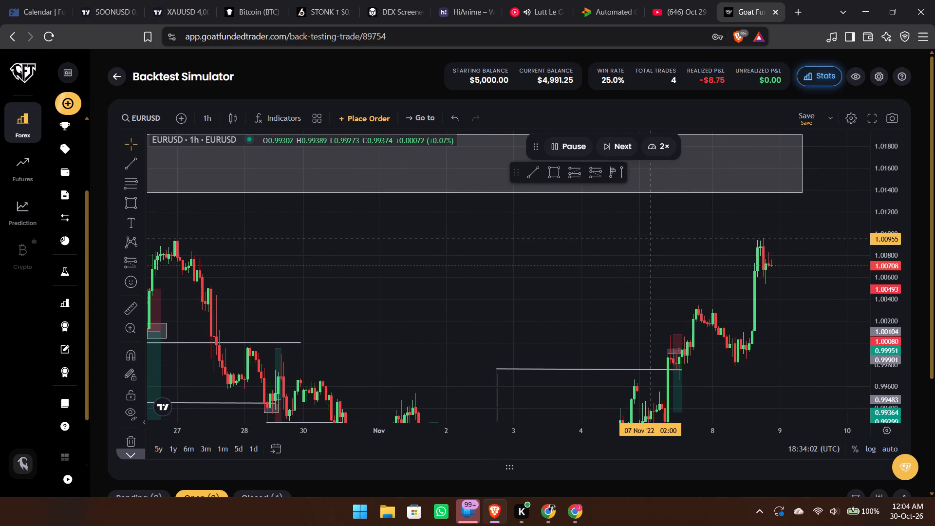
click(566, 138)
Draw a trend line from the 26 October 23:00 high at 1.00940 to about 1.00935 at 16:00 on 8 November.
scroll(439, 281, right, 2)
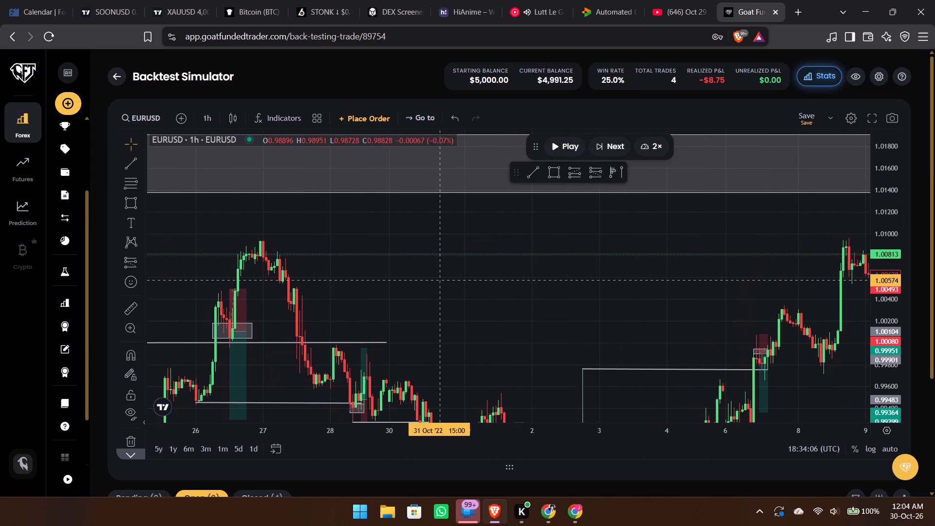
click(533, 173)
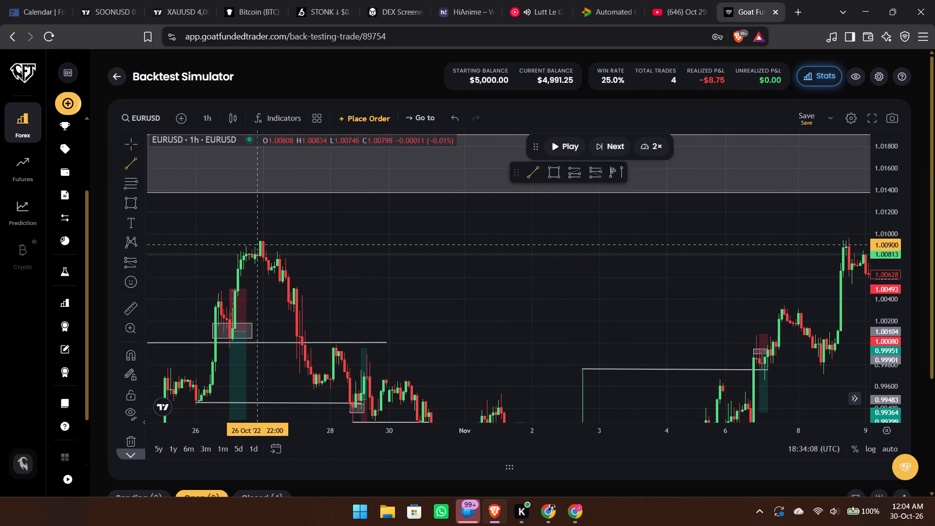
drag(260, 241, 672, 216)
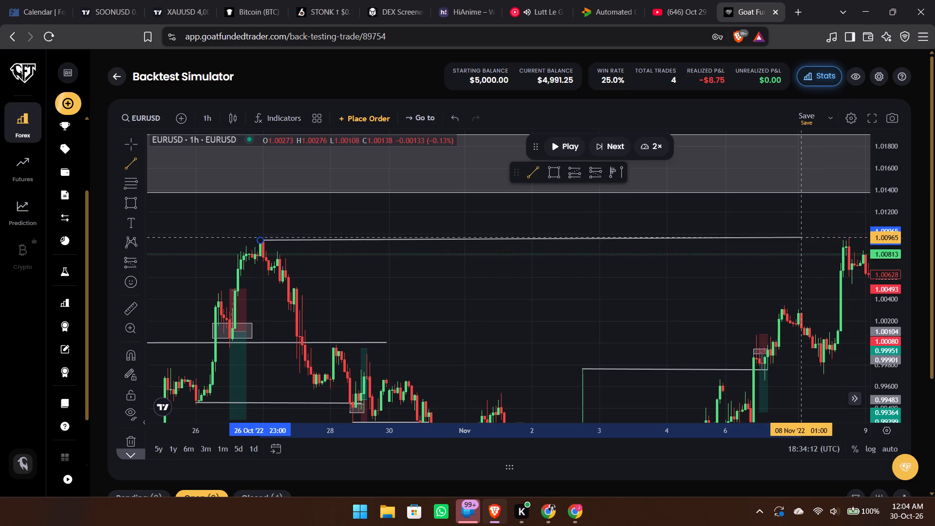
click(843, 241)
click(869, 290)
Change the chart interval to 5 minutes and move the new line's later endpoint to 1.00970 at 18:10 on 8 November.
drag(815, 280, 747, 278)
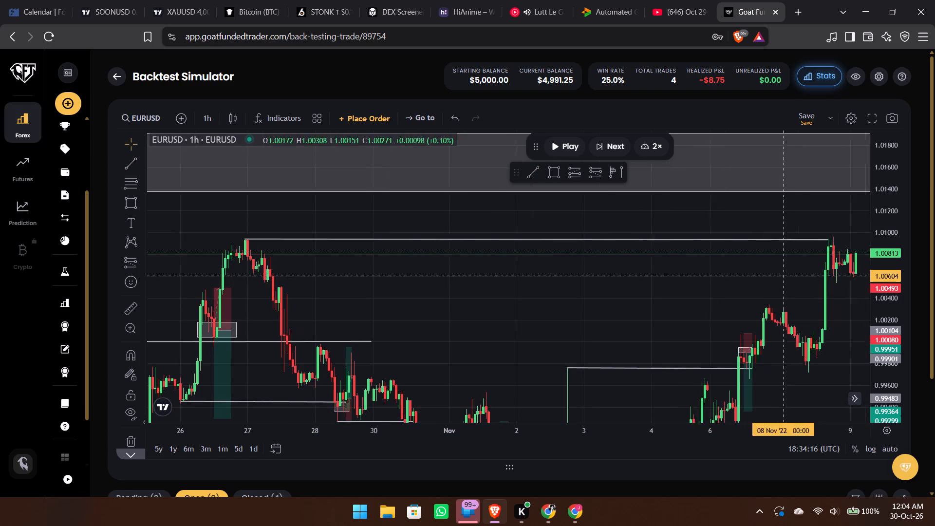
drag(747, 278, 540, 264)
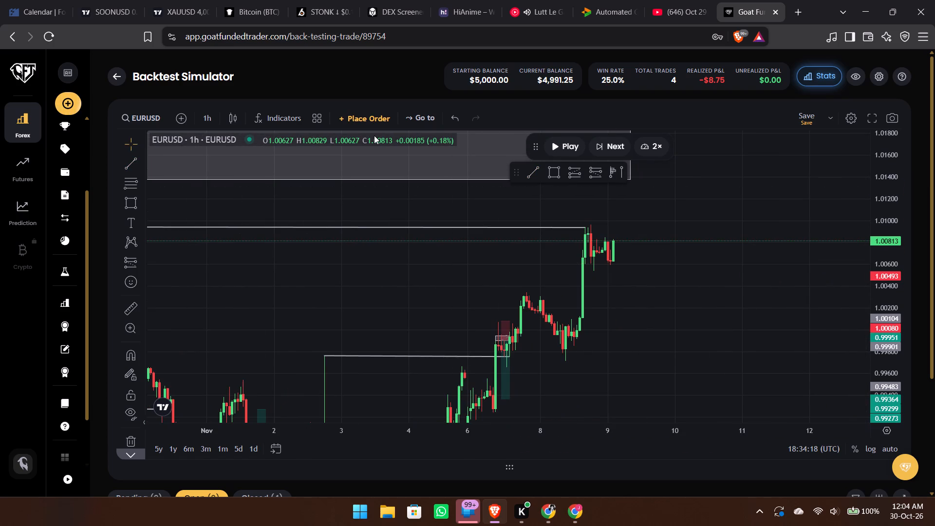
key(5)
key(Return)
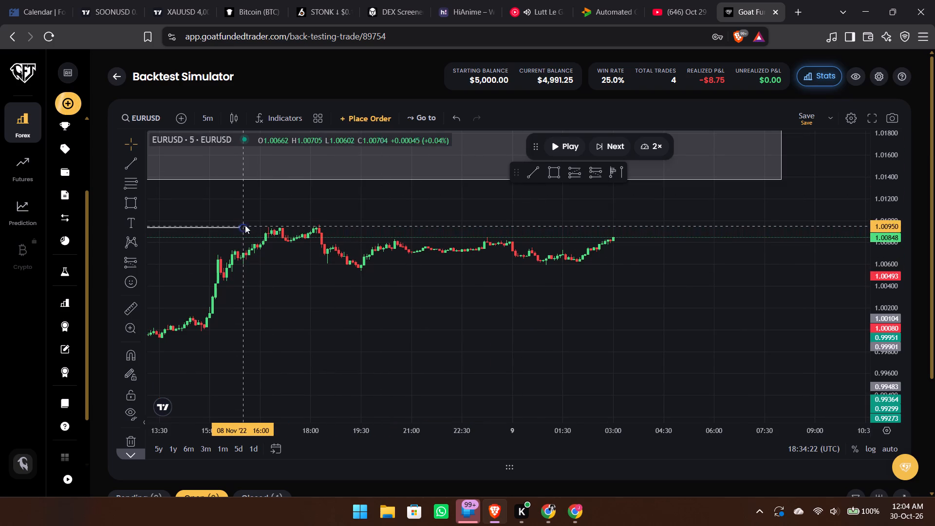
drag(245, 226, 290, 224)
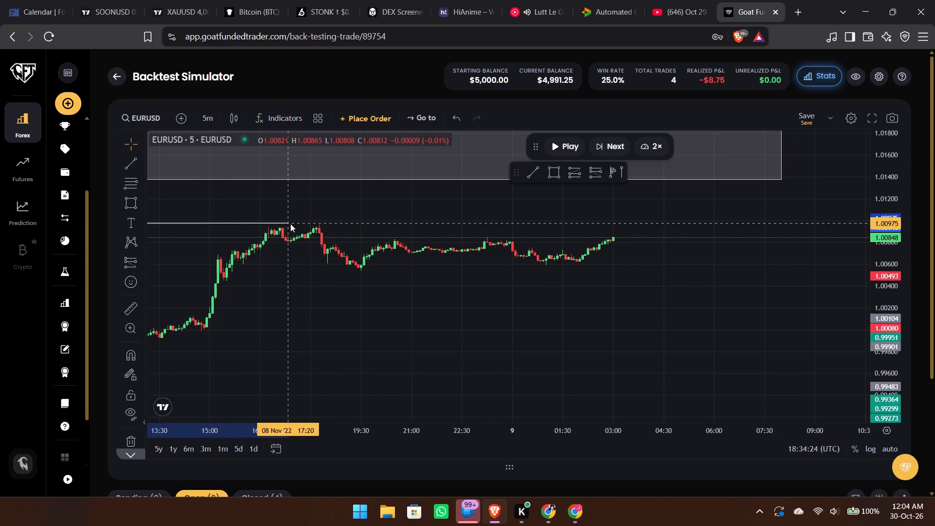
drag(290, 224, 316, 225)
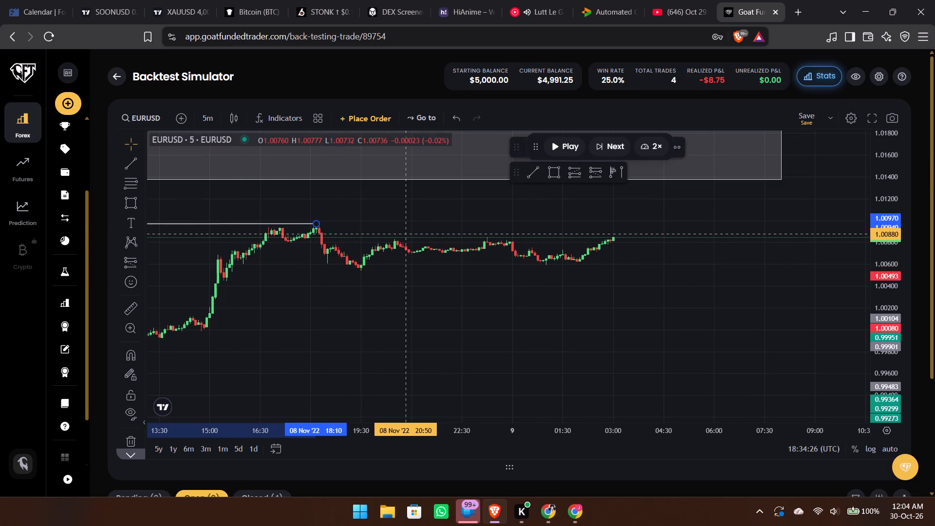
click(405, 234)
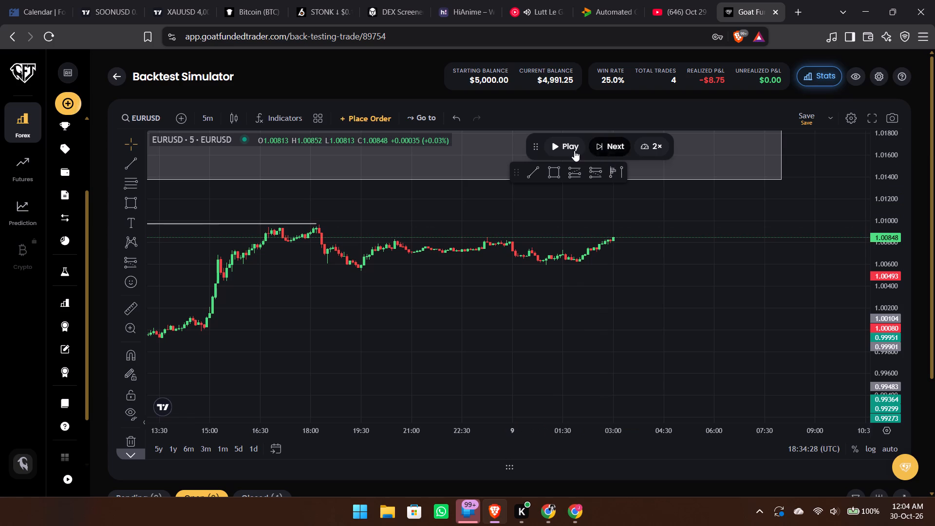
Start the replay, change the chart interval to 1 hour, and let it run to about 22:00 on 9 November before pausing.
click(566, 149)
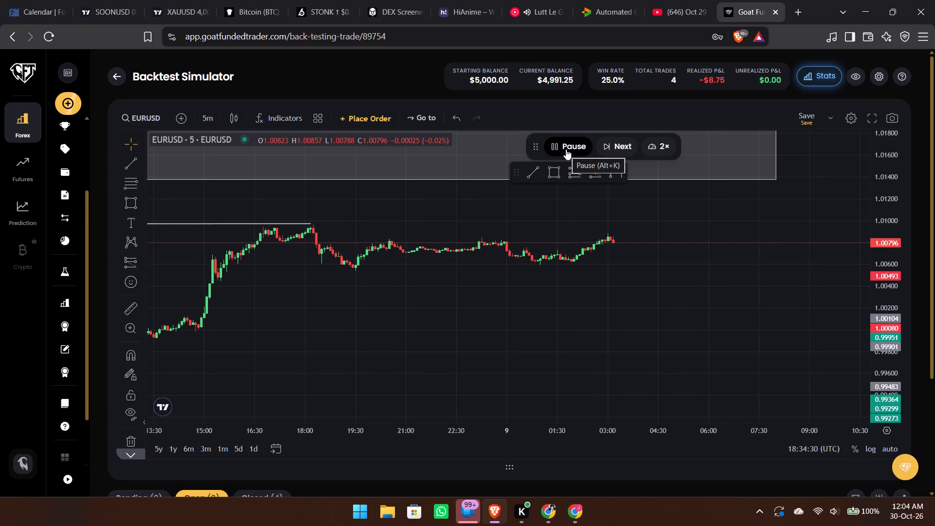
key(1)
key(h)
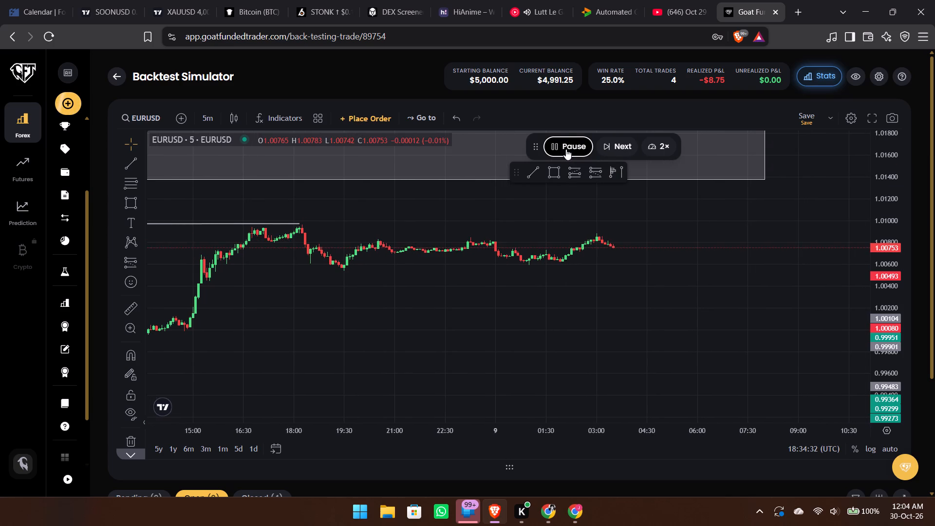
click(678, 268)
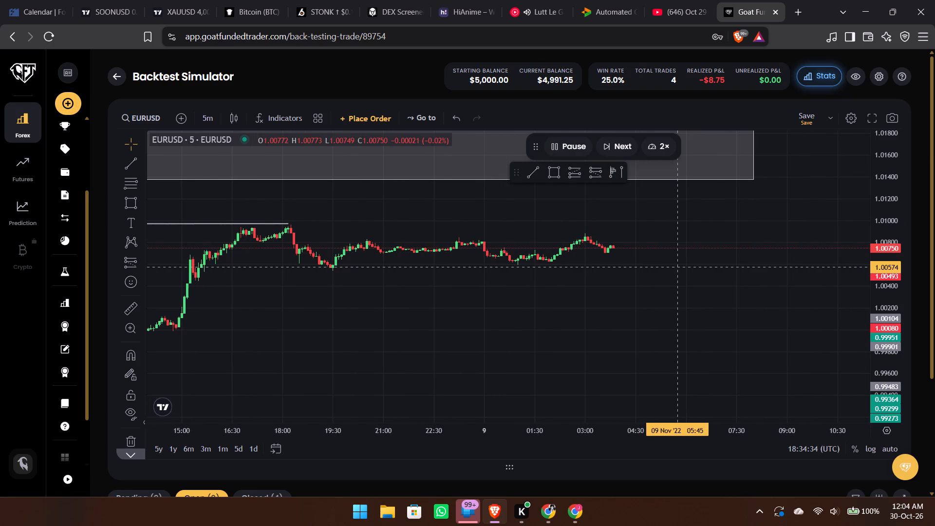
text(1h)
key(Return)
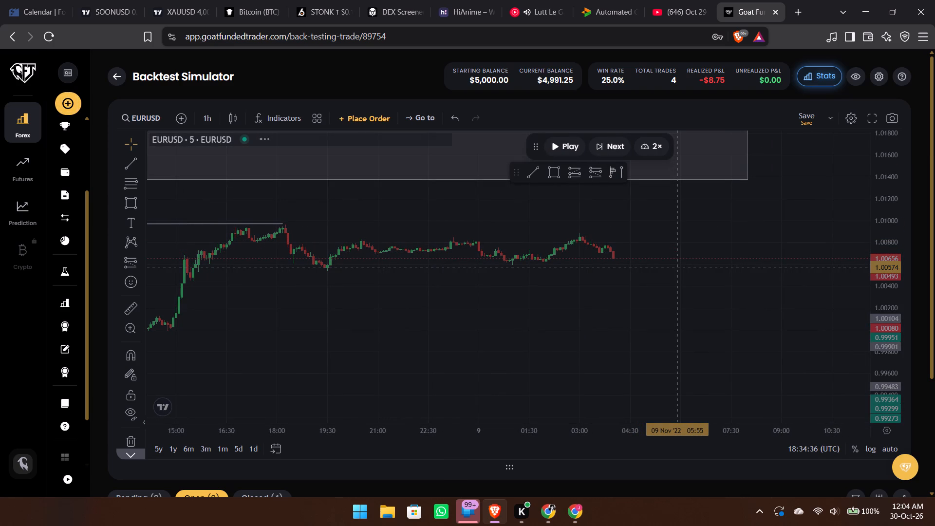
click(570, 147)
drag(654, 252, 686, 334)
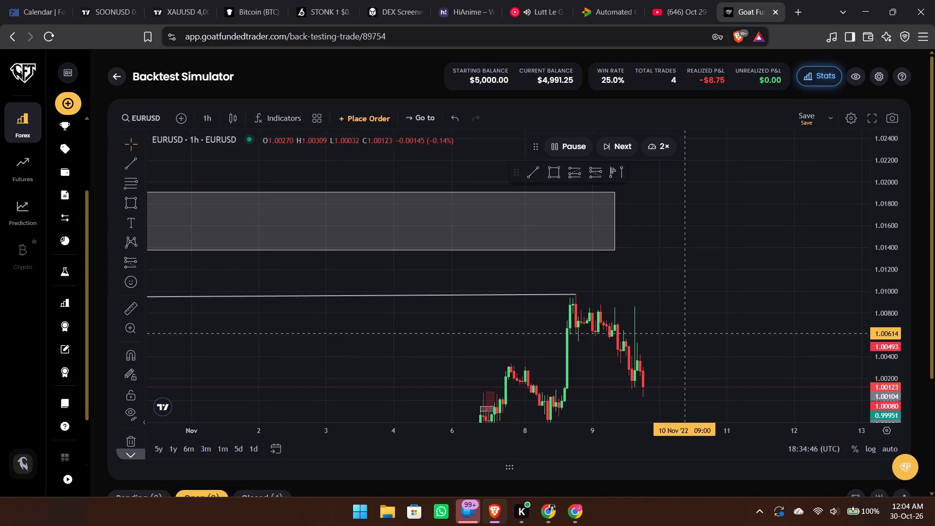
click(573, 146)
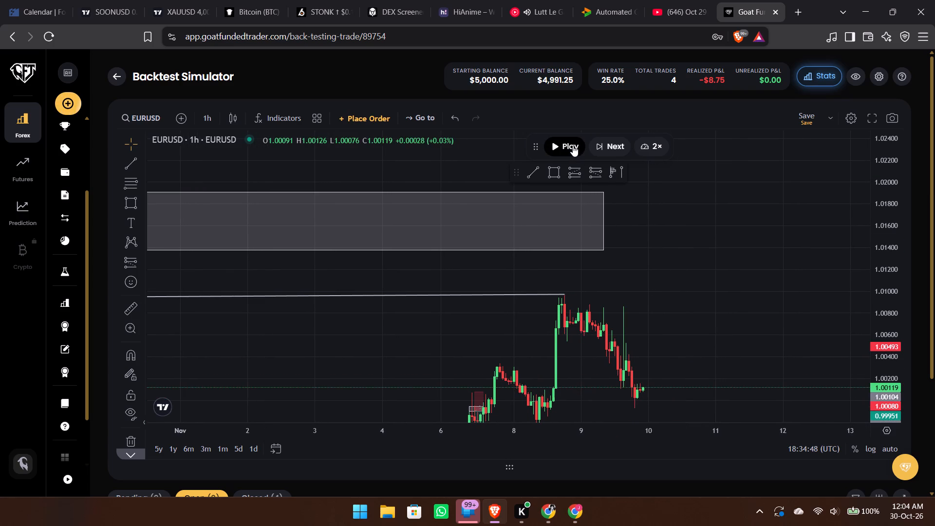
Move the long resistance line's later endpoint to about 1.00940 at 20:00 on 8 November.
drag(565, 296, 568, 296)
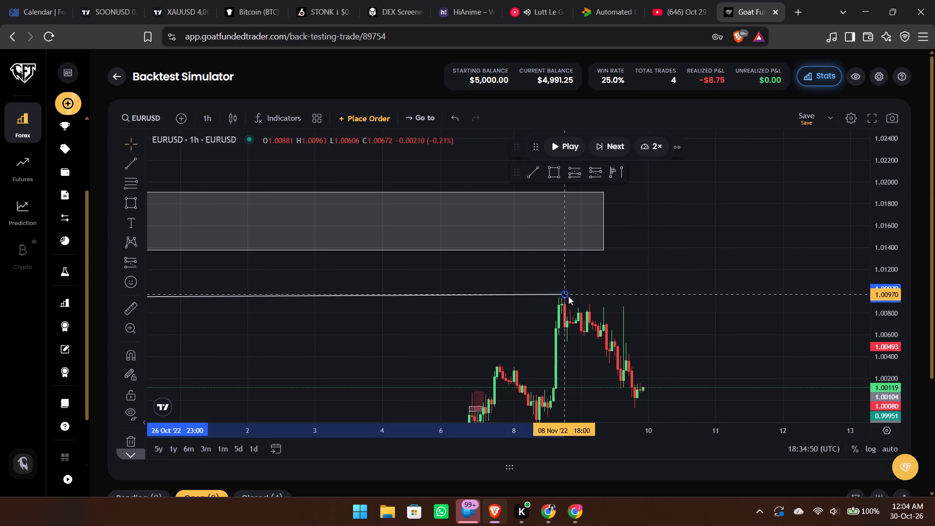
drag(568, 296, 570, 298)
click(611, 295)
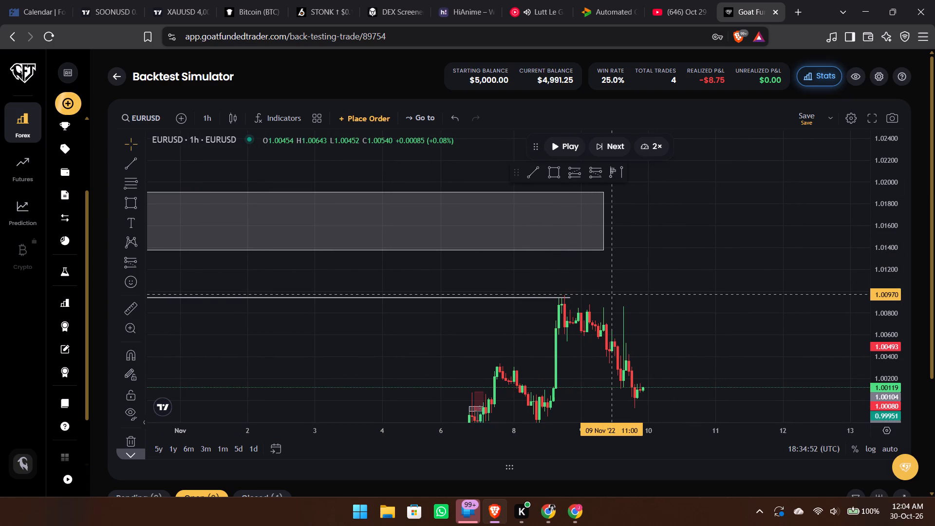
Switch to the 5-minute interval and examine the price action below the resistance line across 8 and 9 November.
key(5)
key(Return)
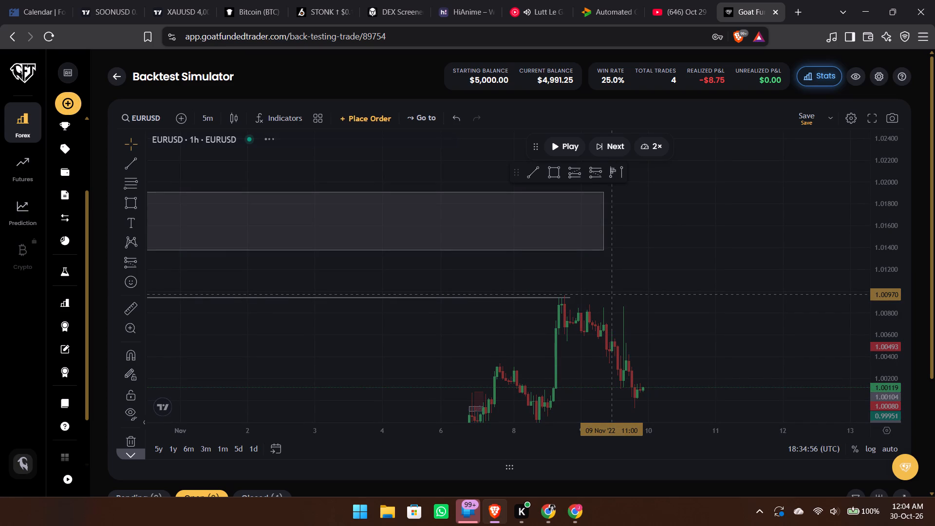
scroll(530, 308, right, 9)
scroll(530, 308, left, 4)
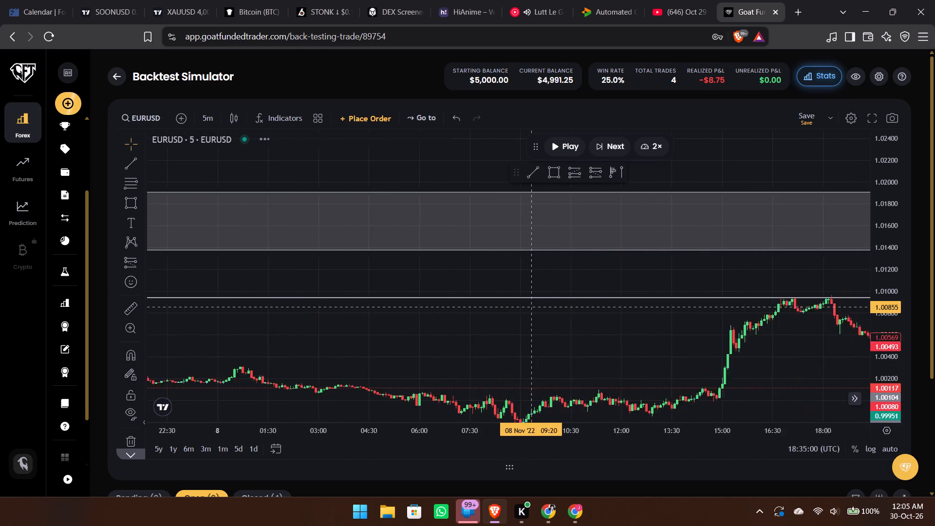
scroll(530, 308, left, 1)
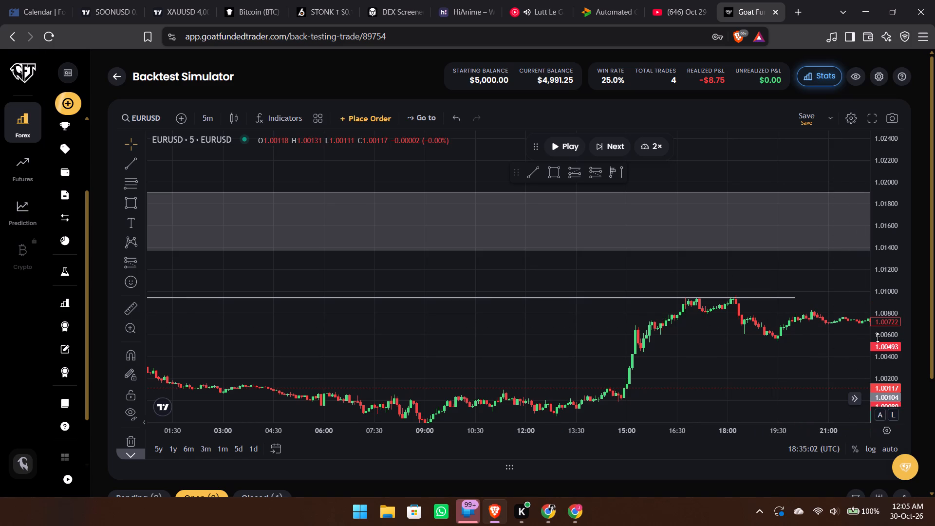
drag(878, 338, 831, 97)
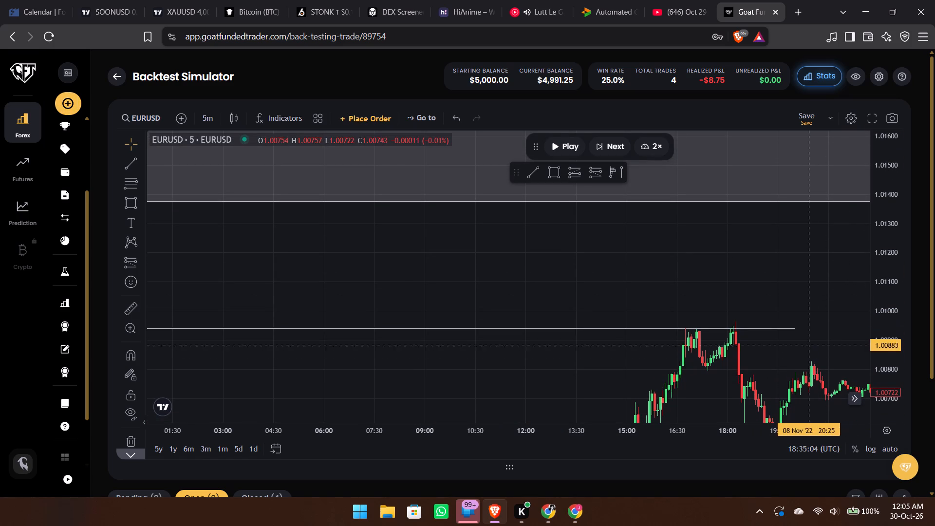
drag(807, 358, 616, 256)
scroll(616, 256, left, 1)
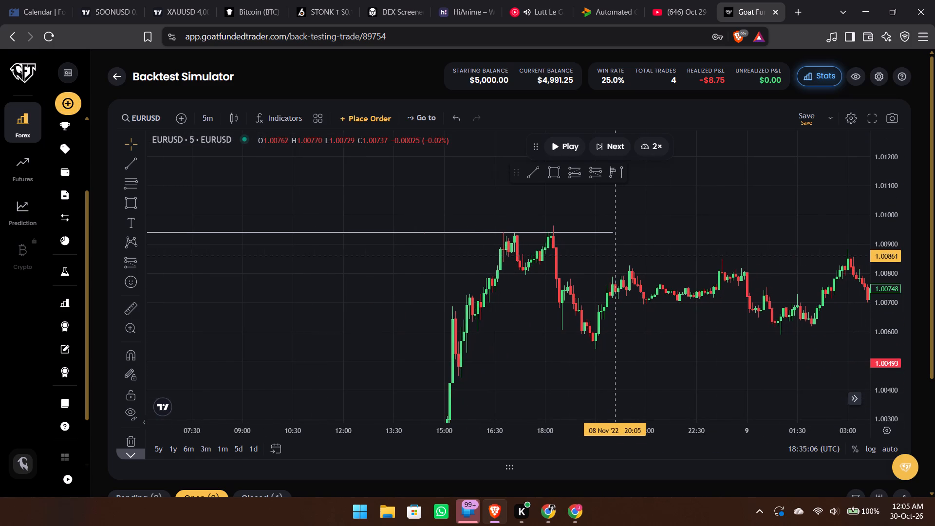
scroll(616, 256, left, 3)
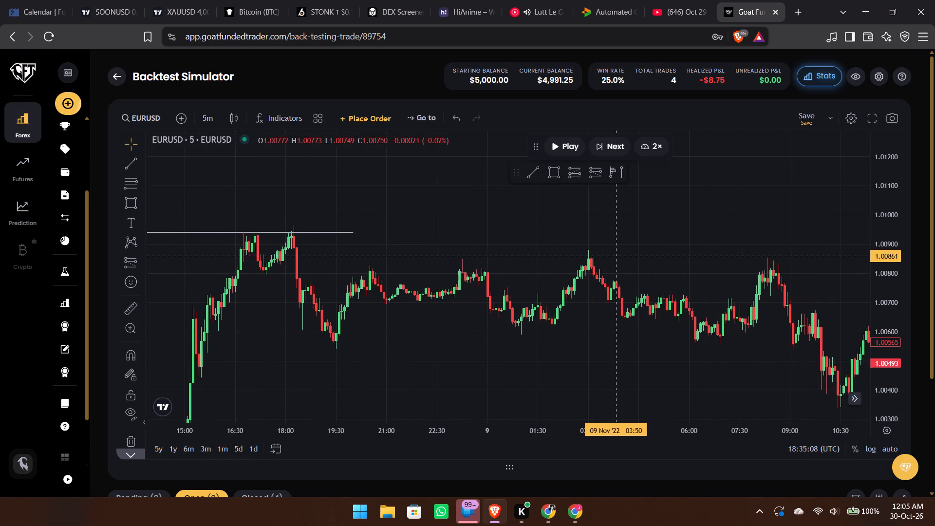
scroll(616, 256, left, 1)
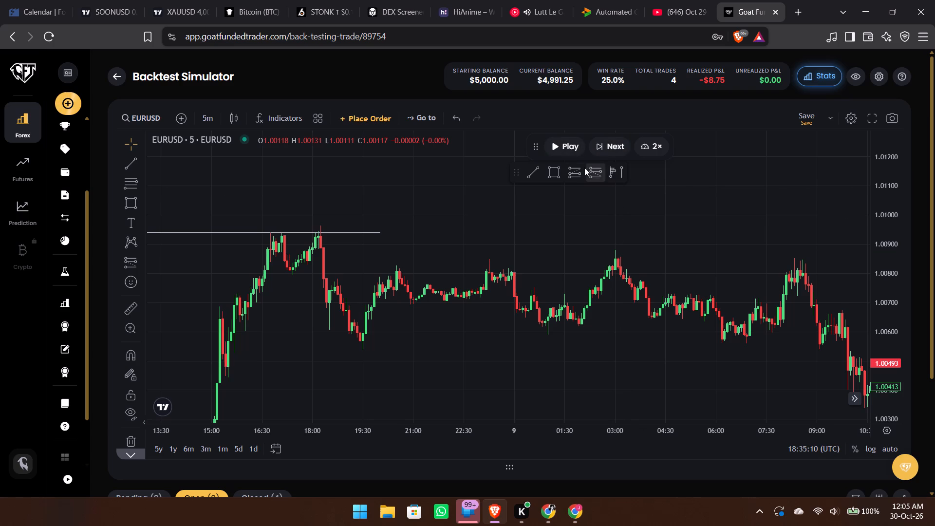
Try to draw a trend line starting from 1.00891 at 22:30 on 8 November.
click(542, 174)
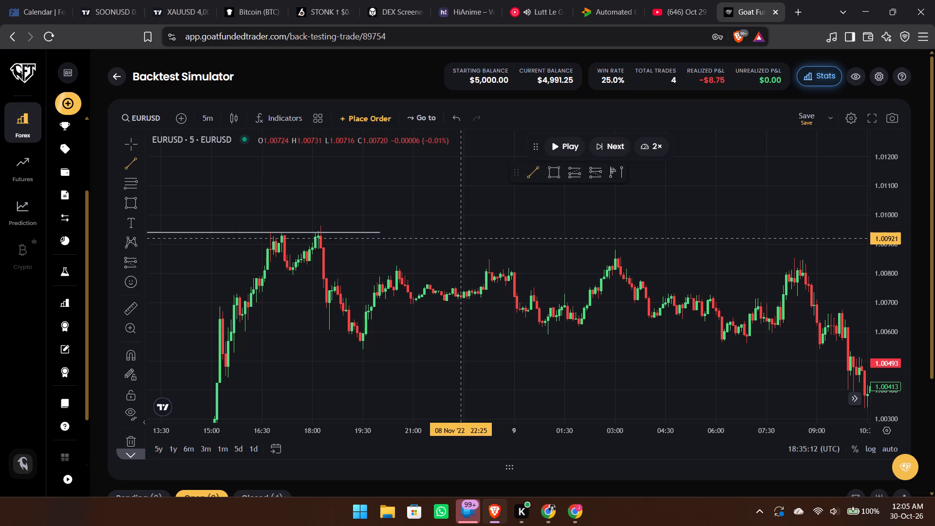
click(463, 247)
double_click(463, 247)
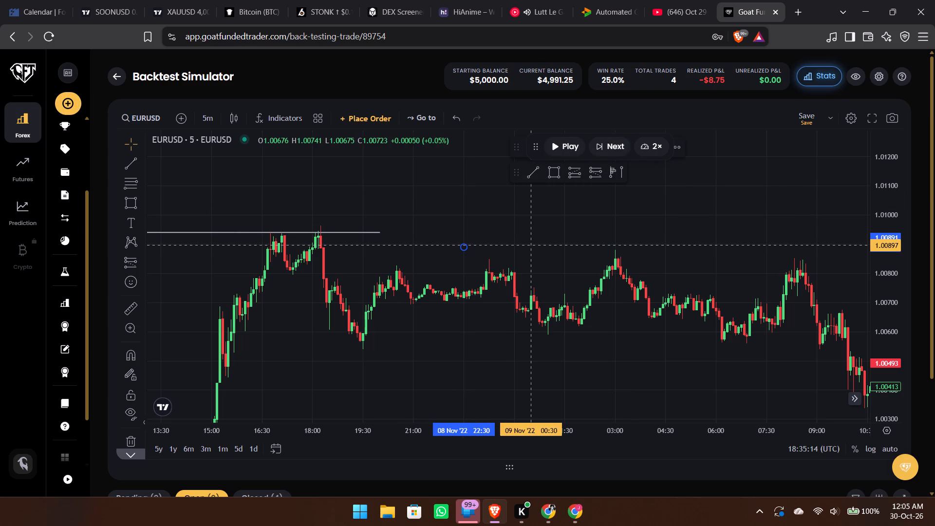
Return the chart to the 1-hour interval, run the replay to about 09:00 on 10 November and pause it.
text(1h)
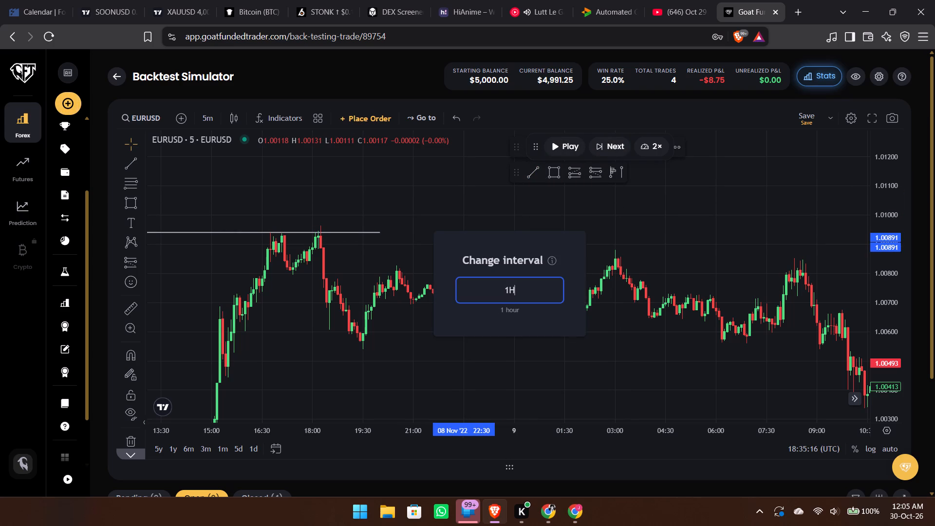
key(Return)
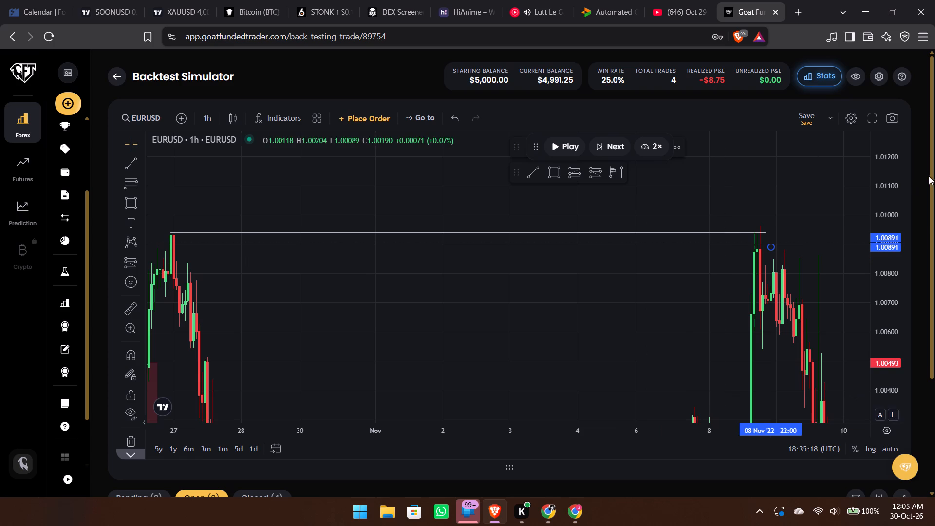
drag(895, 185, 850, 371)
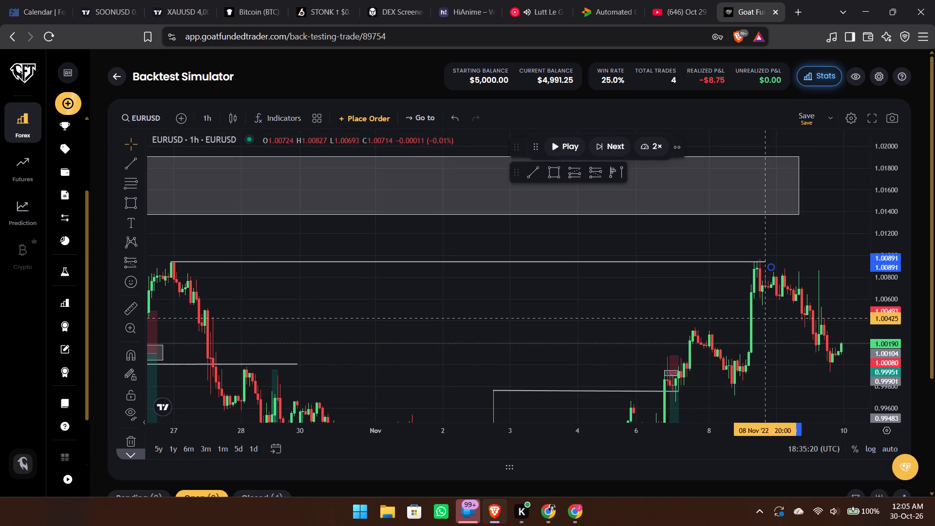
scroll(766, 319, left, 2)
click(560, 146)
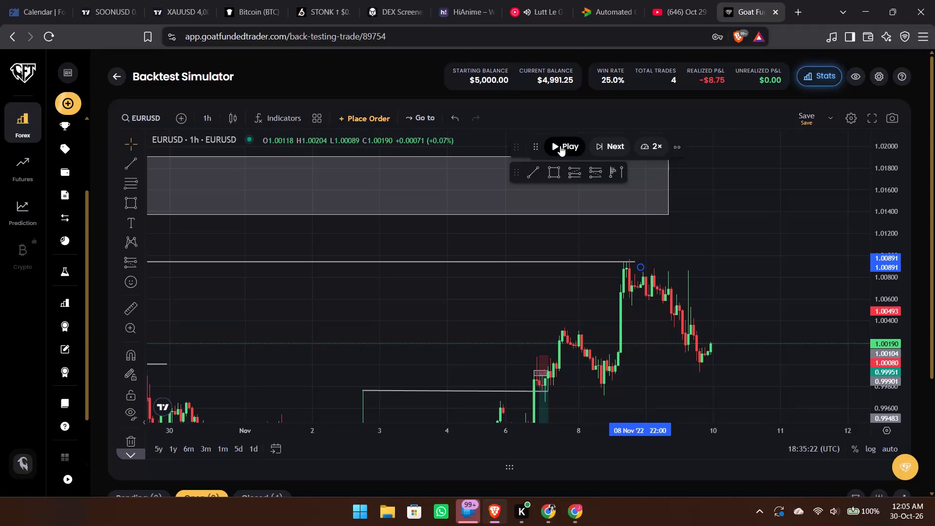
drag(604, 331, 515, 251)
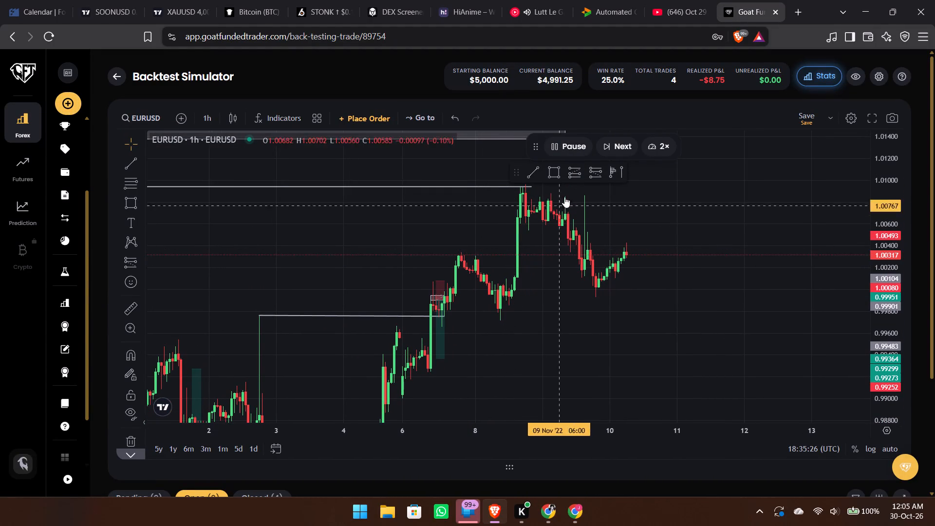
click(561, 145)
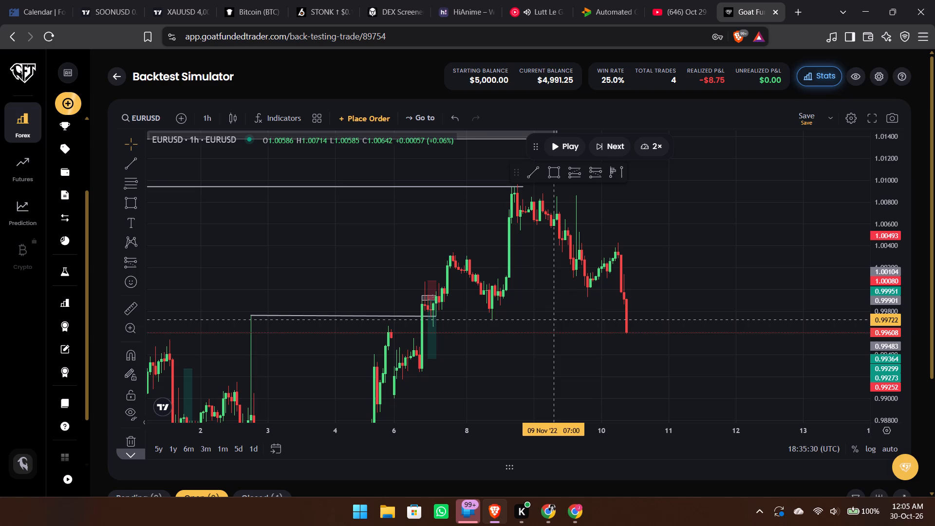
Draw a trend line from the 8 November 09:00 low at 0.99727 to about 0.99722 at 11:00 on 10 November.
click(533, 181)
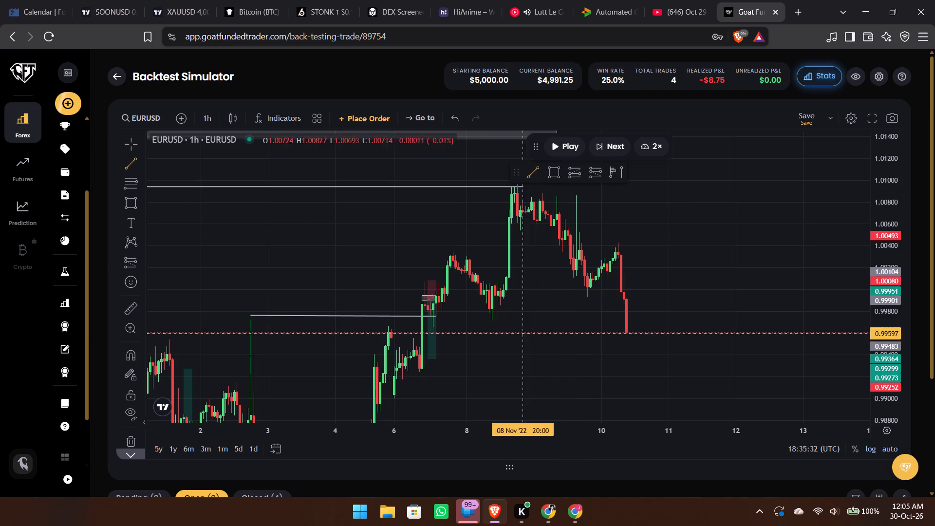
drag(492, 319, 620, 317)
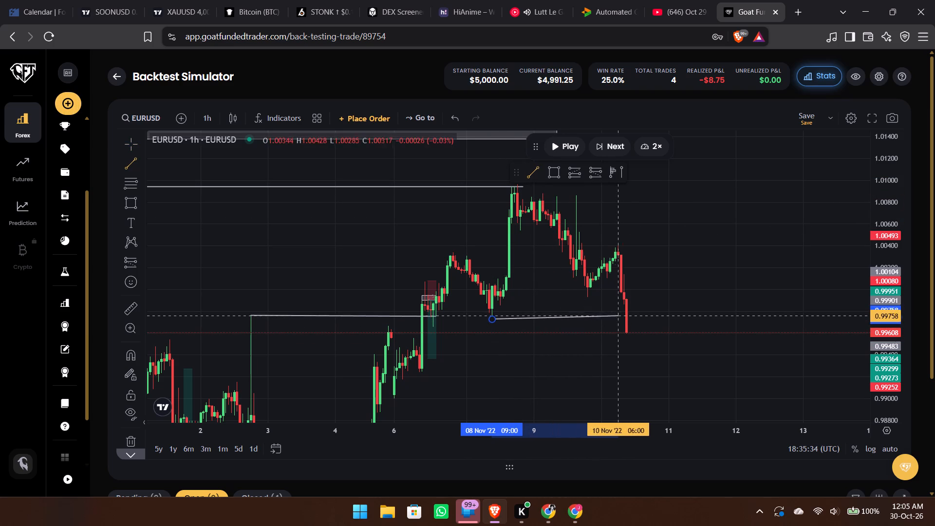
drag(620, 317, 631, 320)
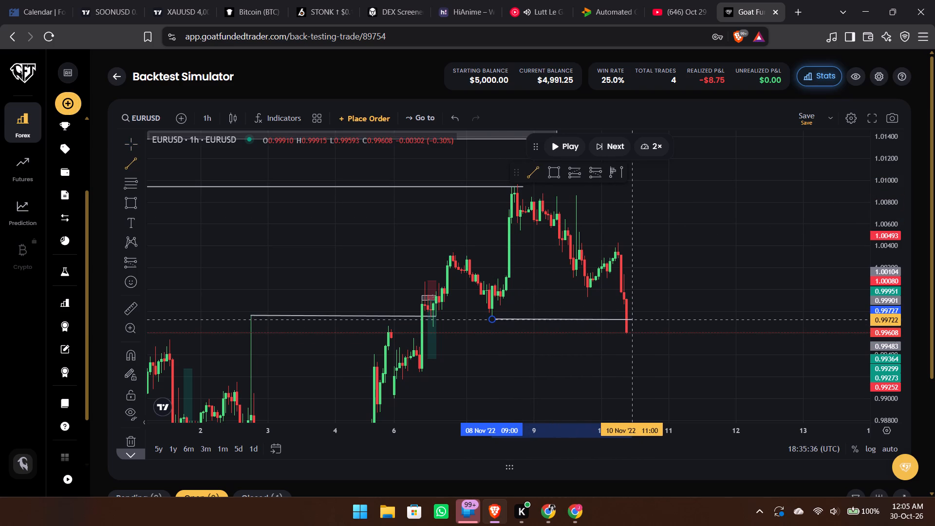
click(631, 320)
click(677, 312)
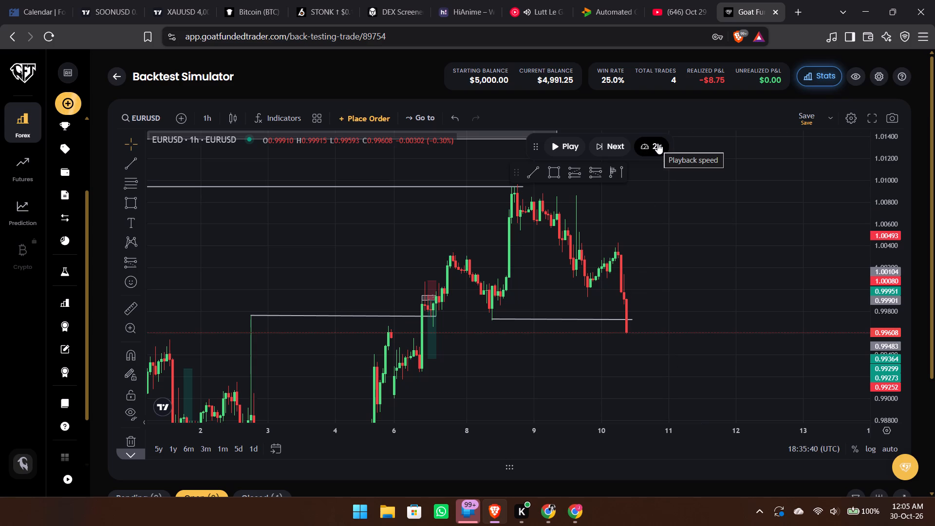
Set the playback speed to 1× and step the replay forward four hourly candles to about 13:00 on 10 November.
click(657, 143)
click(657, 143)
click(657, 143)
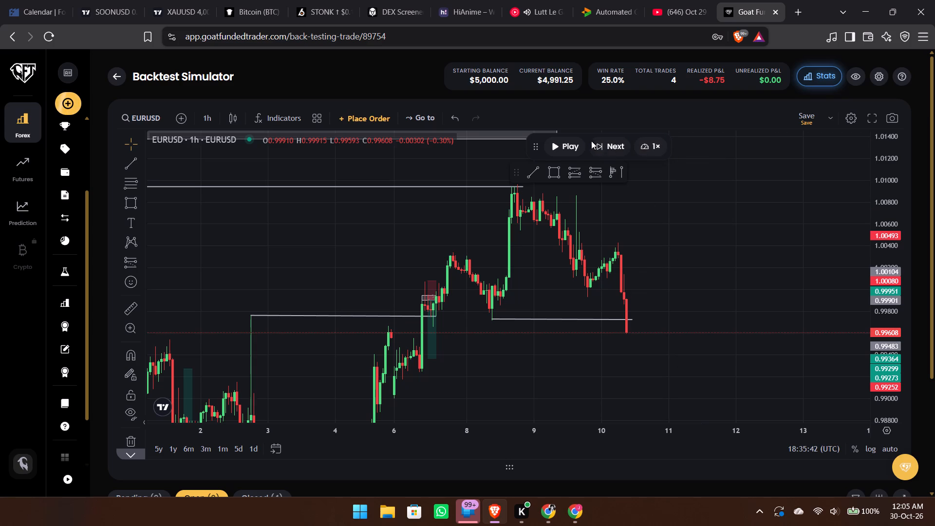
click(613, 152)
click(613, 152)
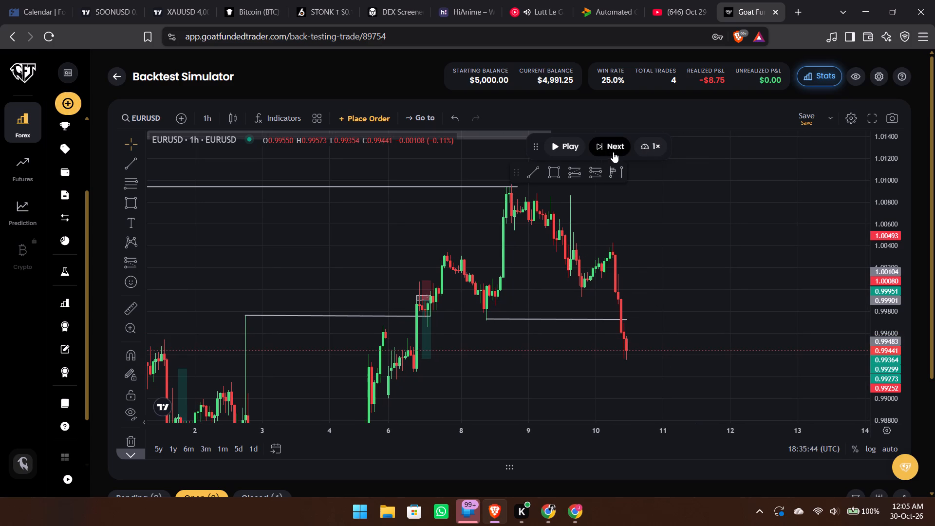
click(613, 152)
click(613, 152)
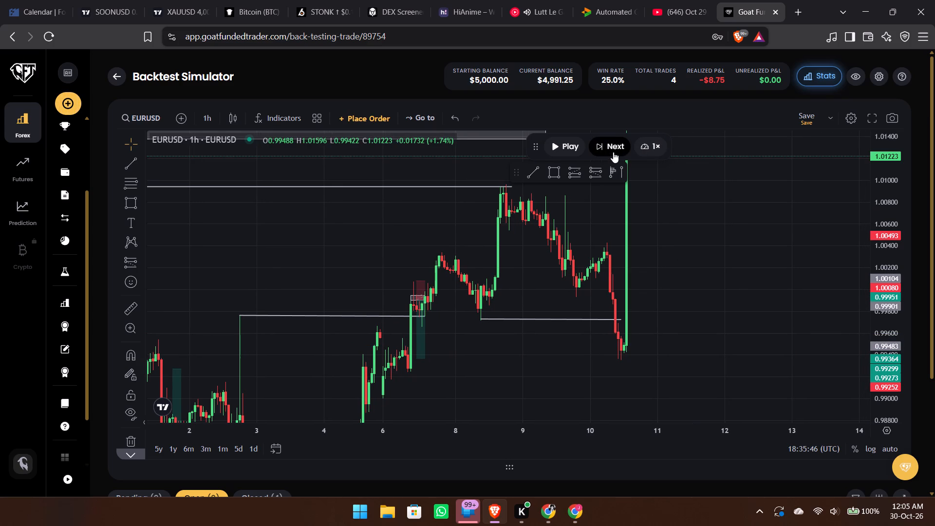
Draw a demand-zone rectangle from 0.99466 down to 0.99240, spanning 06:00 on 7 November to about 16:00 on 10 November.
click(553, 173)
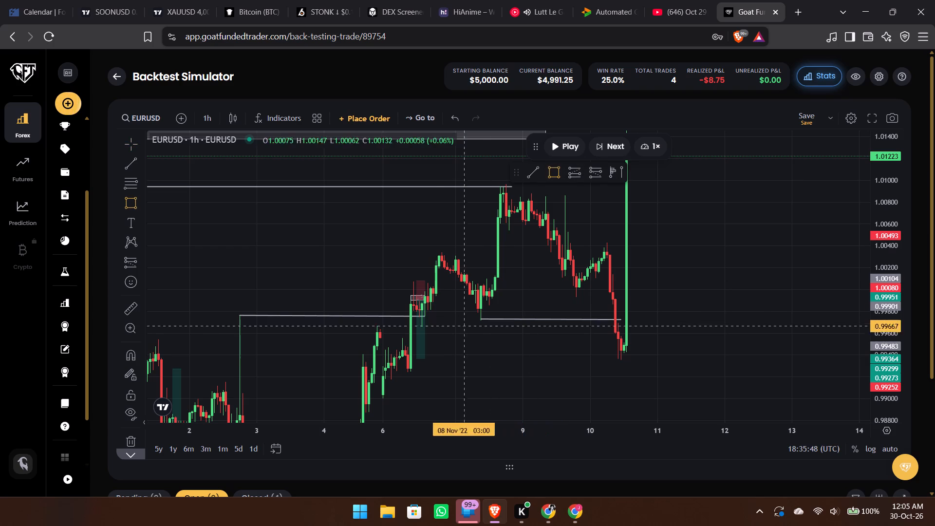
drag(405, 348, 588, 364)
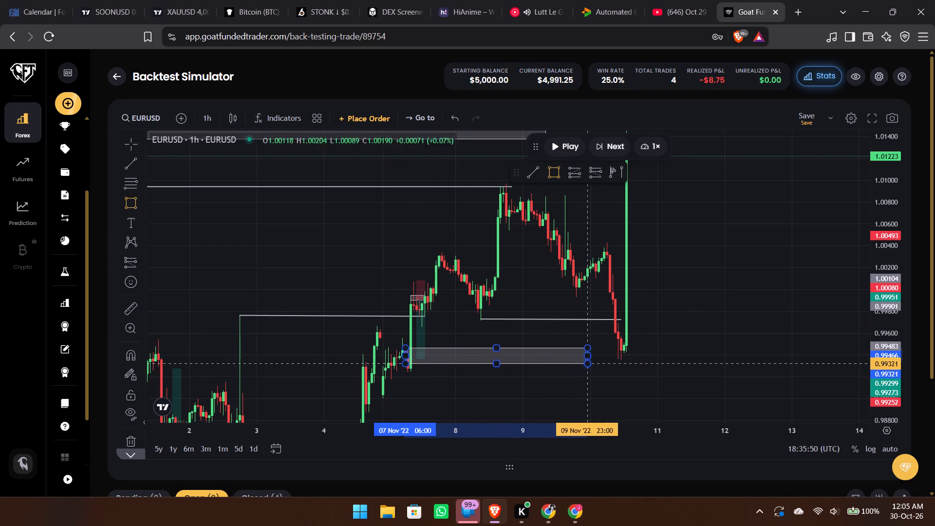
drag(588, 364, 634, 373)
click(634, 373)
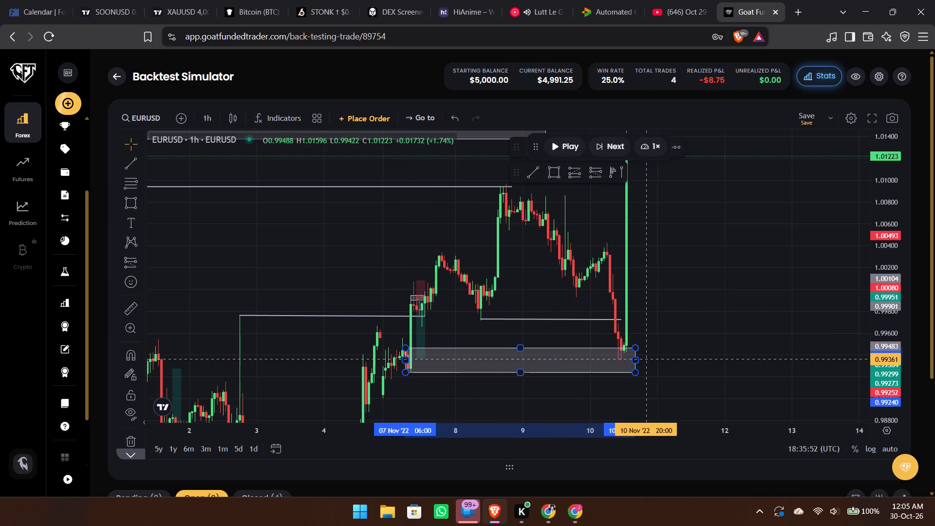
click(655, 359)
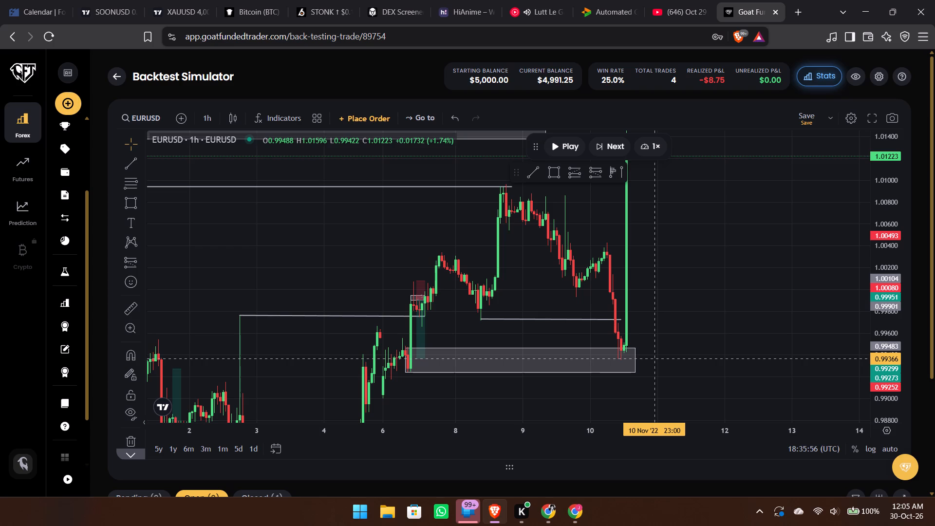
Change the chart interval to 5 minutes.
key(5)
key(Return)
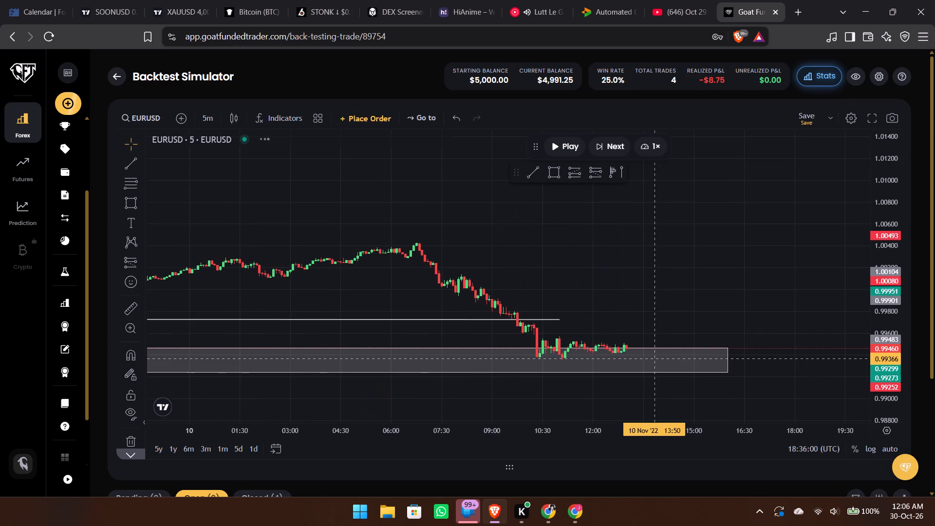
Draw a smaller rectangle inside the demand zone from about 0.99424 down to 0.99361, spanning 10:55 to 14:40 on 10 November.
drag(884, 404, 851, 233)
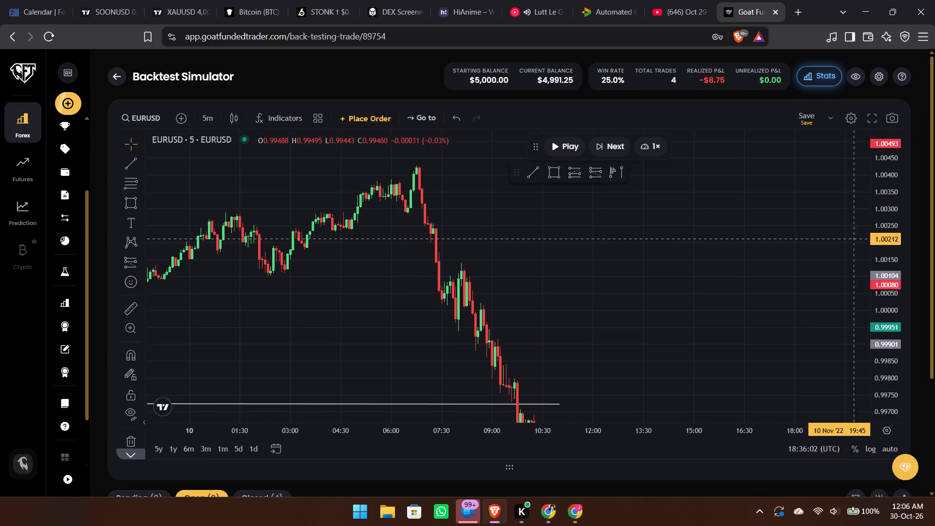
drag(851, 233, 850, 232)
drag(686, 390, 764, 244)
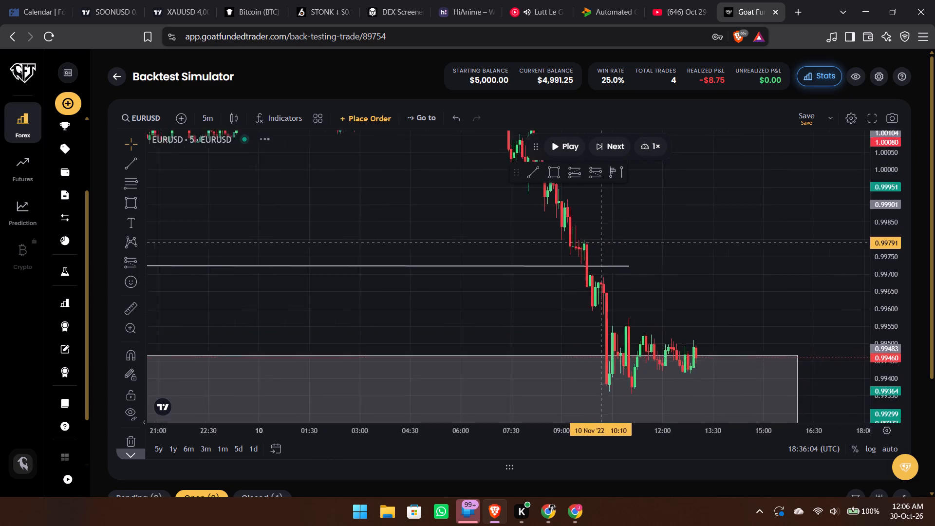
drag(764, 244, 701, 251)
drag(691, 314, 600, 313)
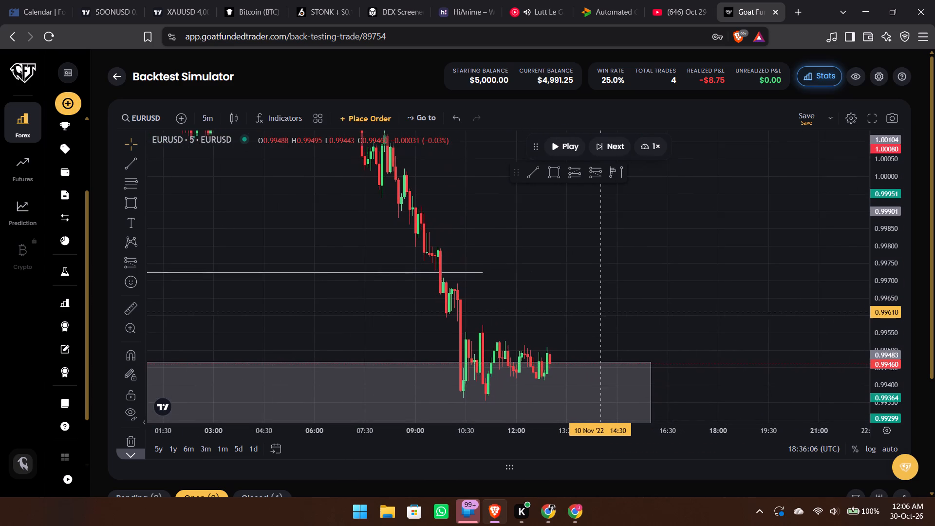
drag(600, 313, 598, 312)
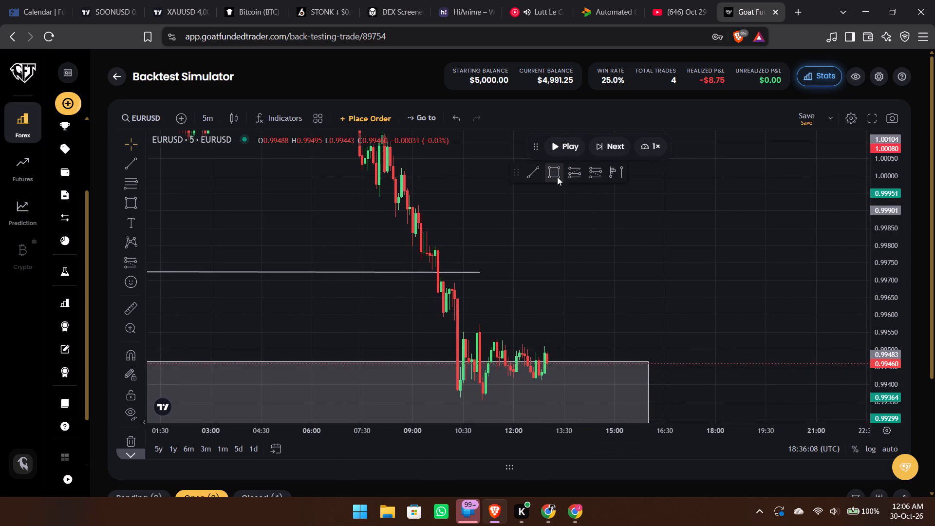
click(555, 175)
drag(478, 376, 602, 398)
click(602, 398)
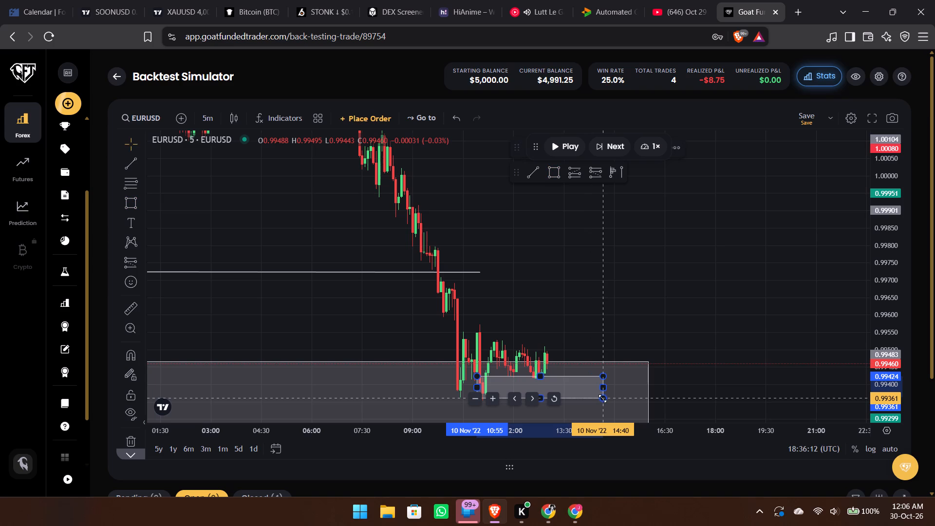
Draw a long position at 0.99432 from 12:50 on 10 November, leave it as an annotation, with stop about 0.99238 and target about 1.00024.
drag(698, 339, 689, 332)
drag(689, 332, 647, 231)
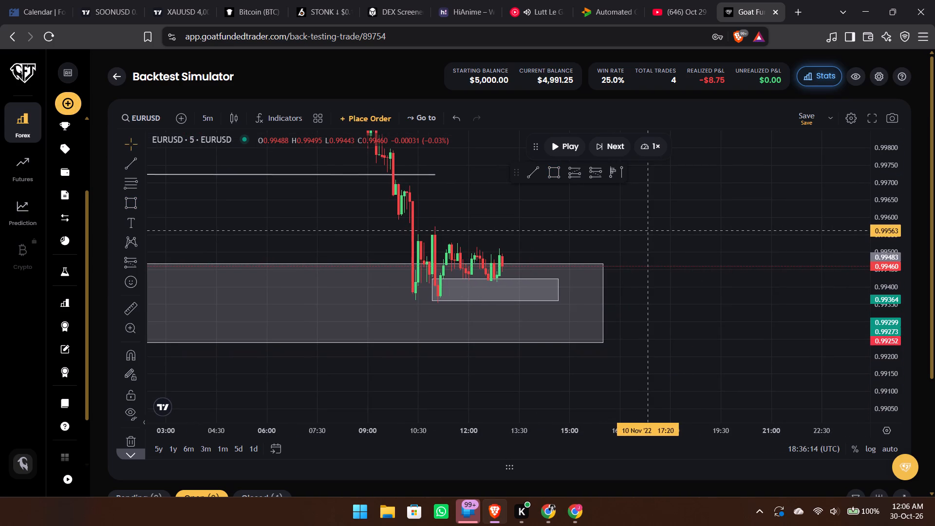
click(578, 169)
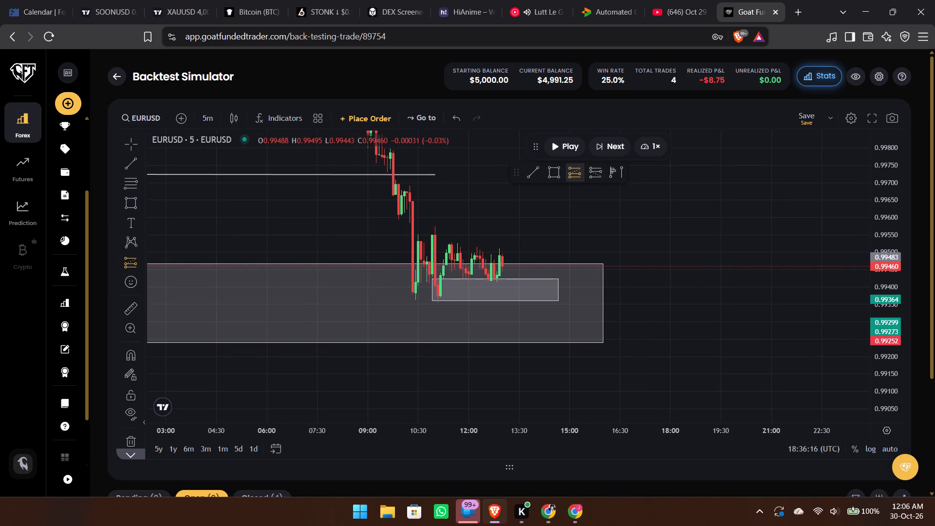
click(497, 276)
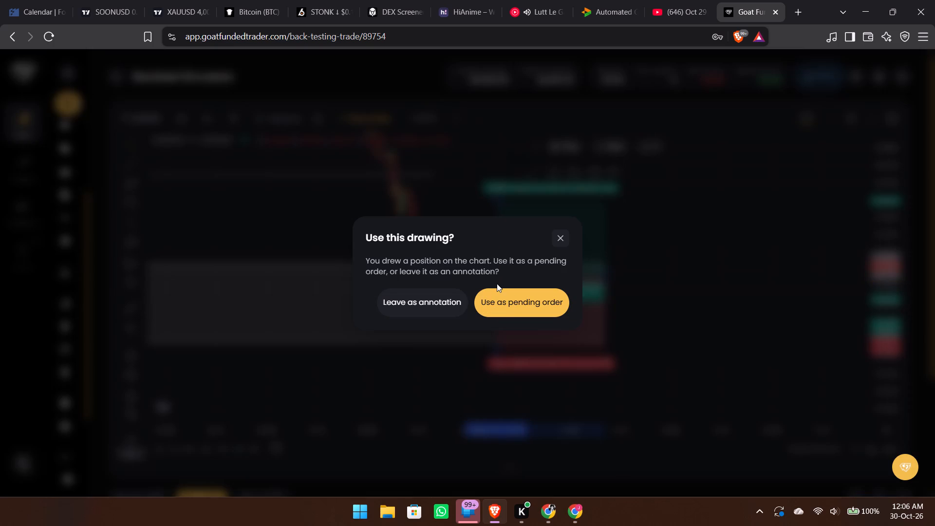
click(443, 306)
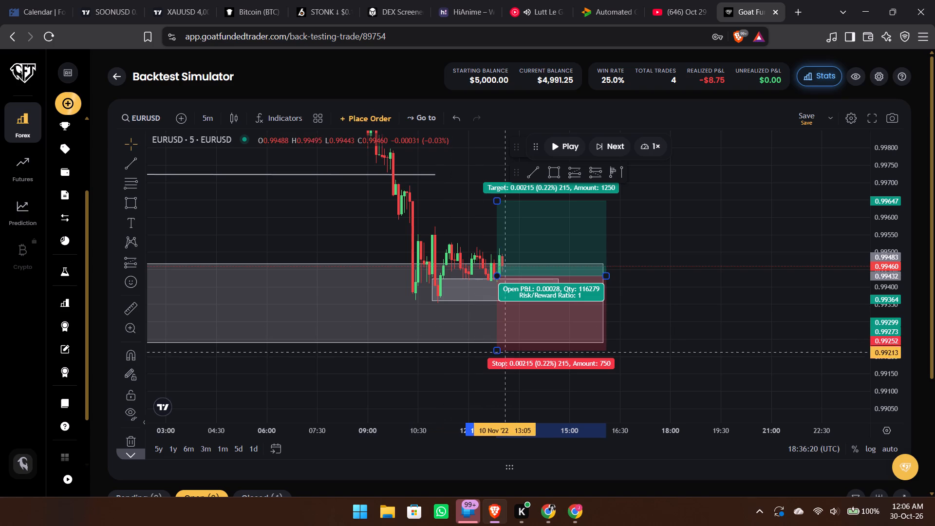
drag(500, 353, 500, 344)
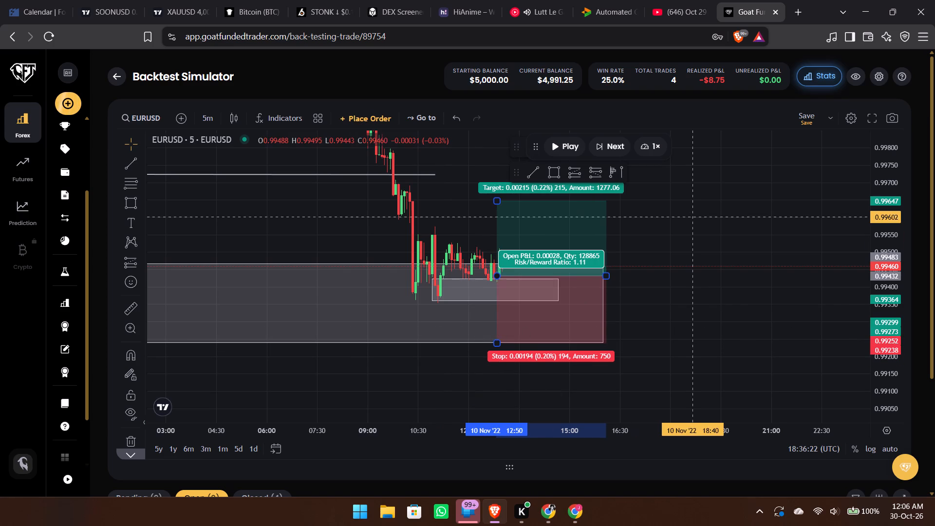
drag(694, 214, 750, 350)
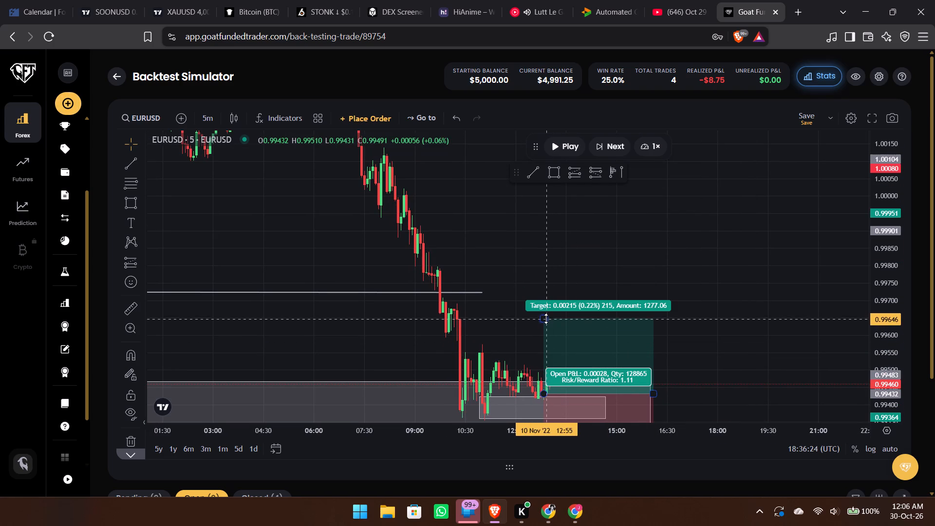
drag(545, 319, 741, 175)
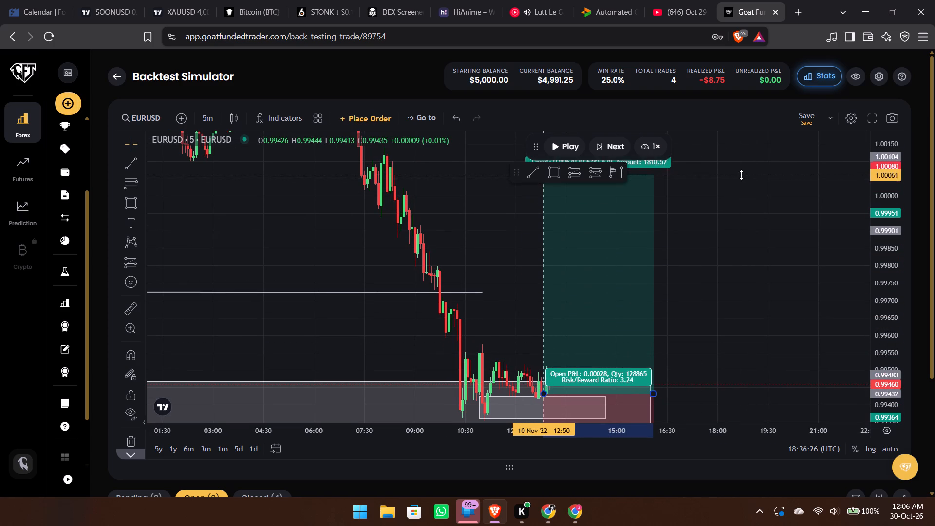
drag(741, 175, 737, 188)
click(730, 269)
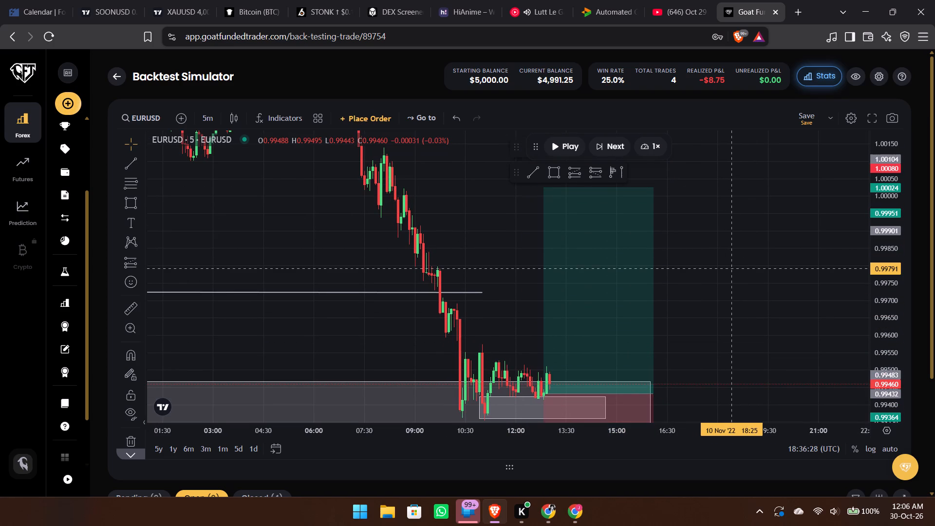
drag(730, 269, 654, 242)
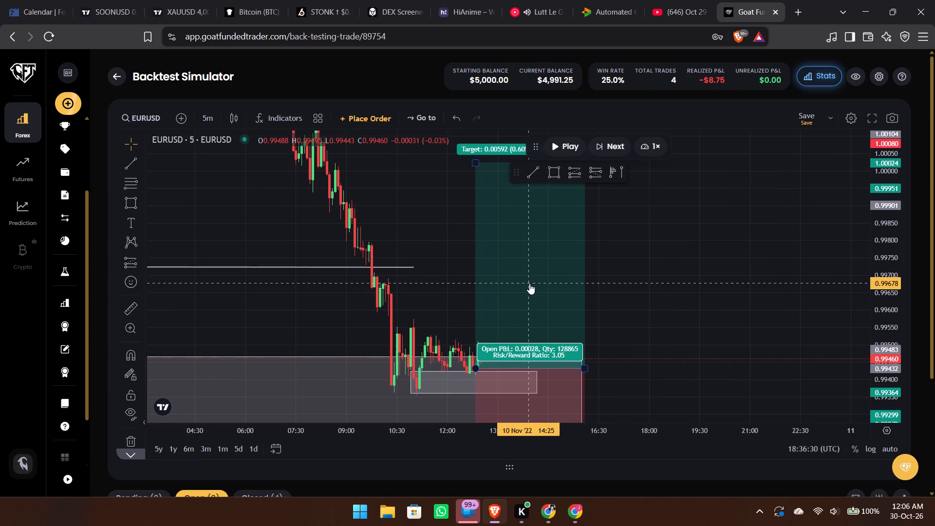
right_click(529, 283)
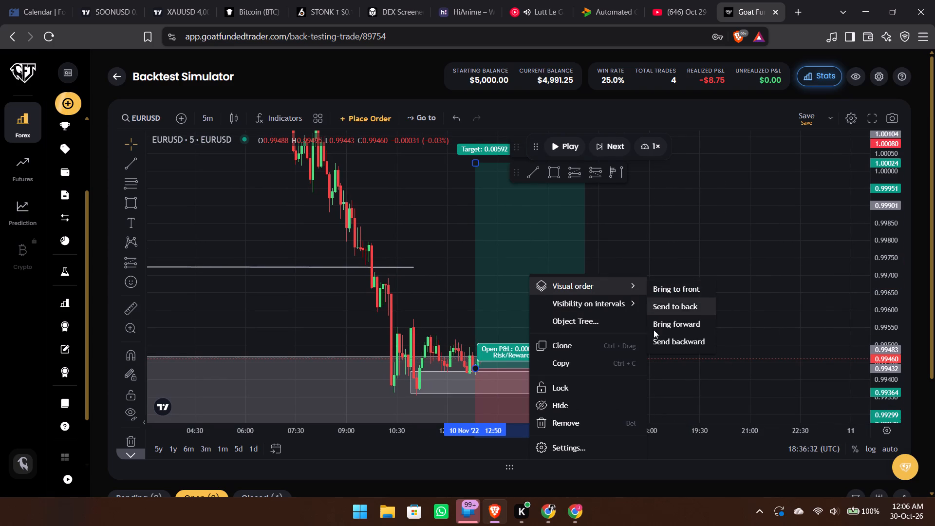
click(718, 228)
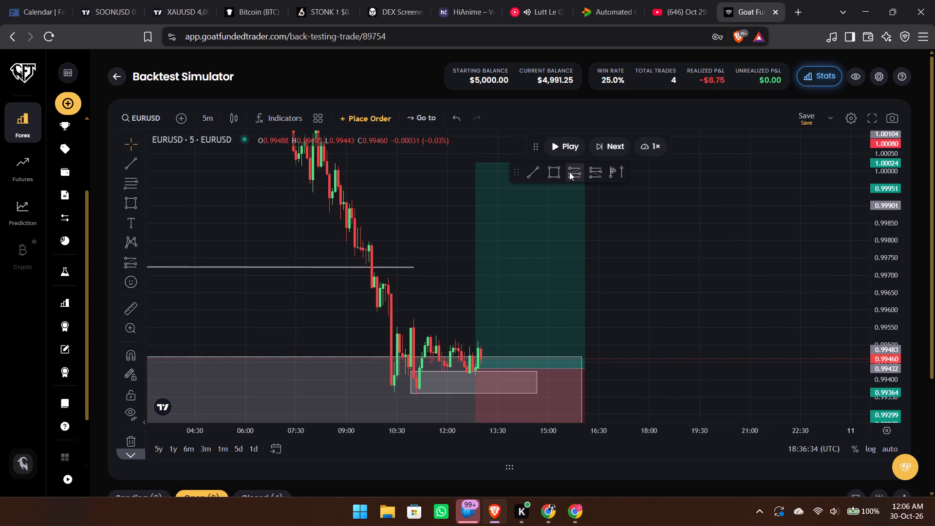
Draw a long position and place it as a buy limit order at 0.99433, stop loss 0.99218, take profit 1.00021, risking 0.5% of initial balance.
click(569, 172)
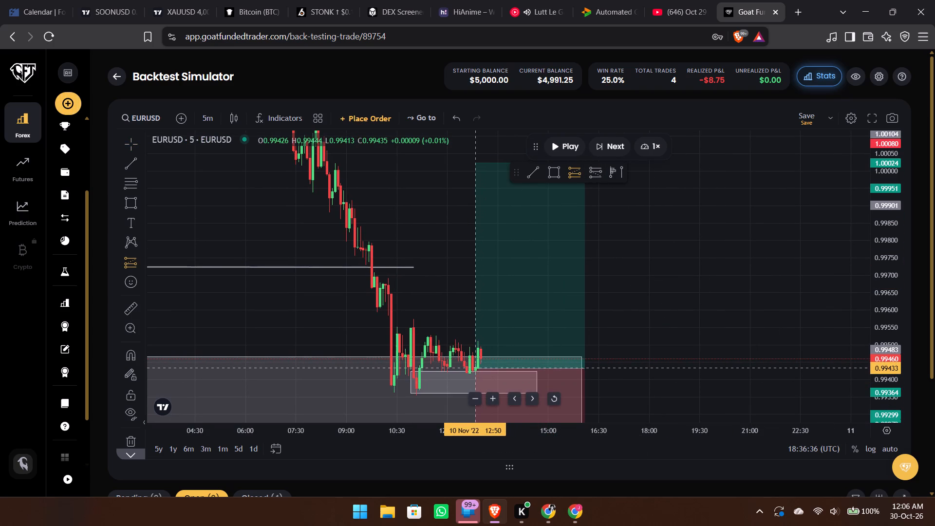
click(476, 369)
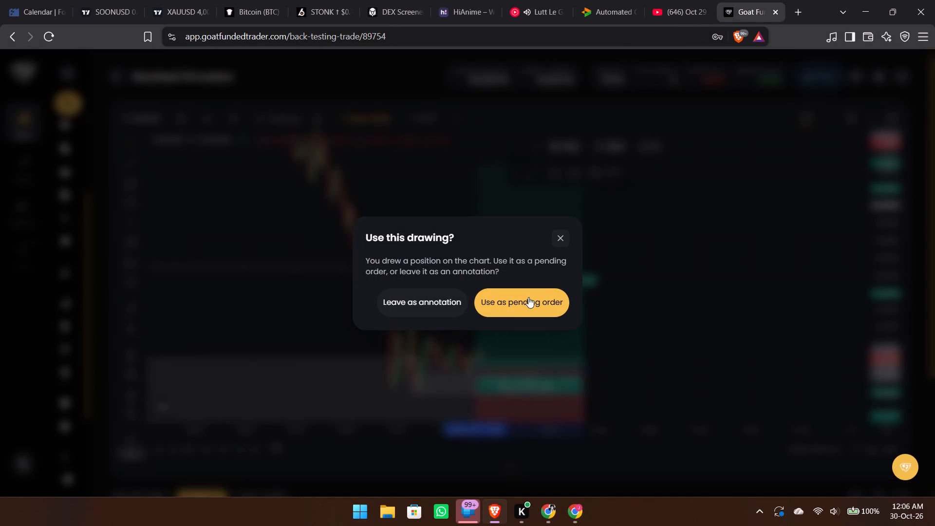
click(528, 297)
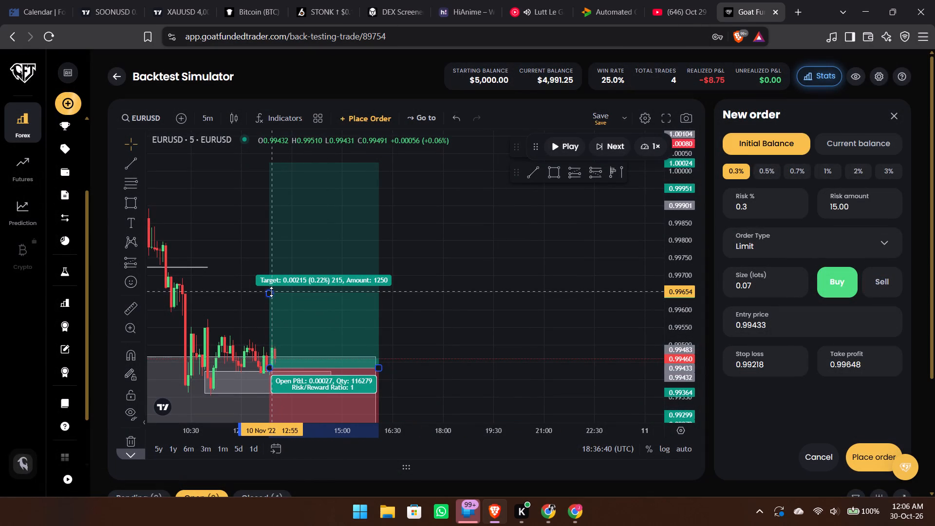
drag(271, 292, 356, 164)
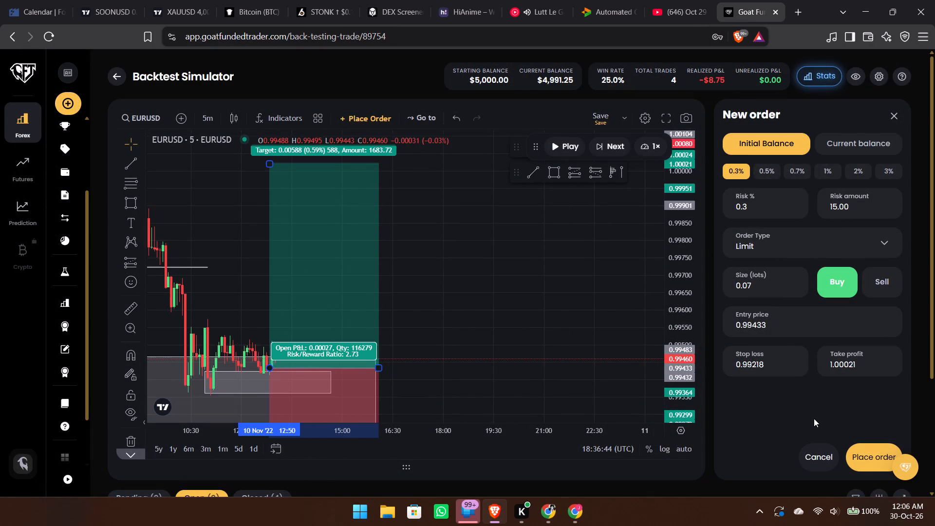
click(767, 169)
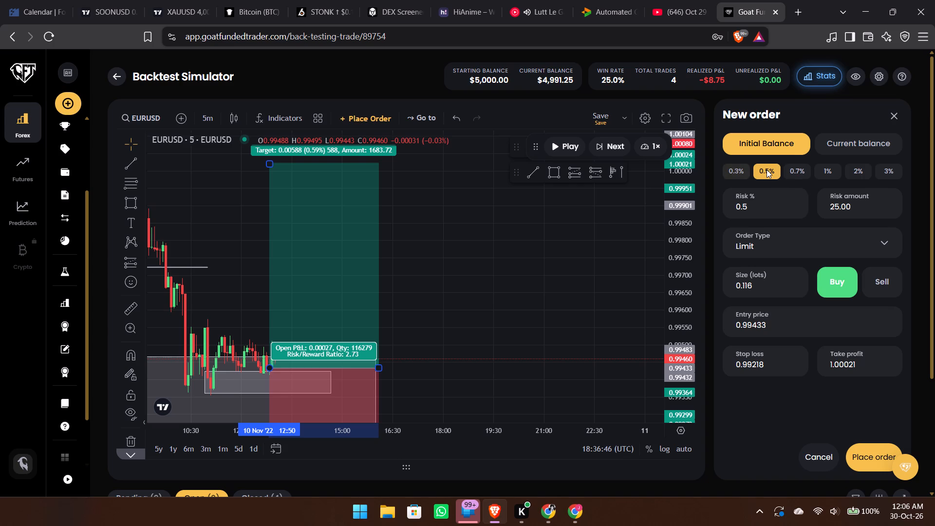
click(865, 450)
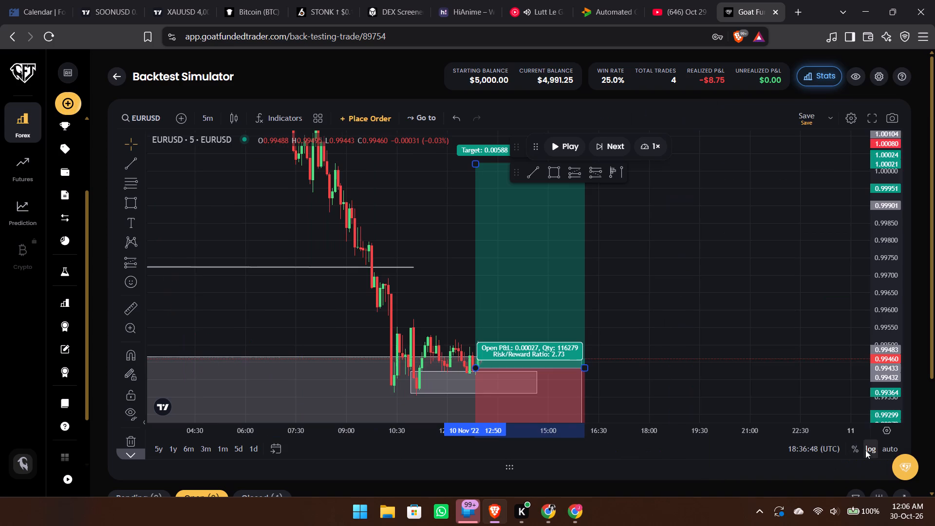
Step the replay forward through the 5-minute candles to about 13:30 on 10 November.
triple_click(607, 142)
triple_click(607, 142)
triple_click(607, 142)
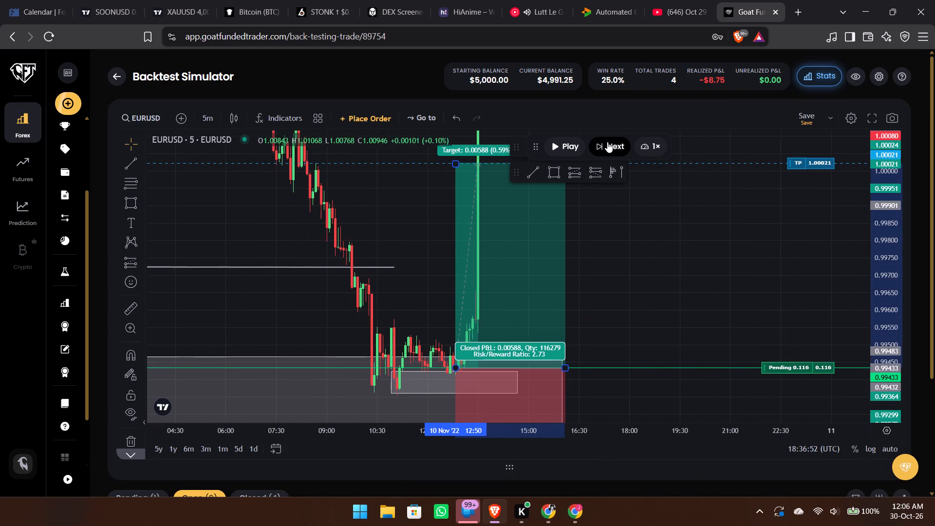
Change the chart interval to 1 hour.
drag(607, 291, 610, 369)
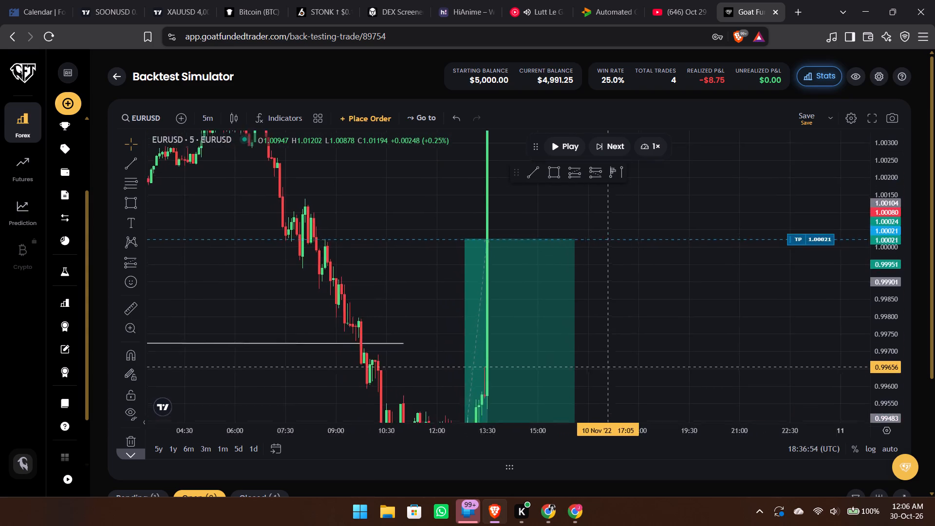
drag(610, 369, 567, 314)
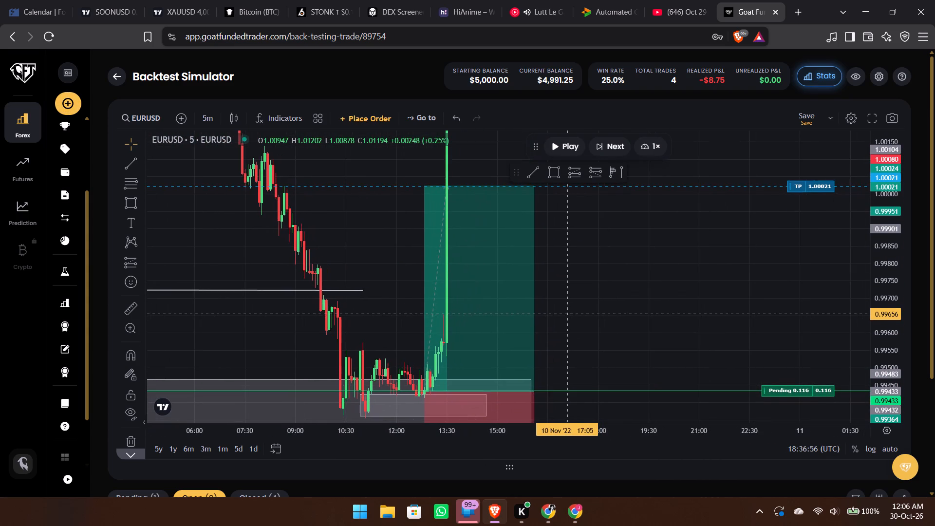
drag(567, 314, 667, 525)
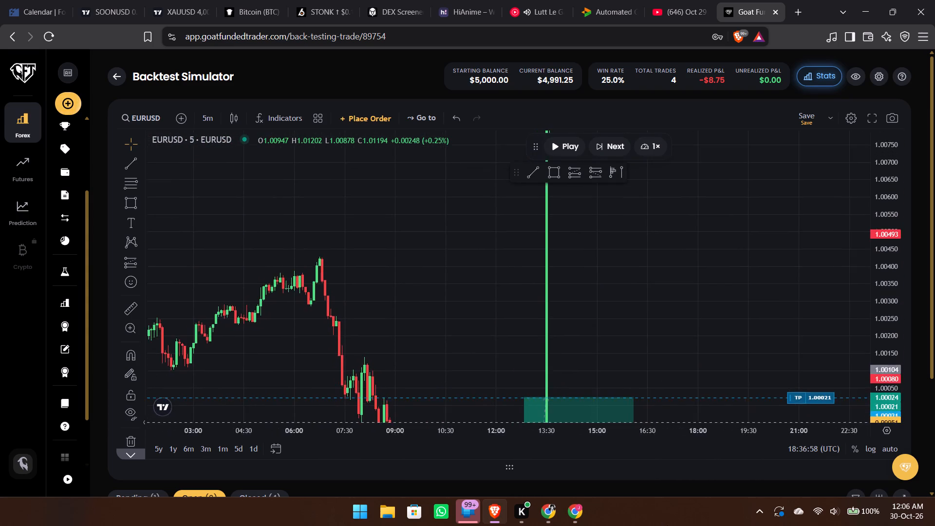
drag(667, 525, 622, 404)
text(1h)
key(Return)
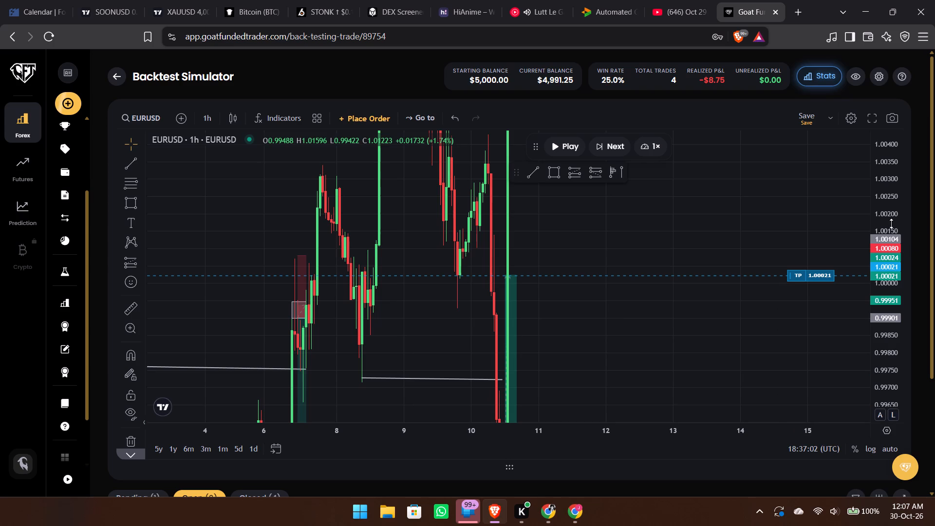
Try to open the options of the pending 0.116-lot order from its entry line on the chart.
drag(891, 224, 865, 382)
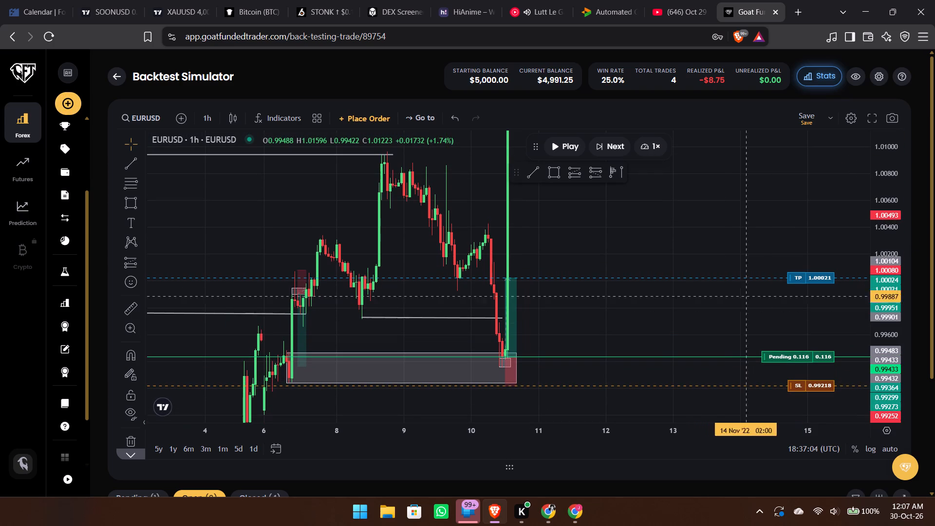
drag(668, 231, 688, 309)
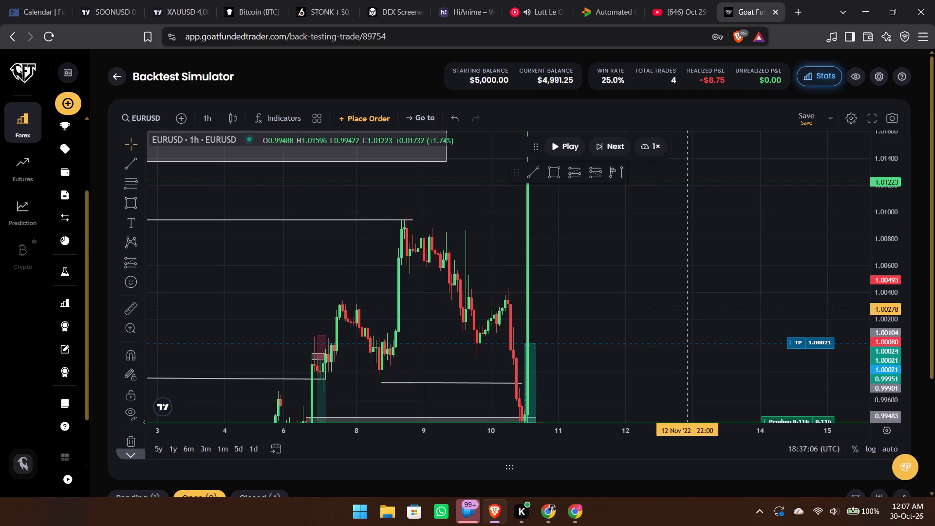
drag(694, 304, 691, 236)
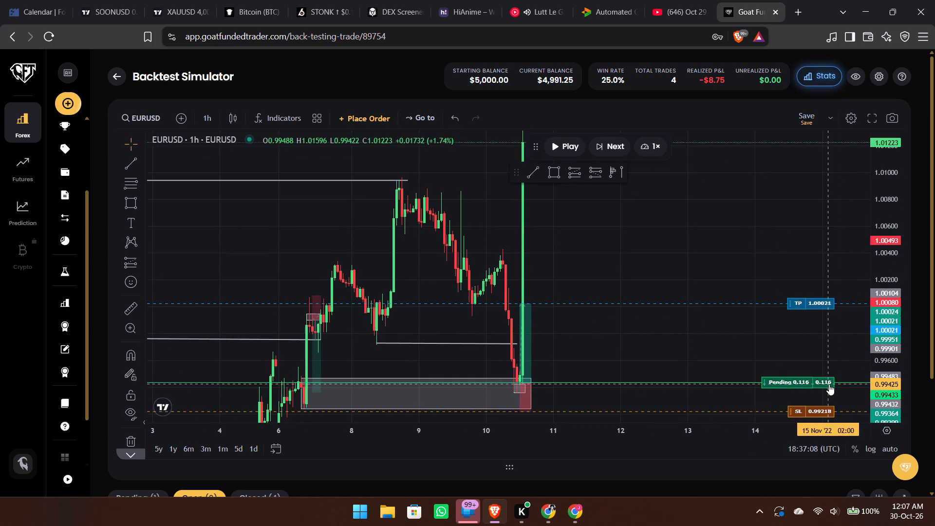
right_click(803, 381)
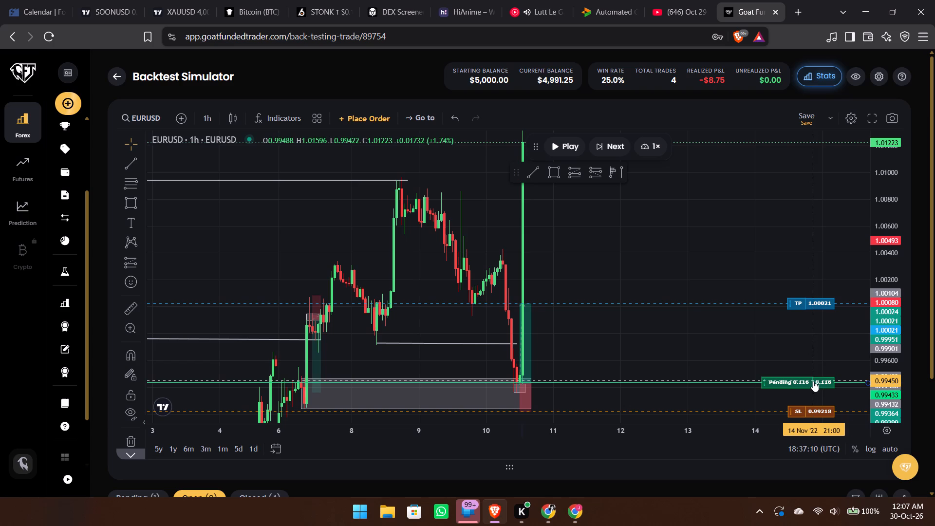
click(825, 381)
Extend the end of the supply-zone rectangle between 1.01377 and 1.01907 to about 09:00 on 11 November.
drag(705, 351, 737, 252)
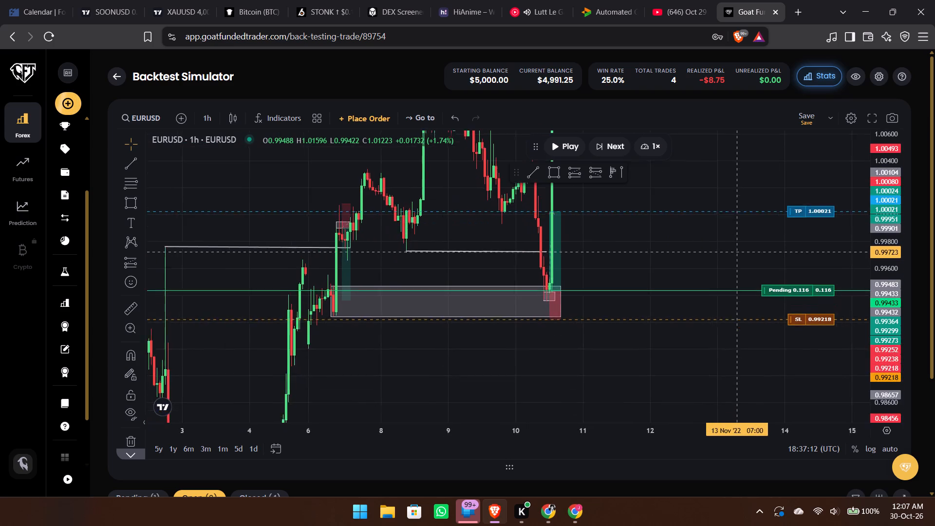
drag(737, 252, 766, 492)
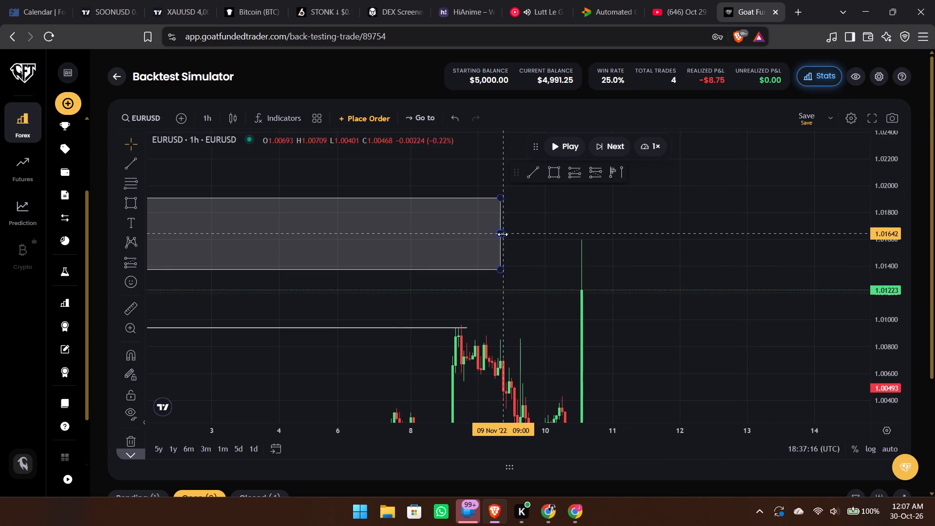
drag(501, 235, 636, 244)
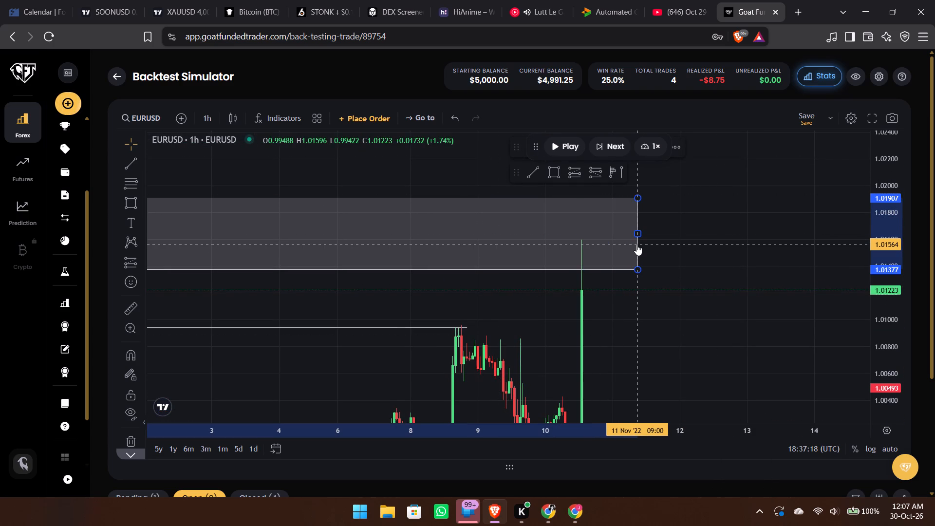
Change the chart interval to 5 minutes.
key(5)
key(Return)
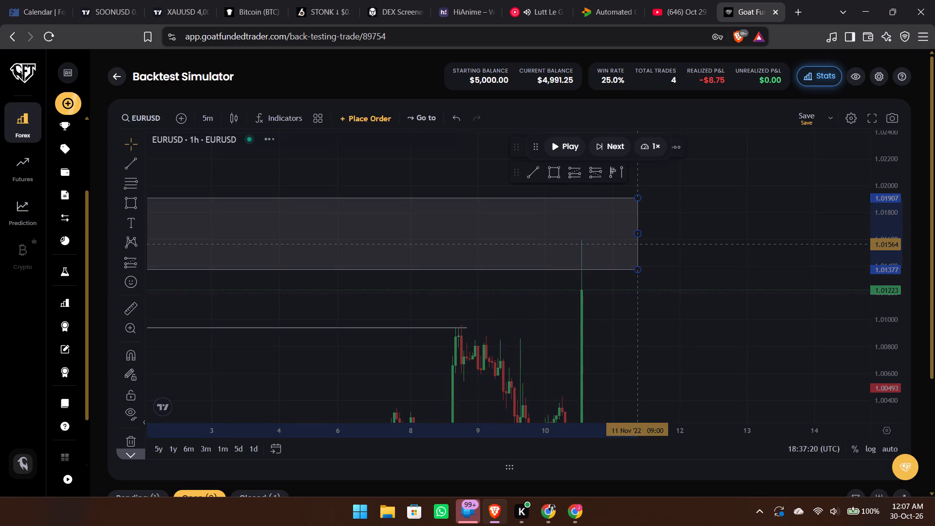
Resume the replay on the 5-minute chart to follow price into the supply zone between 1.01377 and 1.01907.
drag(703, 329, 705, 254)
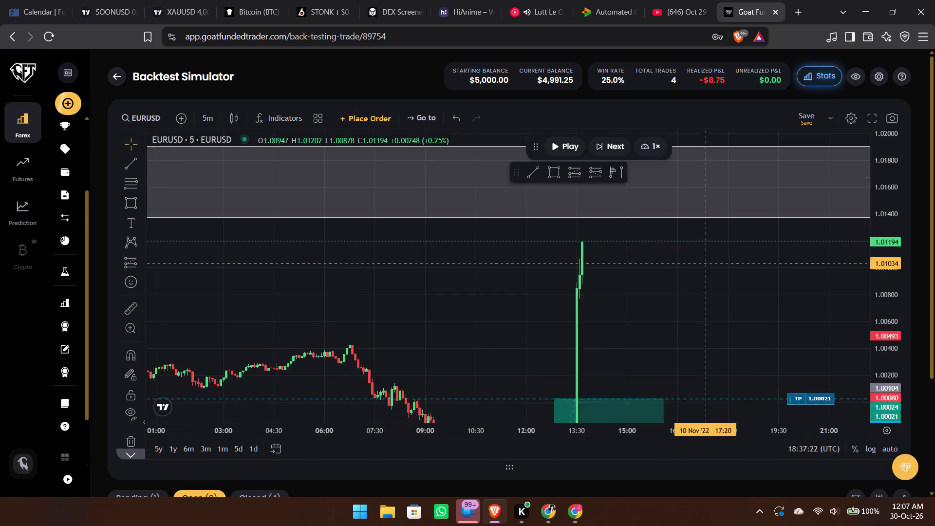
drag(705, 254, 683, 215)
click(559, 147)
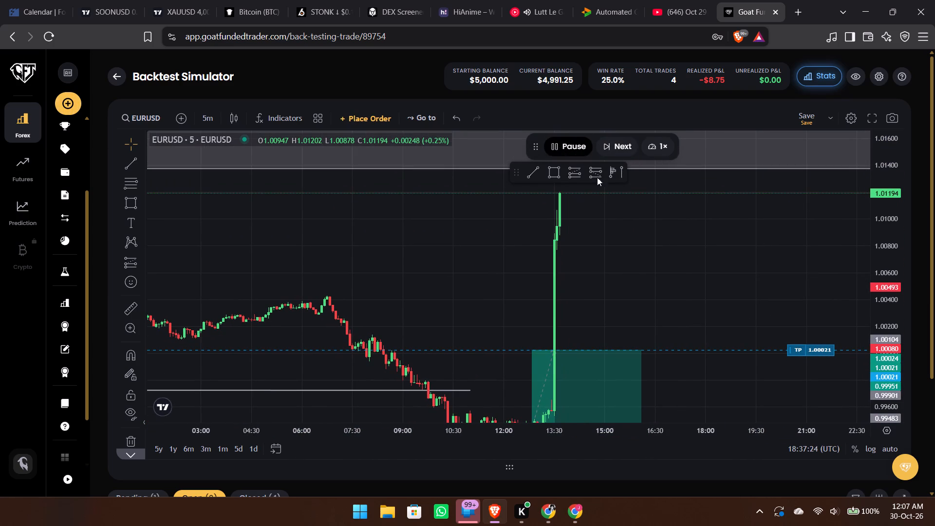
drag(653, 224, 628, 324)
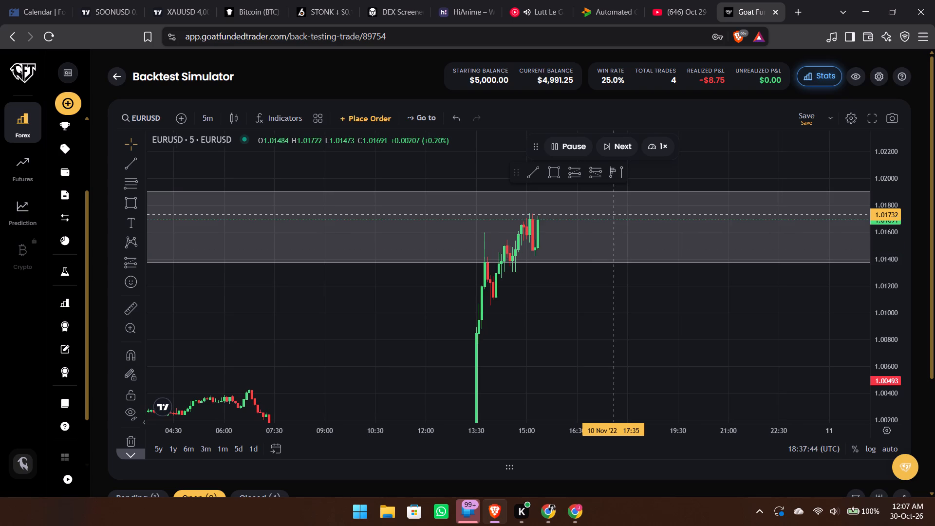
Change the chart interval to 1 hour.
click(615, 215)
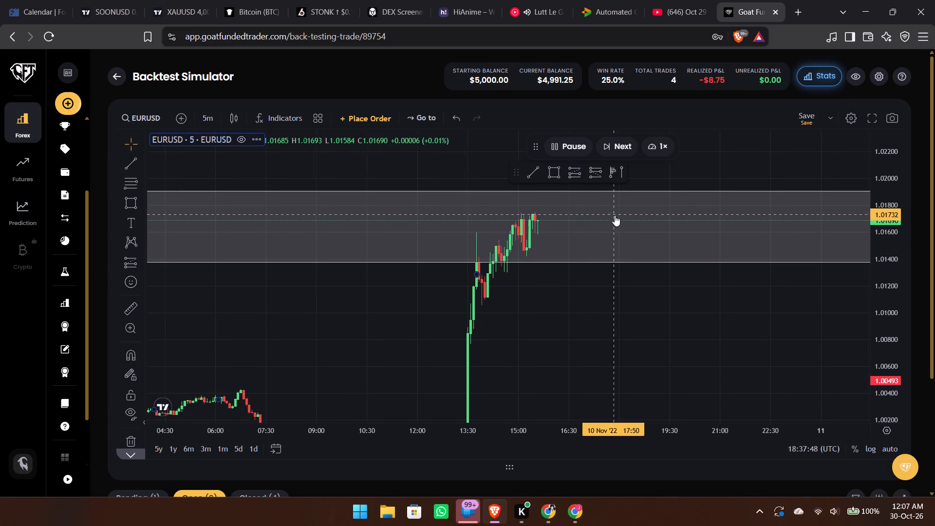
text(1h)
key(Return)
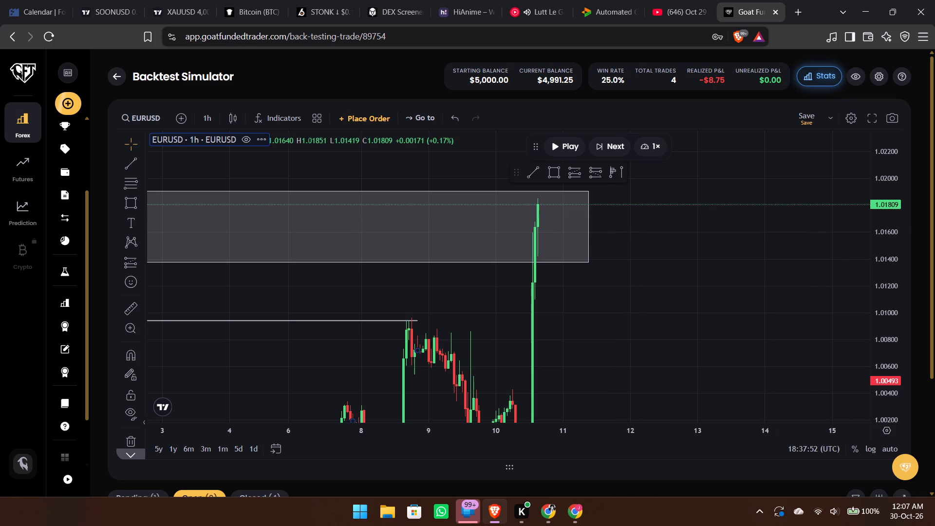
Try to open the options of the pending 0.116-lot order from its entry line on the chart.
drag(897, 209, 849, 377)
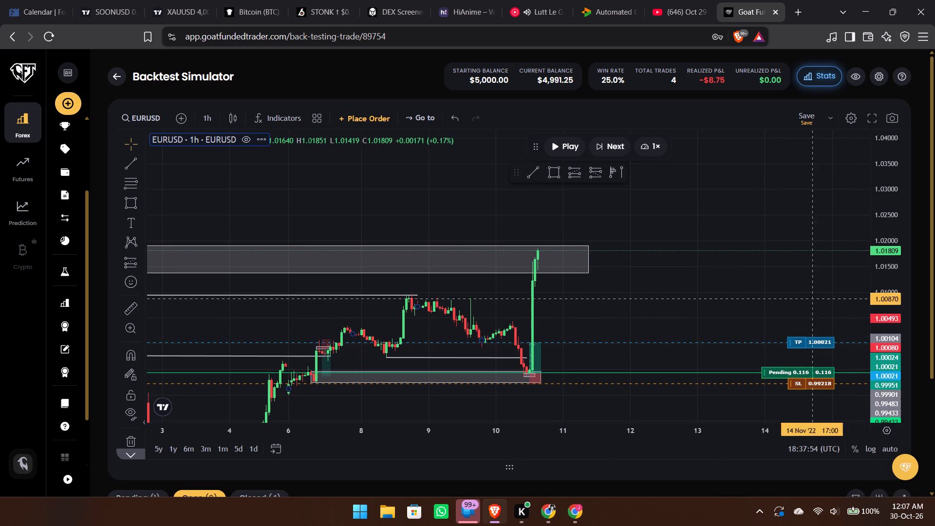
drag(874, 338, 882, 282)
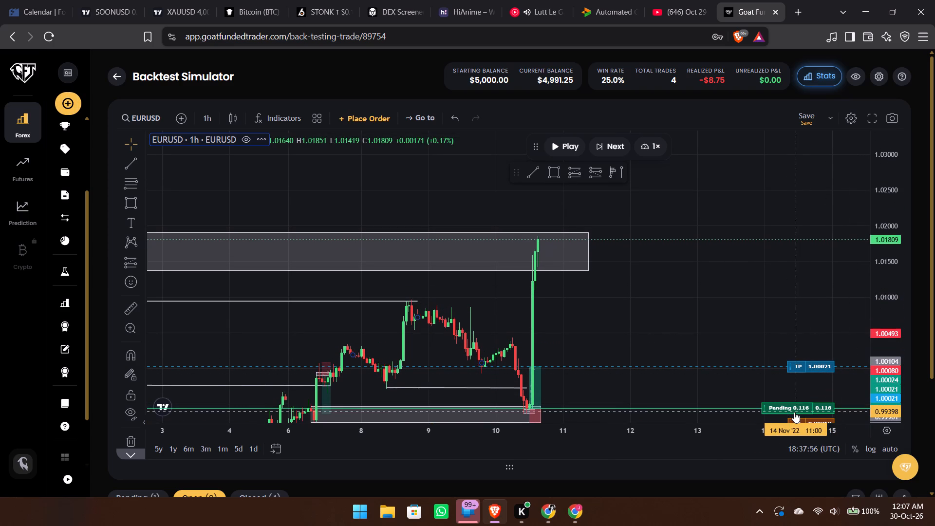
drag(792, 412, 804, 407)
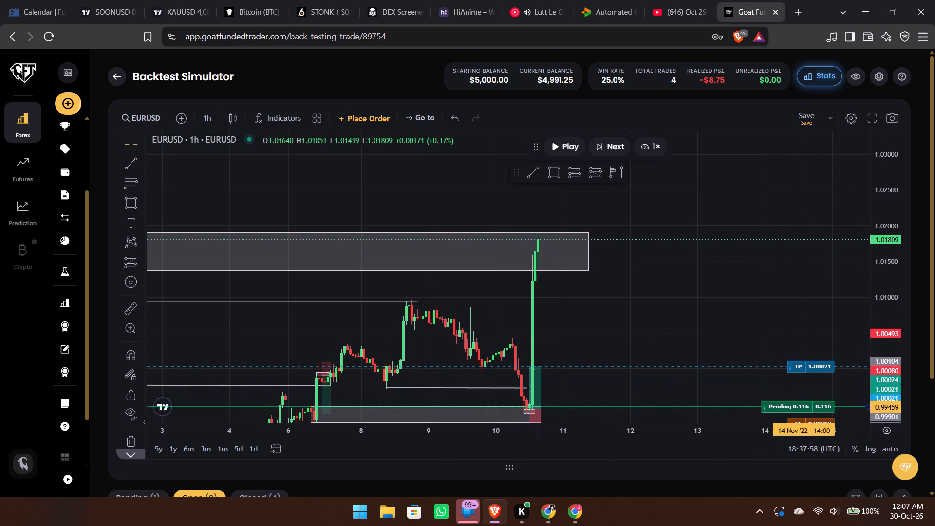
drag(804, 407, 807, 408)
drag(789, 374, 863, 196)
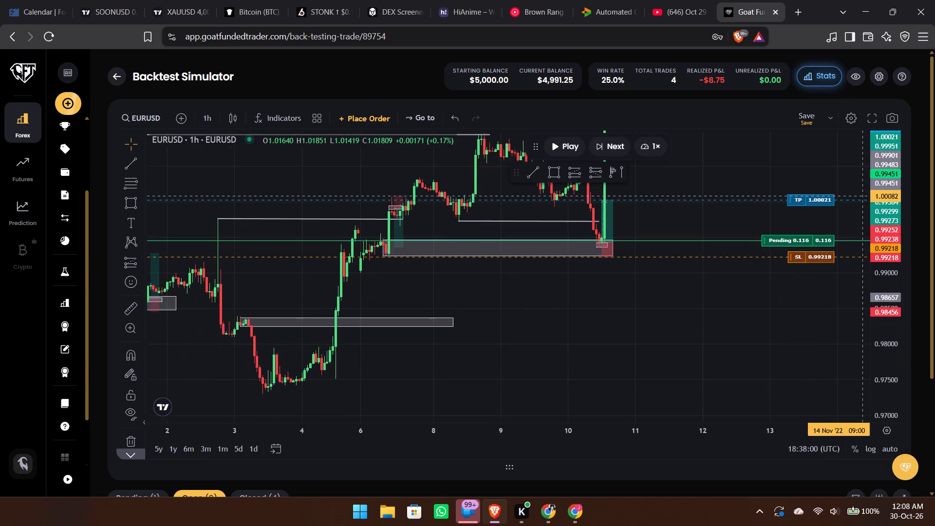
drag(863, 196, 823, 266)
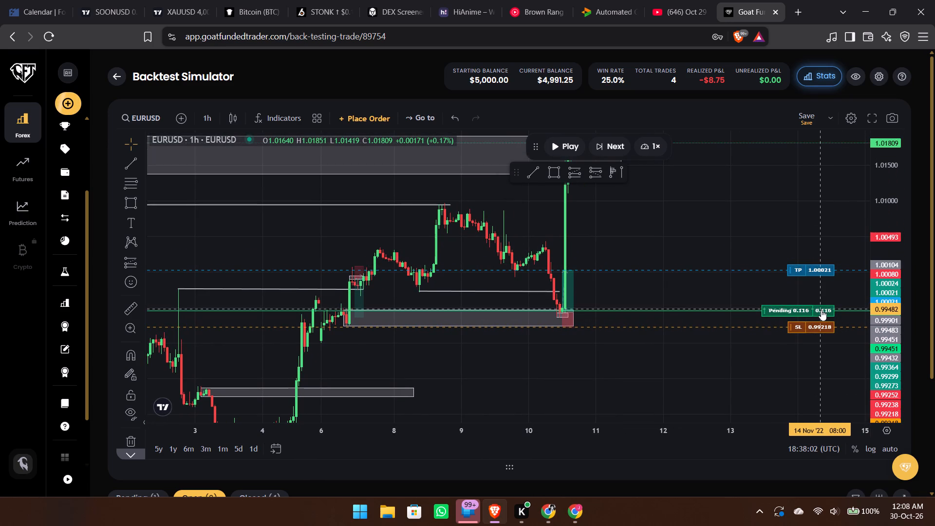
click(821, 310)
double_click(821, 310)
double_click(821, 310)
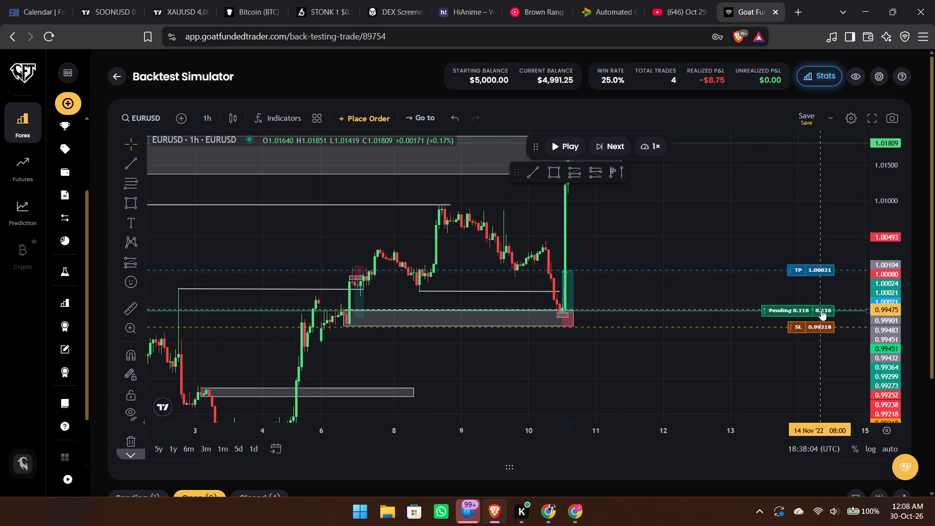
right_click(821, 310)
Run the replay on the 1-hour chart until price breaks above the supply zone, and pause it.
drag(752, 210, 760, 225)
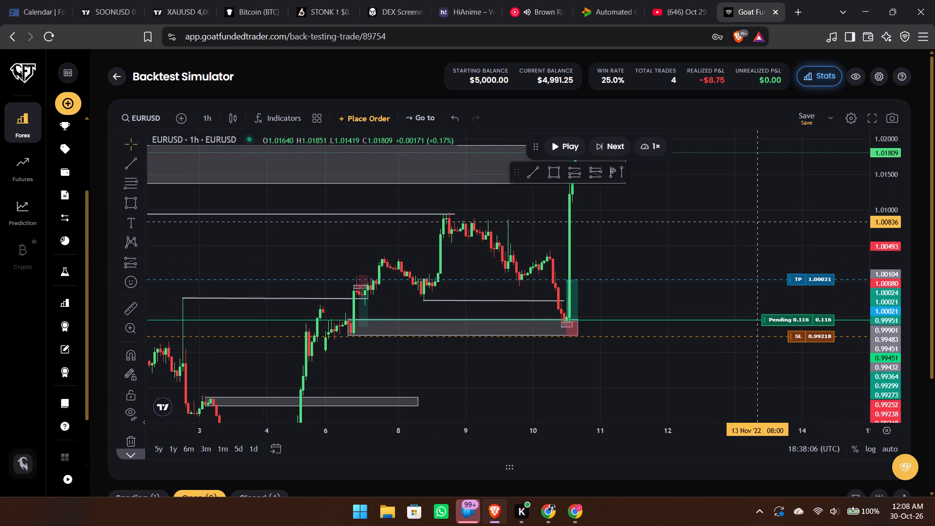
drag(760, 225, 761, 228)
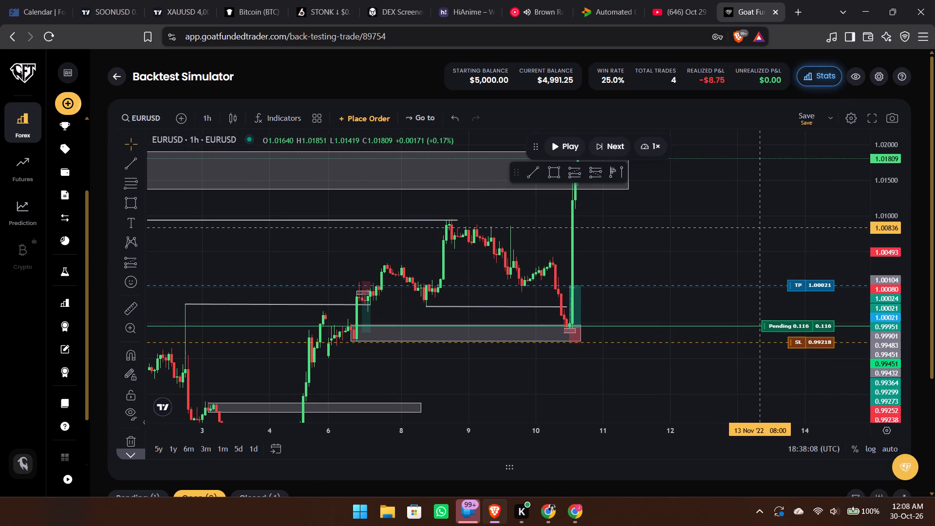
drag(761, 228, 769, 260)
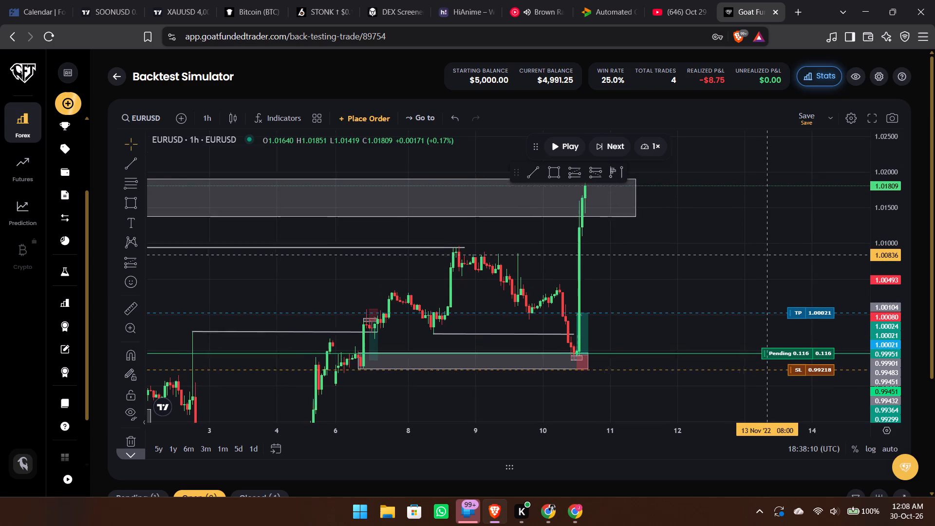
drag(769, 260, 769, 263)
click(562, 139)
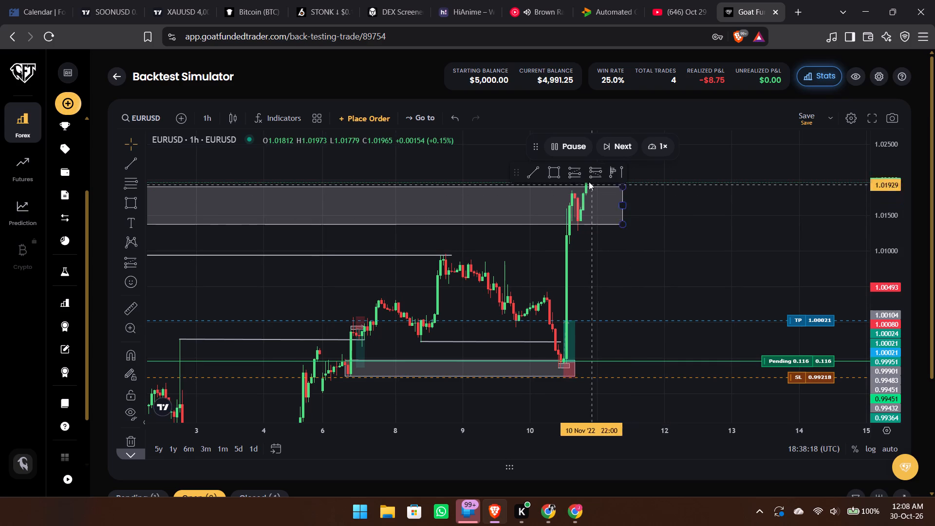
click(564, 150)
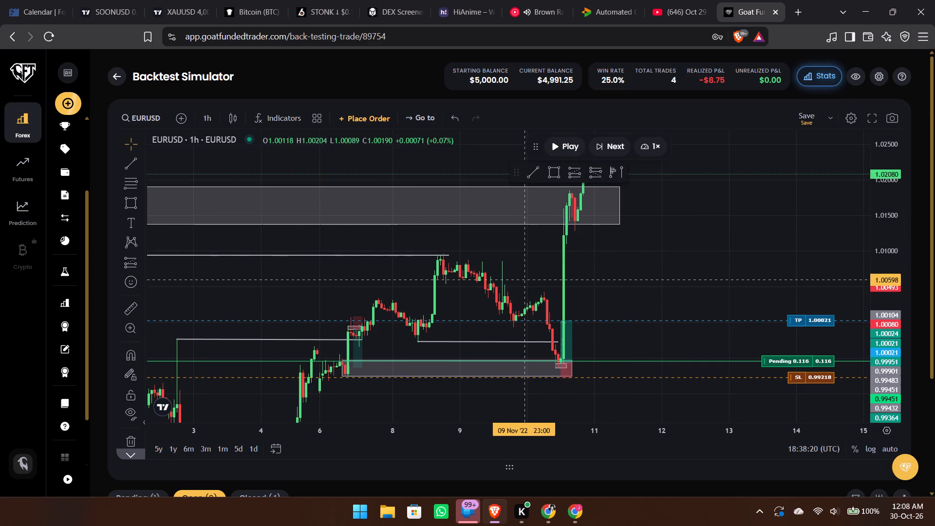
Change the chart interval to 4 hours and leave the replay paused.
scroll(523, 280, right, 14)
text(4h)
key(Return)
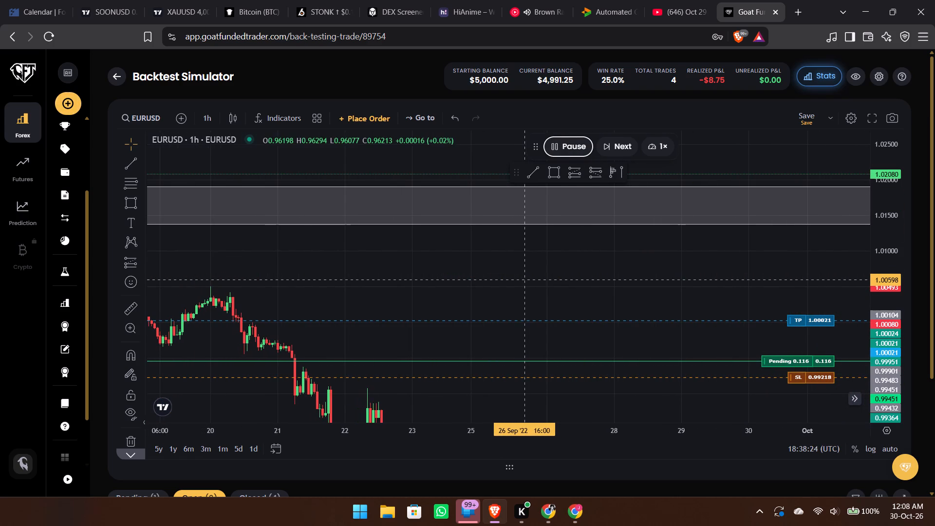
key(4)
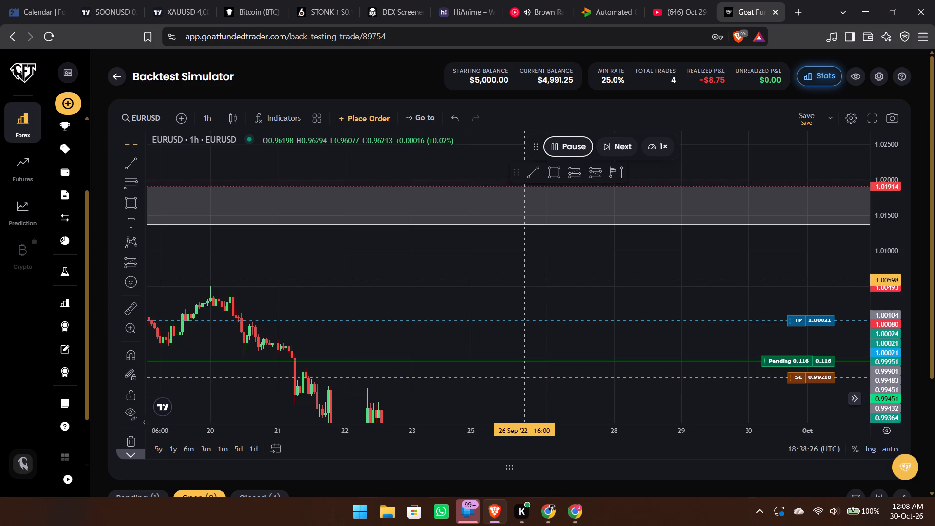
key(5)
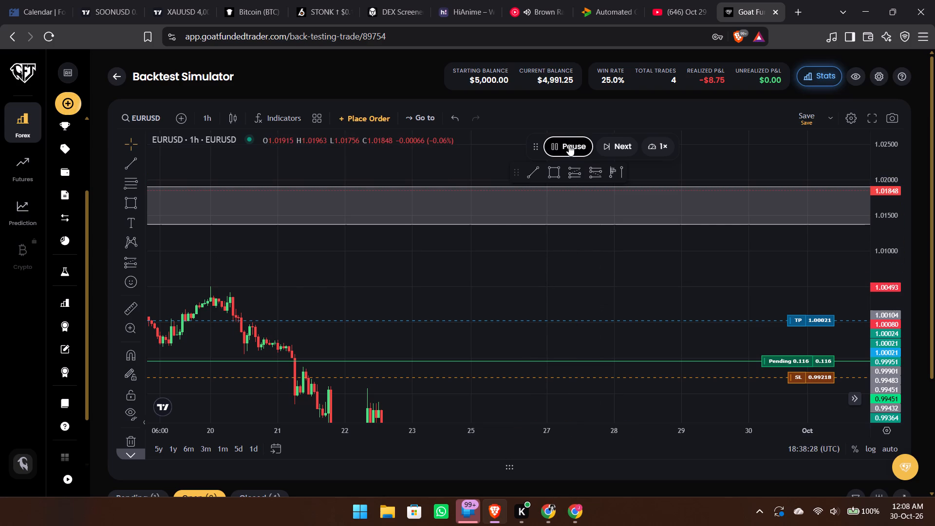
click(569, 145)
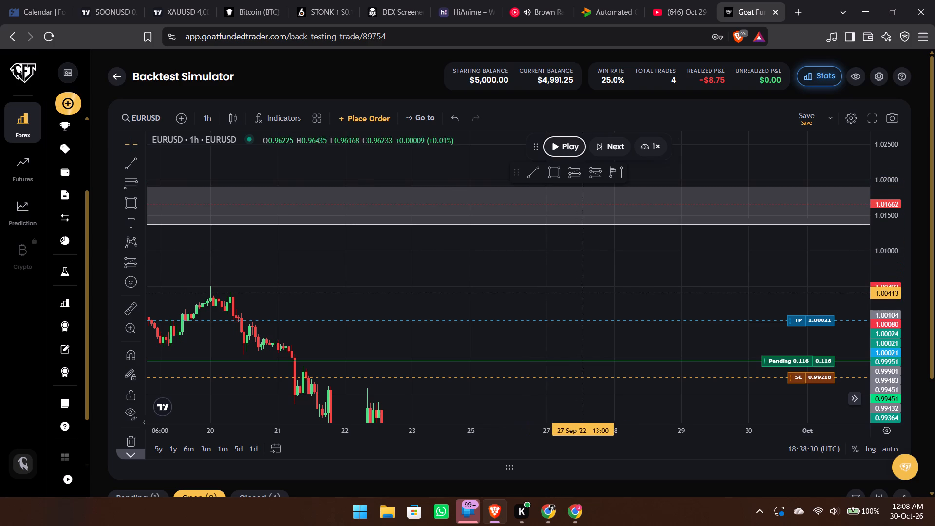
click(585, 293)
text(4h)
key(Return)
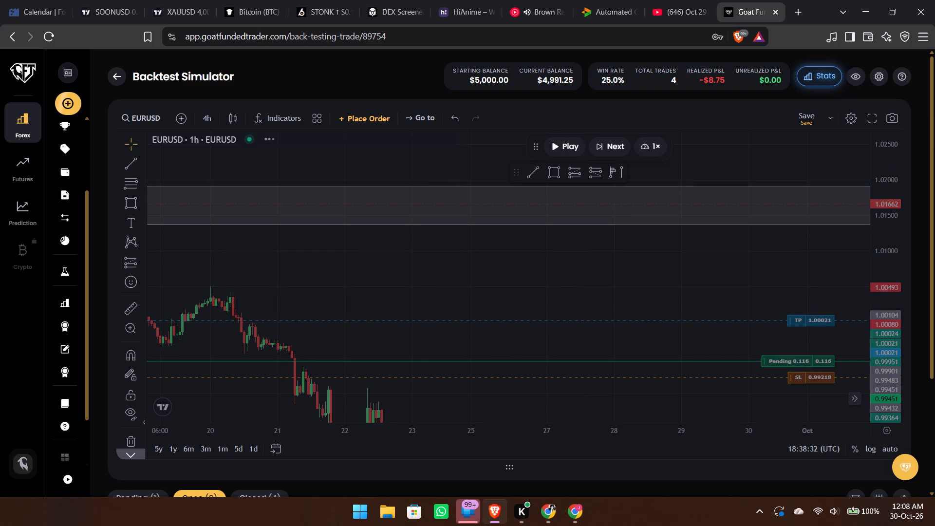
Examine the 4-hour price history where the supply zone begins and the latest candles around it.
scroll(619, 250, right, 5)
scroll(619, 250, left, 1)
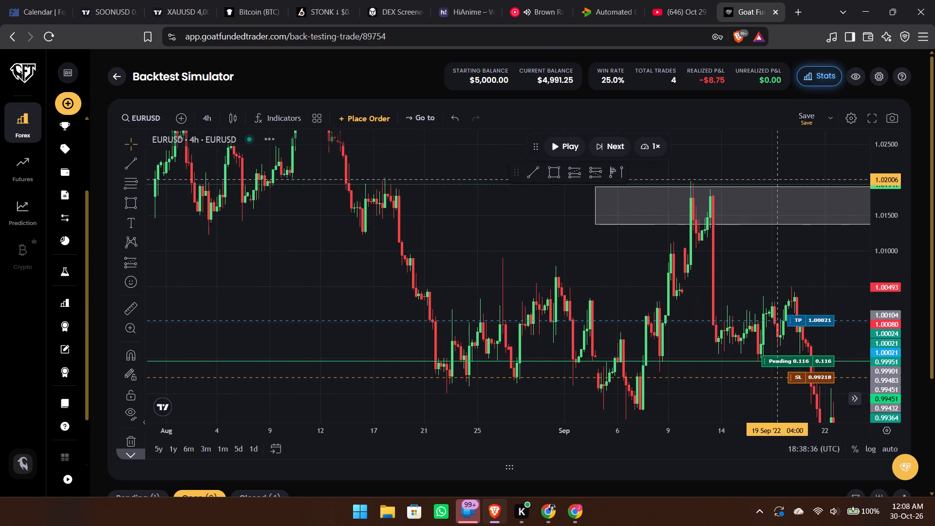
scroll(776, 186, left, 8)
scroll(776, 186, right, 1)
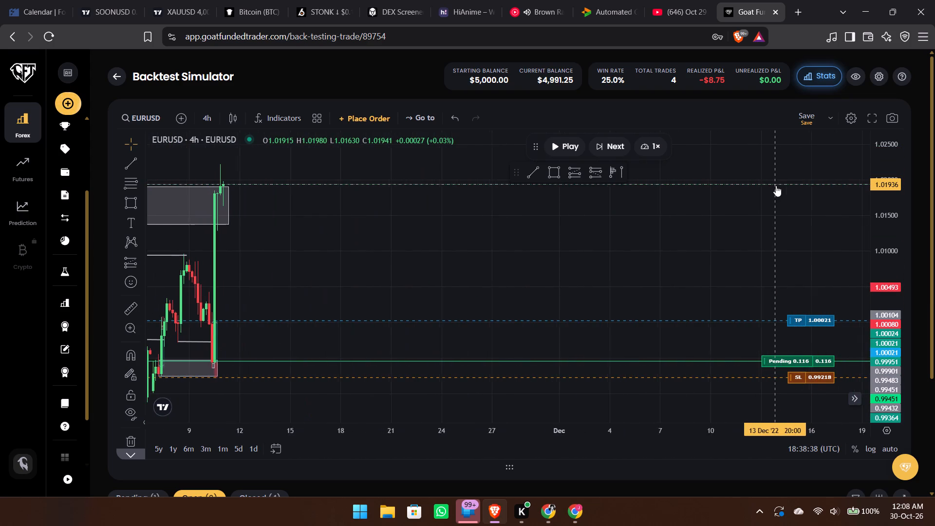
scroll(776, 186, right, 3)
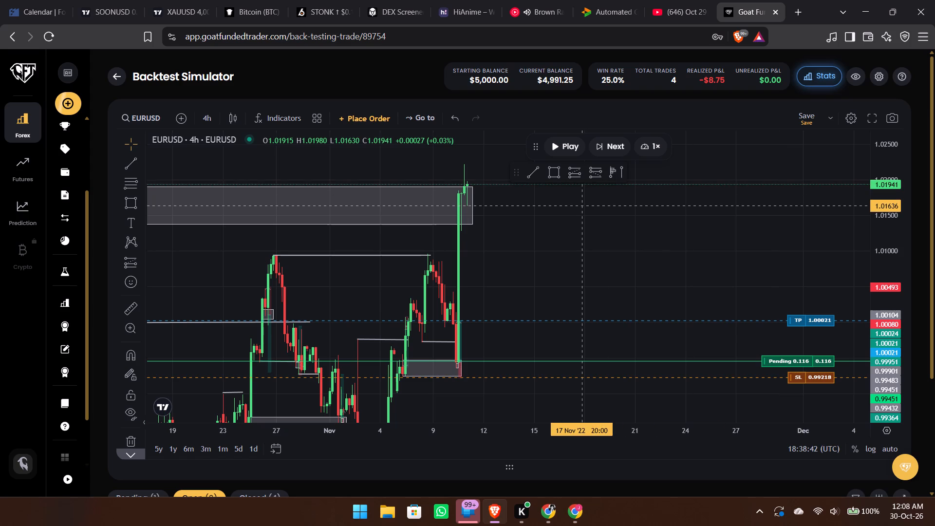
Change the chart interval to 15 minutes.
text(15)
key(Return)
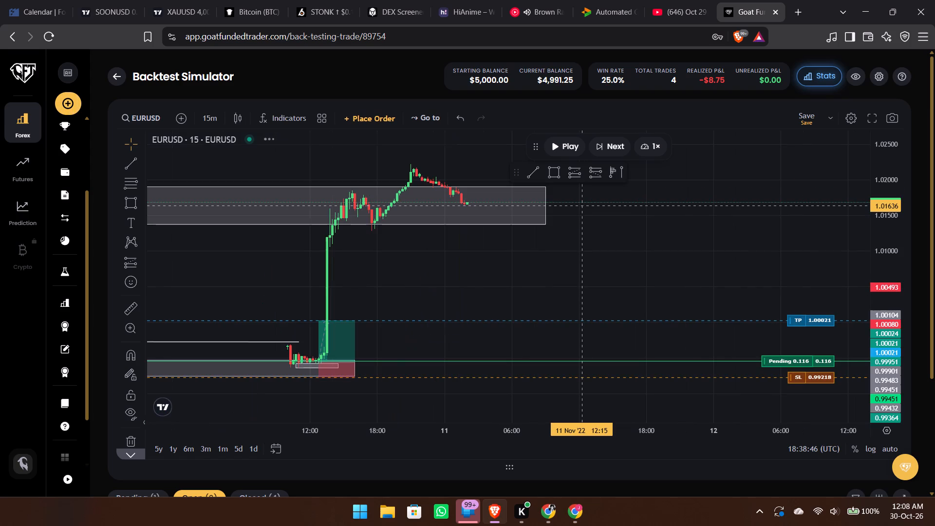
Draw a zone rectangle between about 1.01971 and 1.02041, from 19:45 on 10 November to 05:30 on 11 November.
drag(879, 319, 887, 162)
drag(616, 260, 637, 411)
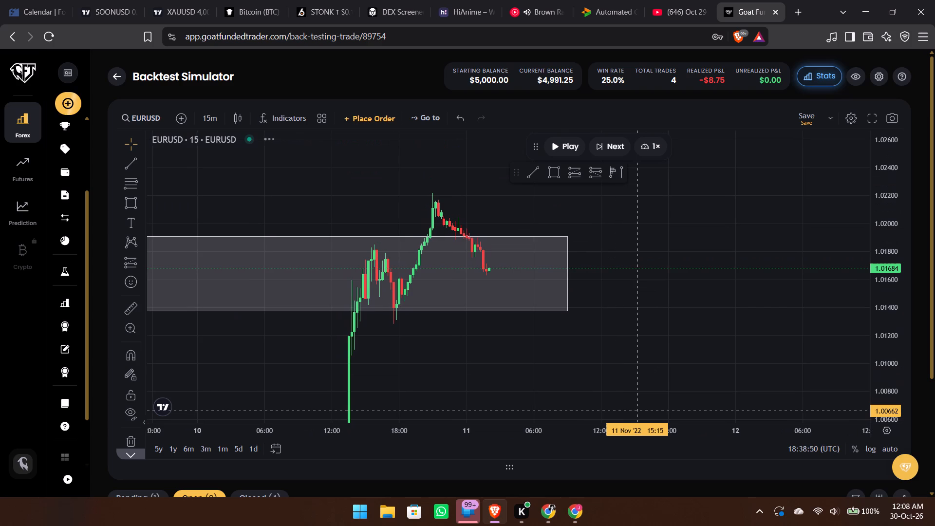
click(554, 176)
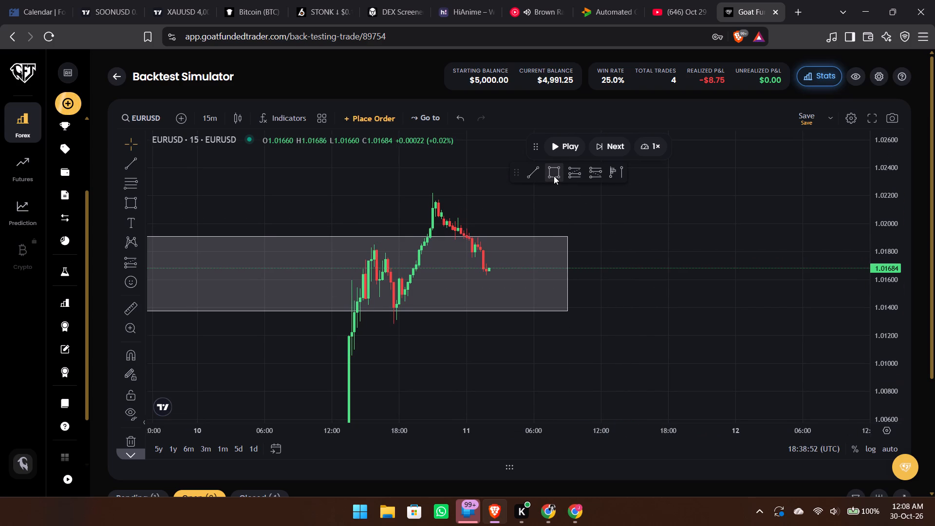
drag(419, 218, 436, 222)
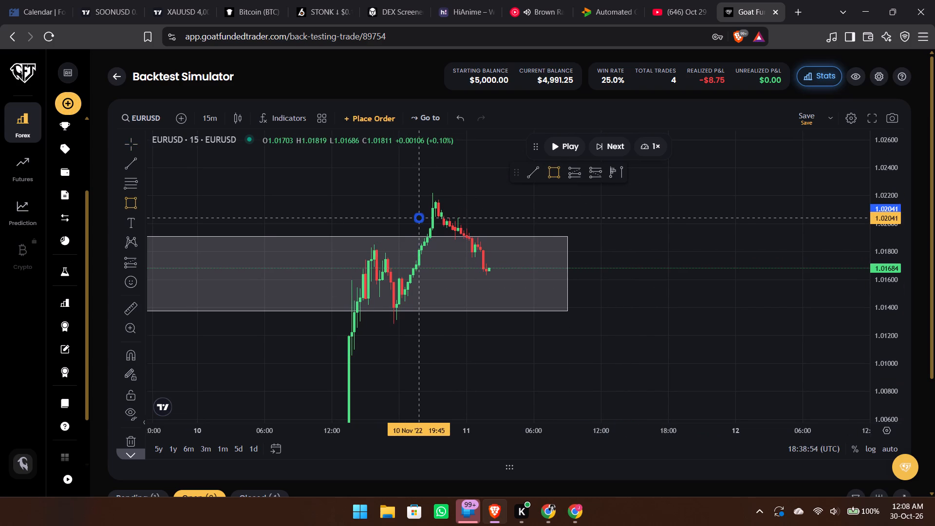
drag(436, 222, 529, 228)
click(529, 228)
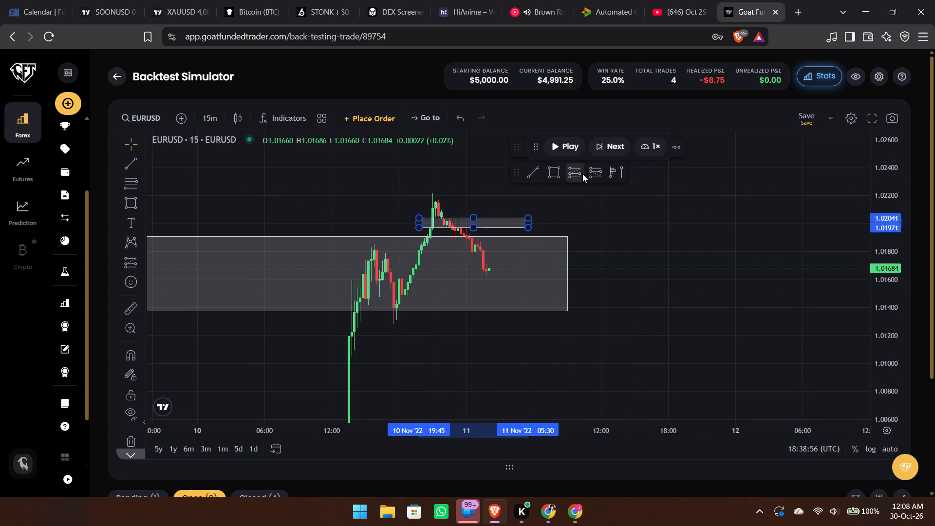
Draw a short position with entry at about 1.01975 at 23:45 on 10 November and use it as a pending order.
click(595, 172)
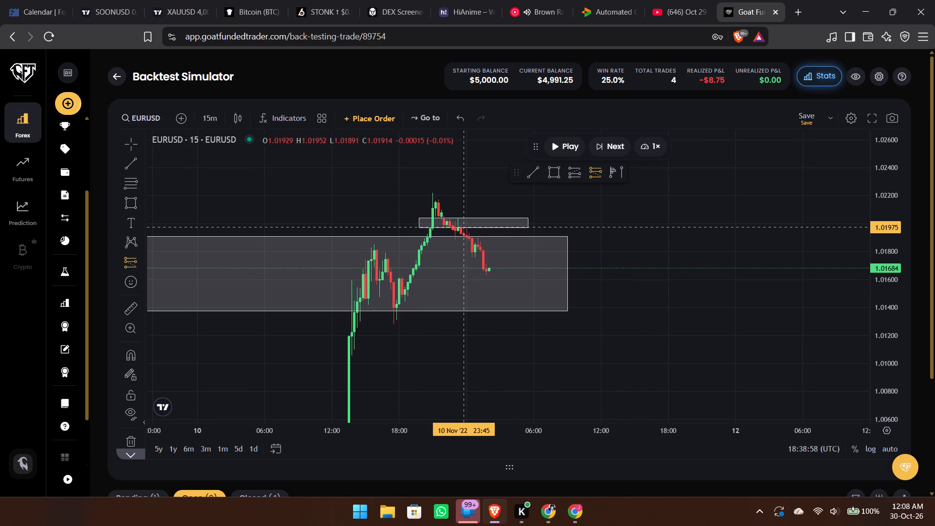
click(463, 227)
click(524, 300)
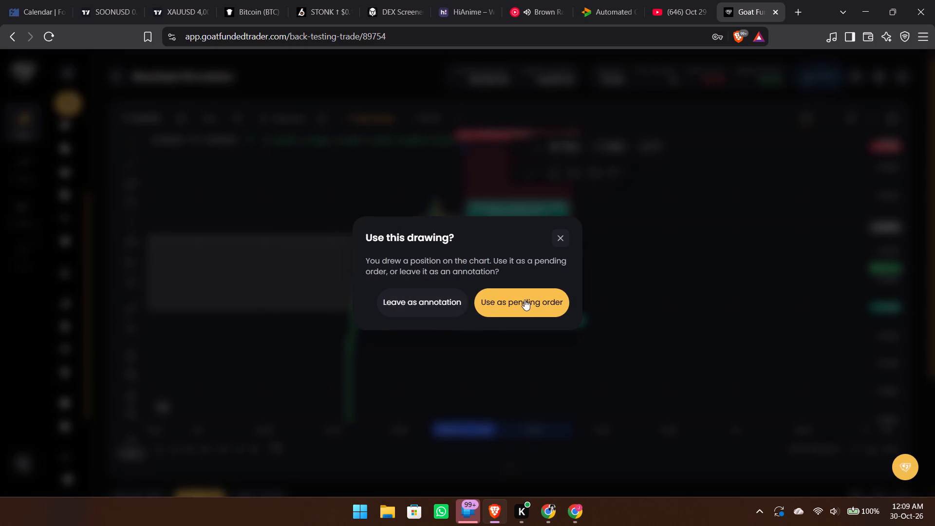
Adjust the short position's stop loss to about 1.02253 and its take profit to about 1.01379.
drag(260, 147, 261, 170)
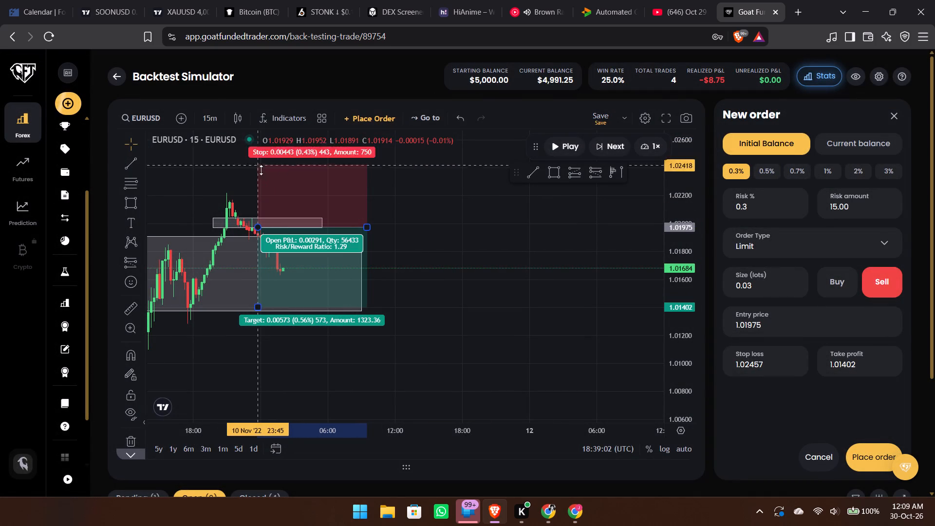
drag(261, 170, 265, 189)
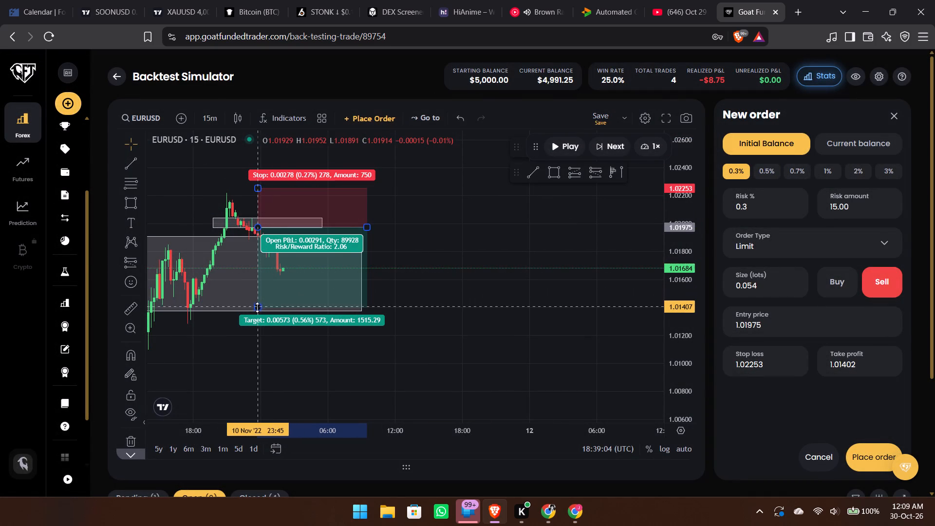
drag(257, 307, 262, 310)
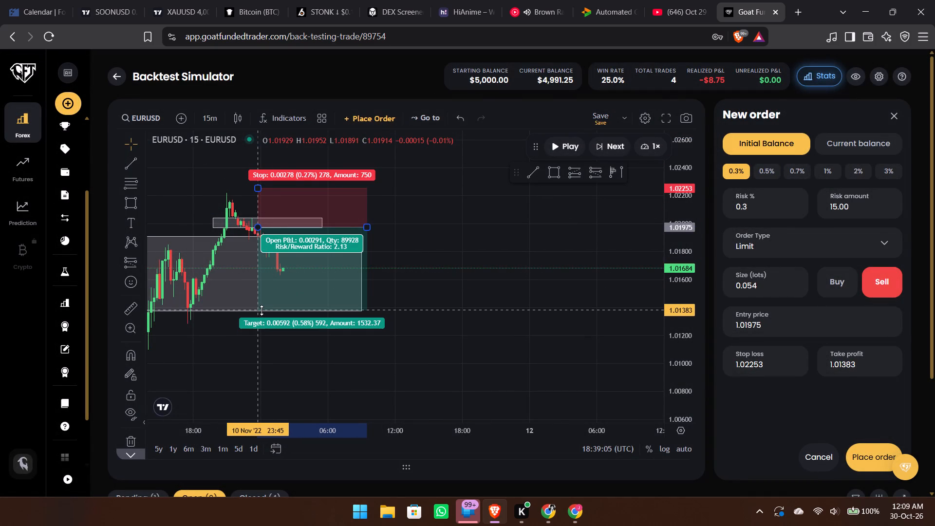
drag(262, 310, 262, 311)
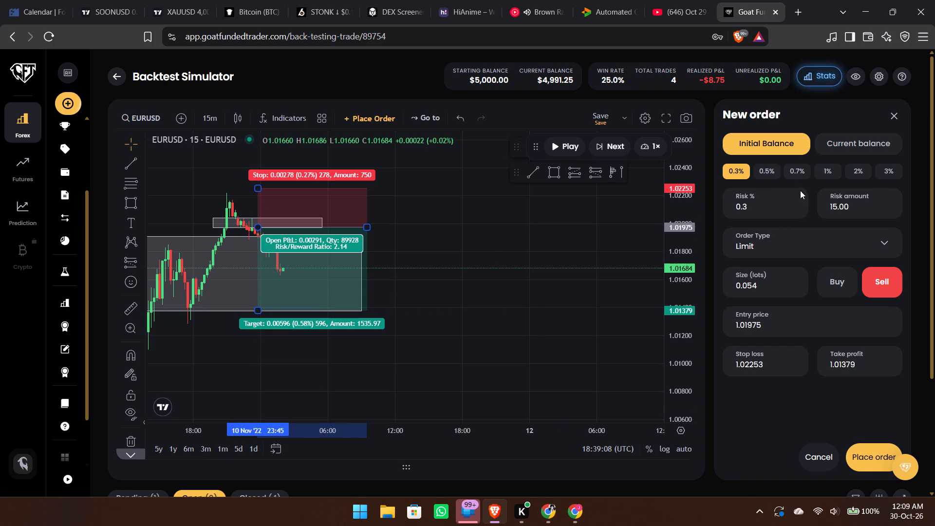
Set the risk to 0.5% of the initial balance and place the sell limit order at 1.01975.
click(766, 170)
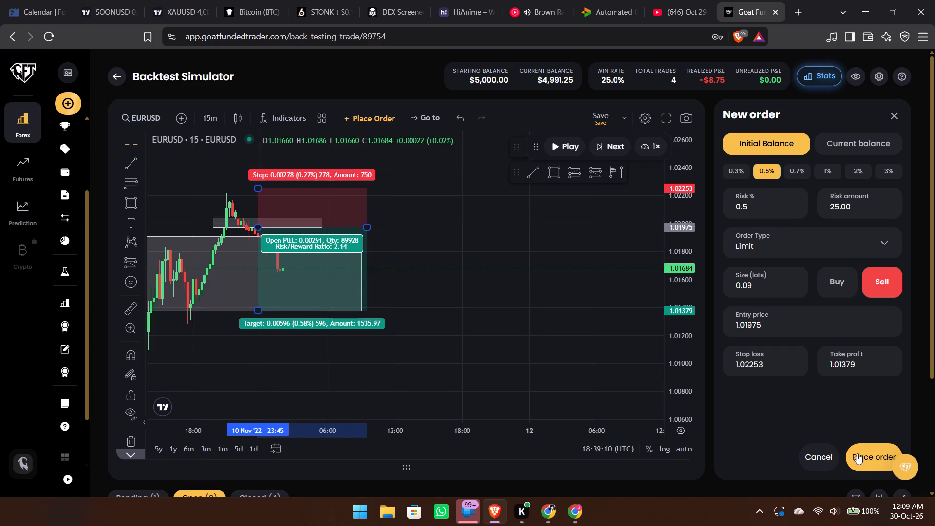
click(857, 453)
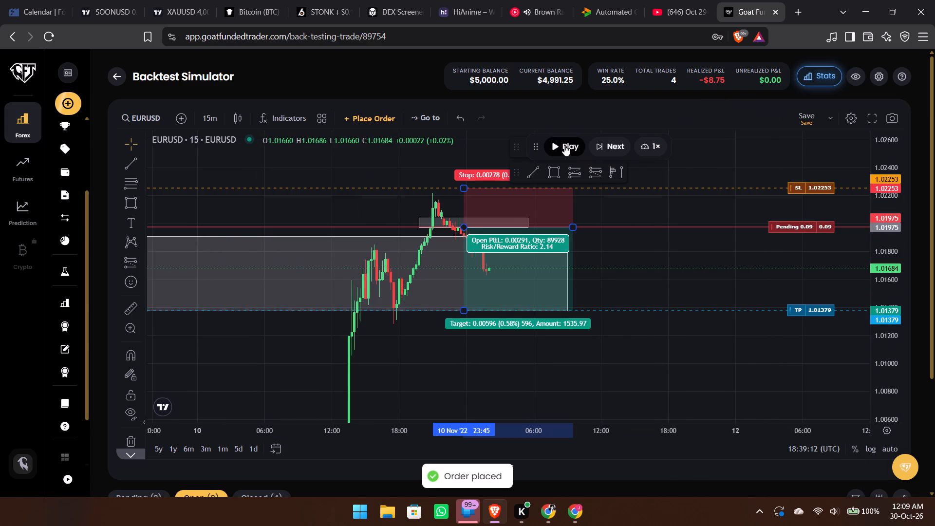
Replay the 15-minute chart until the short trade closes, and save its trade review without notes or an emotion.
click(561, 145)
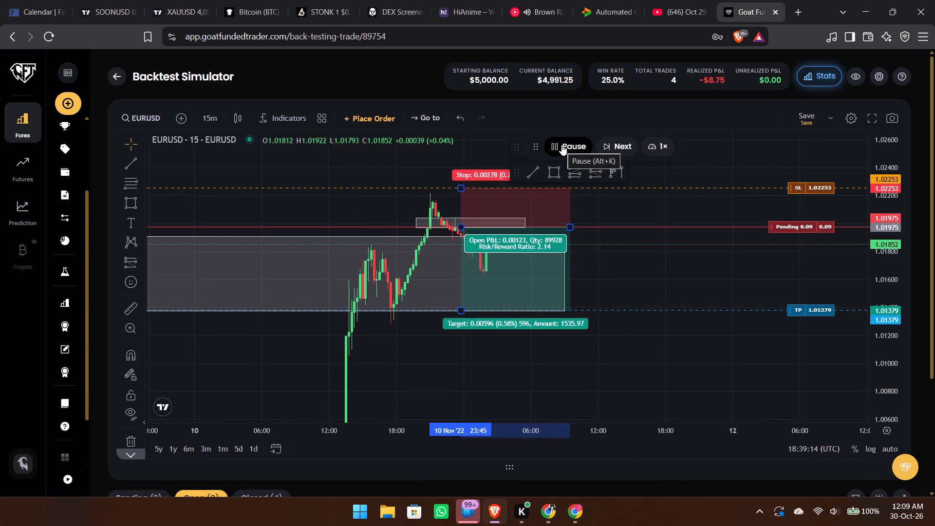
click(617, 143)
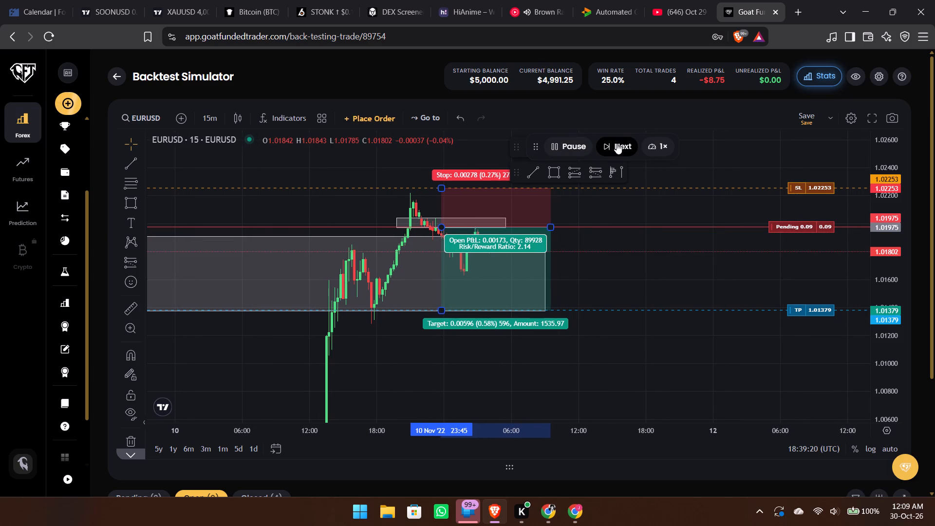
click(618, 260)
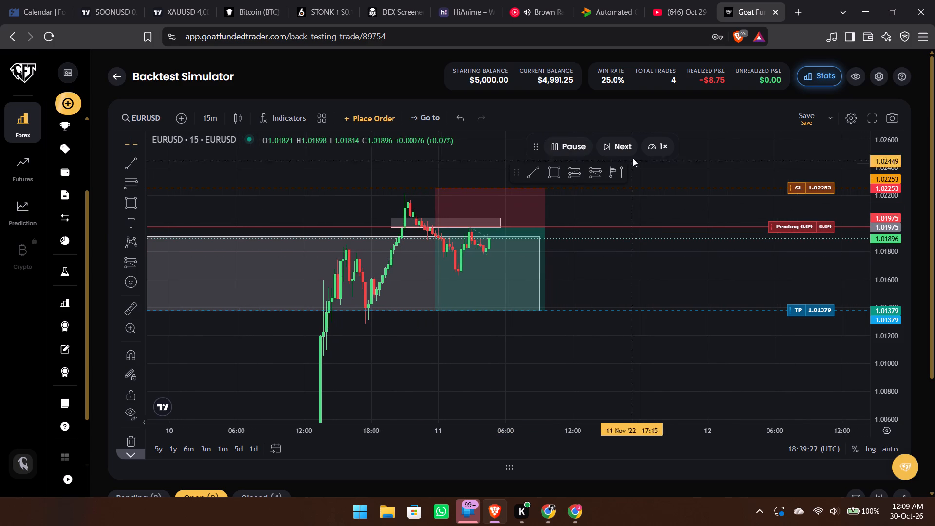
triple_click(621, 150)
double_click(621, 150)
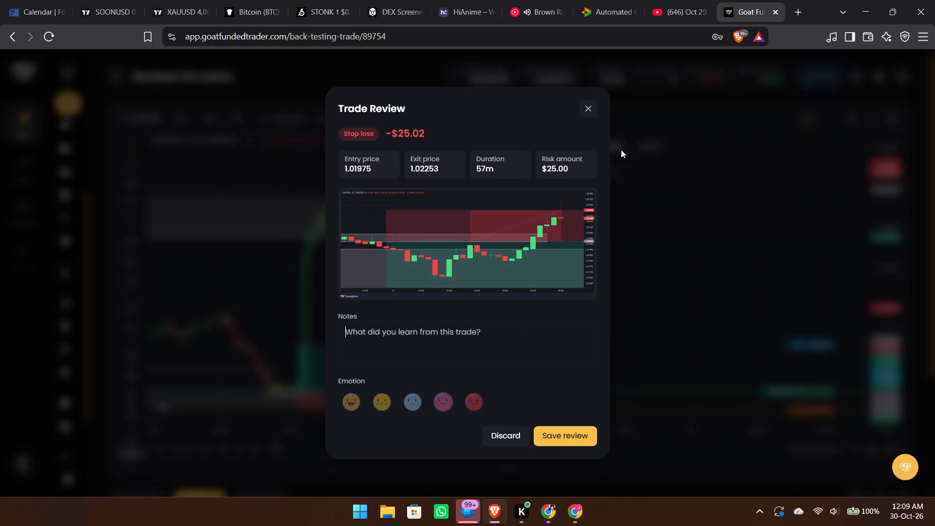
click(553, 434)
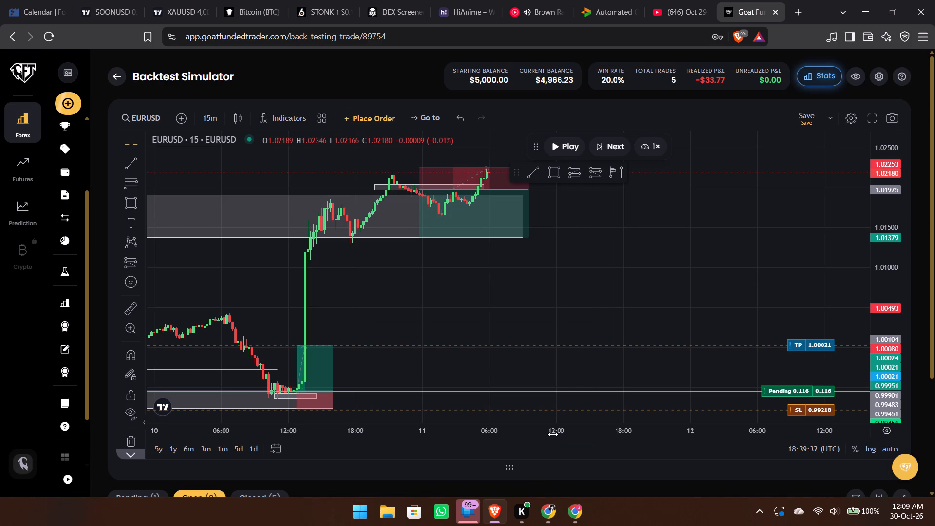
Replay the 15-minute chart forward through the morning of 11 November and pause it.
click(562, 150)
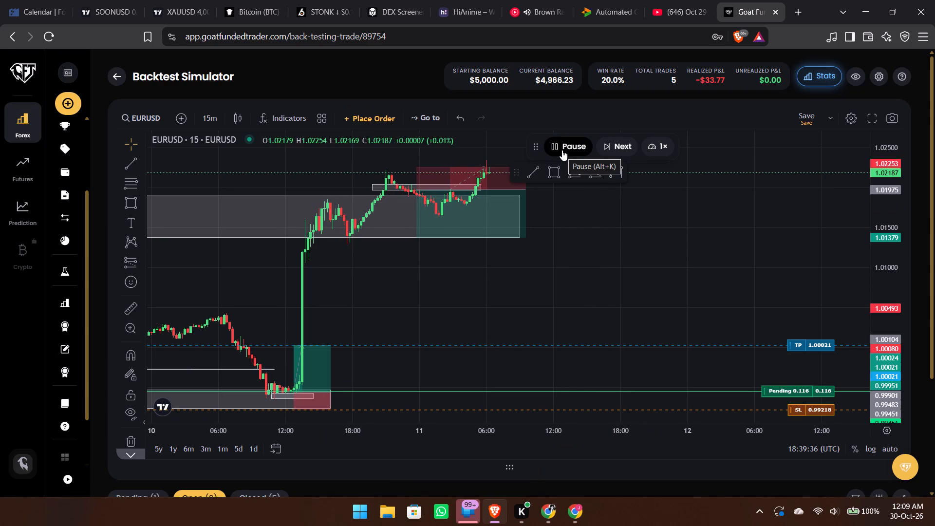
click(617, 150)
triple_click(617, 150)
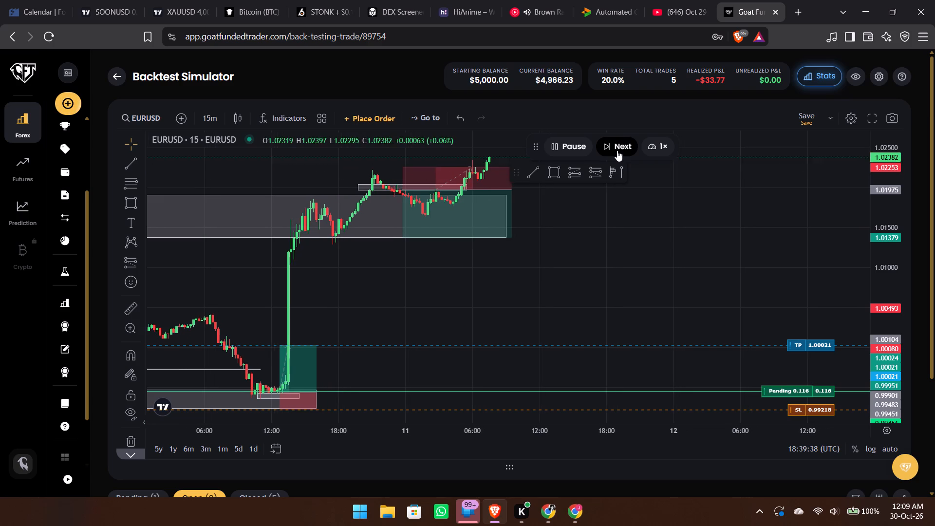
triple_click(617, 150)
triple_click(617, 150)
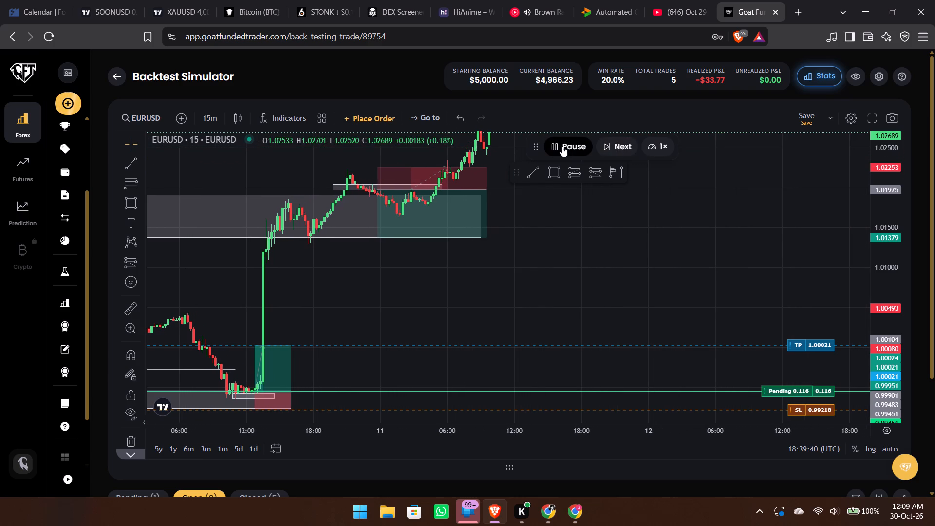
click(562, 146)
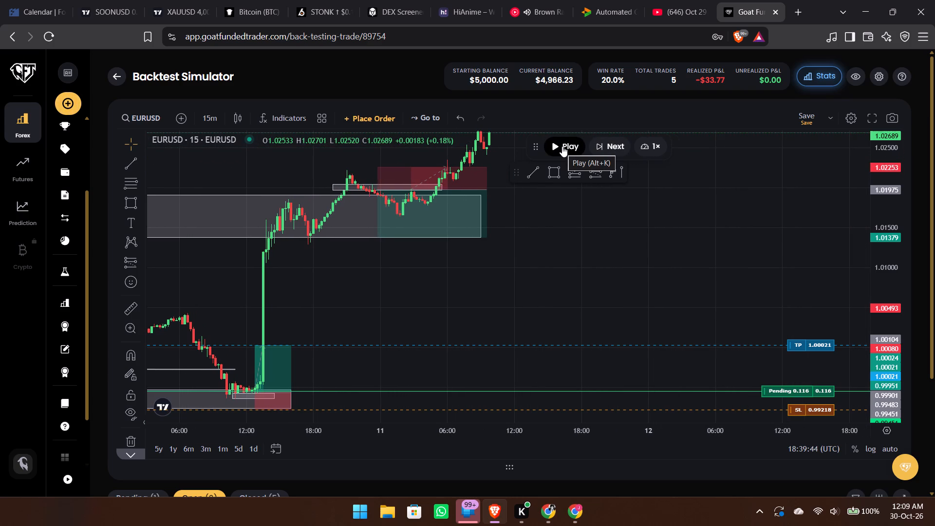
Change the chart interval to 4 hours with the replay paused.
text(4h)
key(Return)
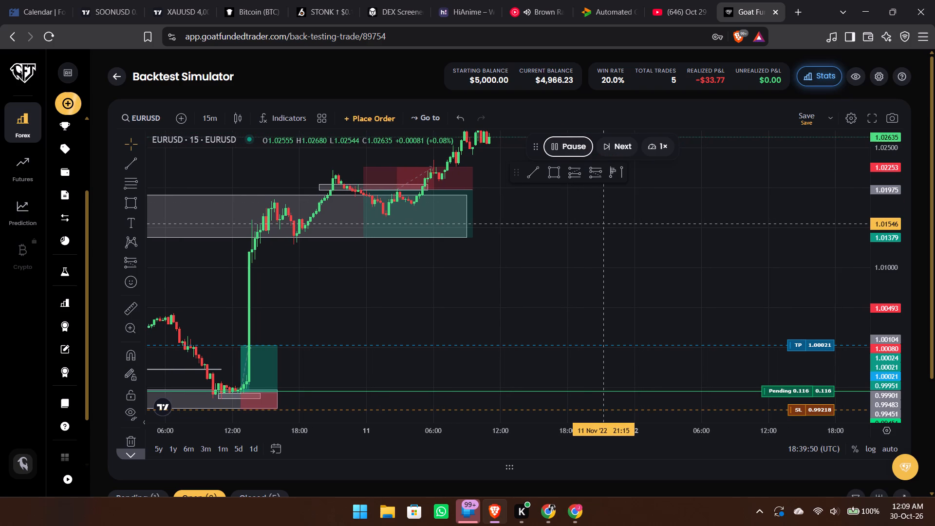
text(4h)
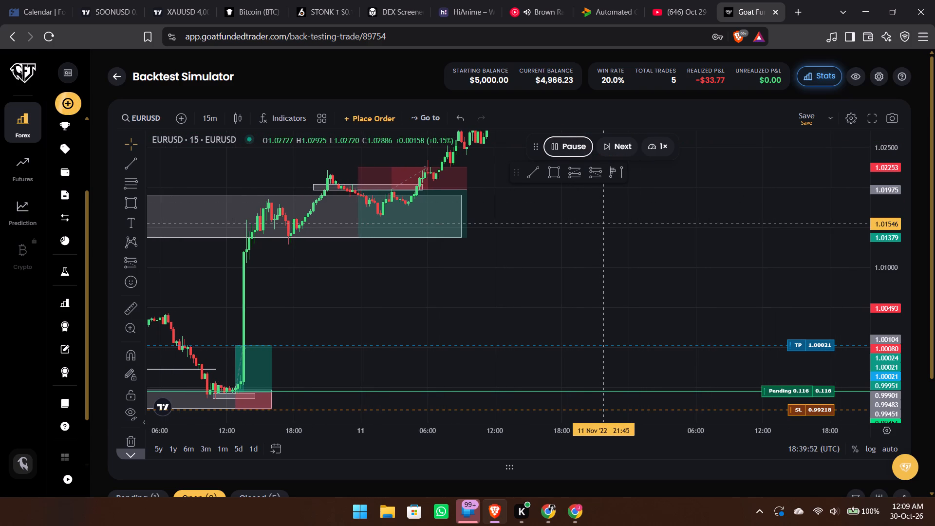
key(Return)
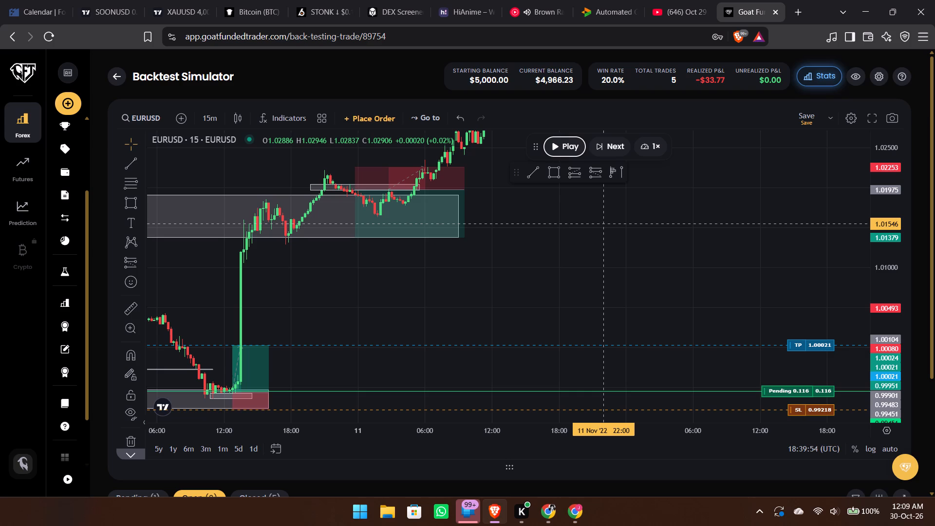
triple_click(660, 340)
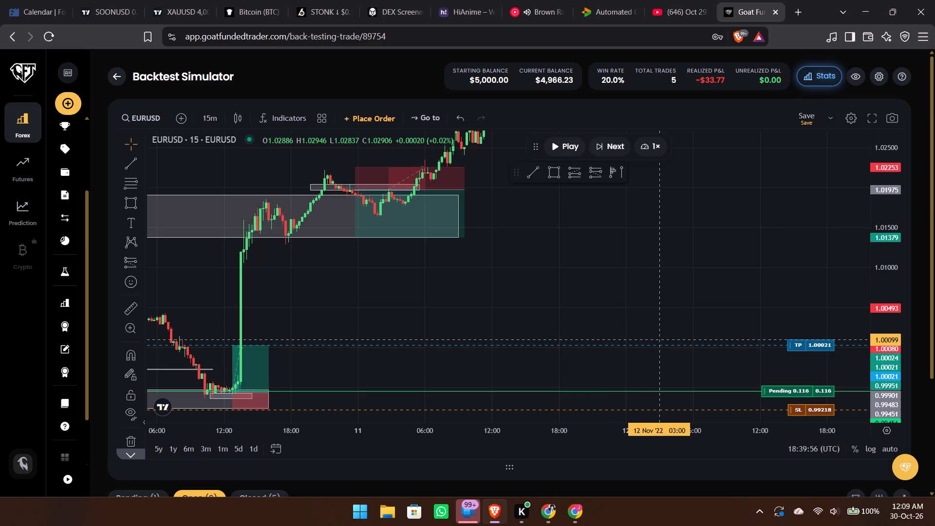
drag(683, 184, 697, 313)
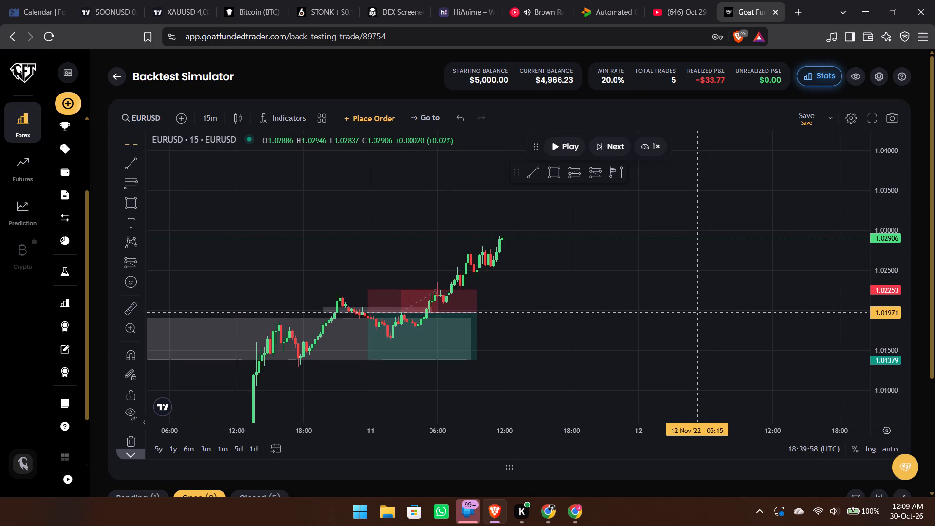
text(4h)
key(Return)
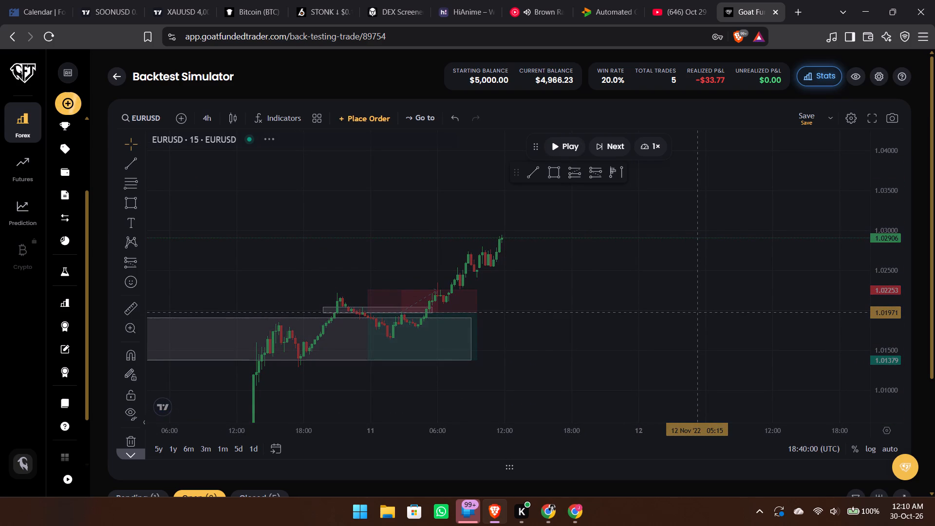
Examine the 4-hour price history from about June to November 2022 for earlier structure around the current price.
drag(893, 211, 868, 343)
scroll(648, 321, right, 5)
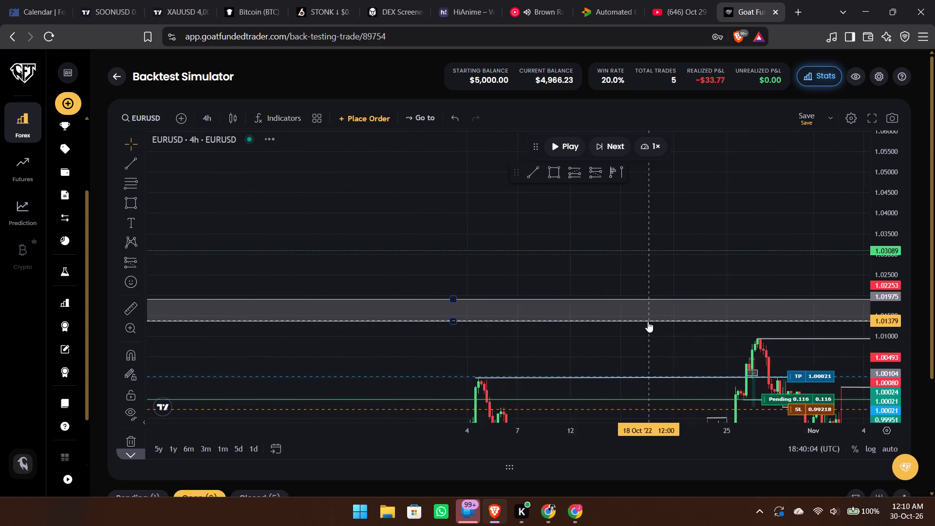
scroll(648, 321, left, 4)
click(879, 70)
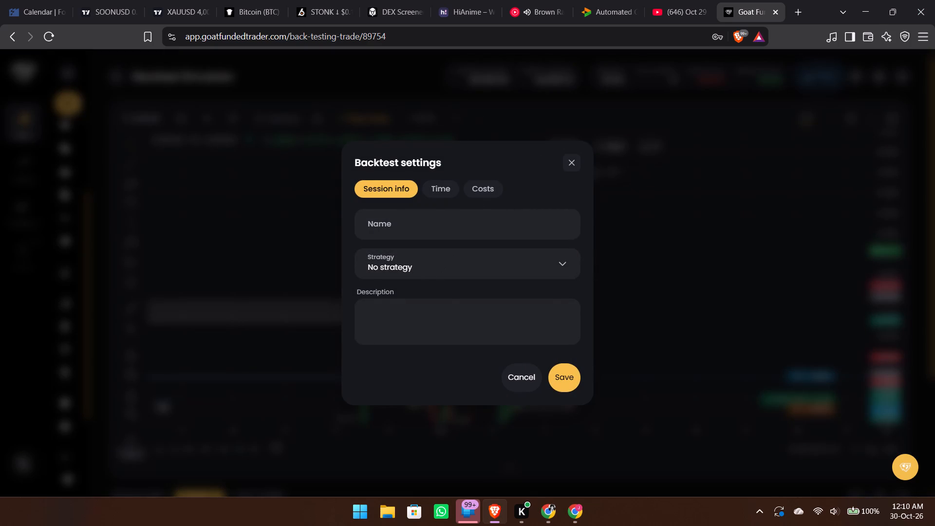
click(574, 159)
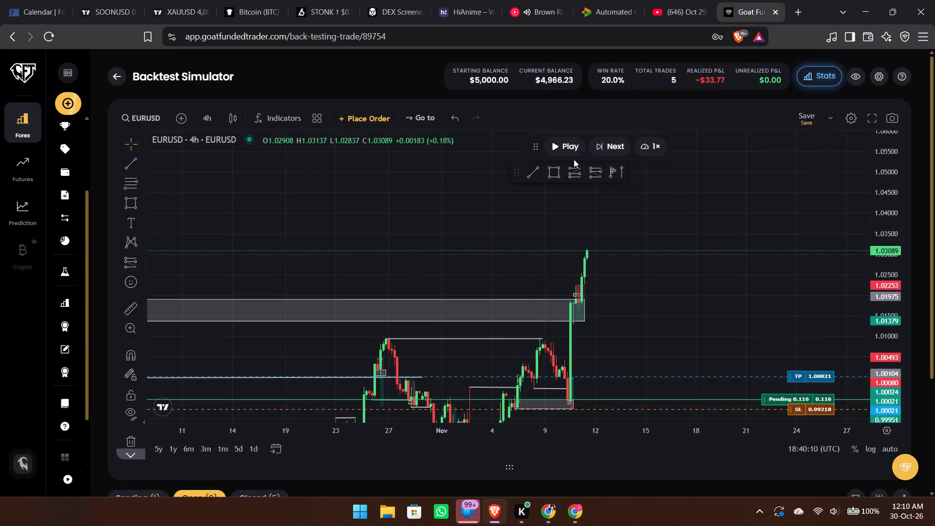
scroll(528, 266, right, 10)
scroll(528, 266, left, 5)
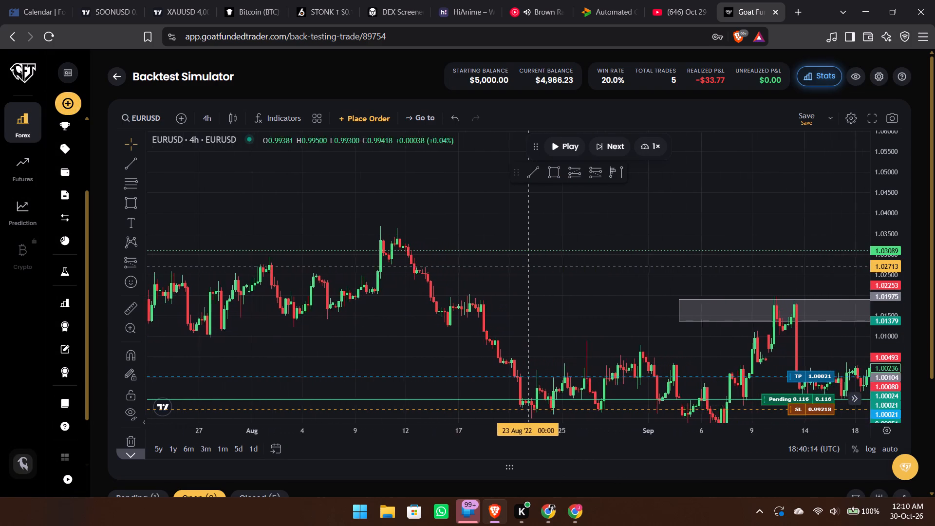
scroll(528, 266, left, 3)
scroll(528, 266, right, 4)
scroll(528, 266, left, 1)
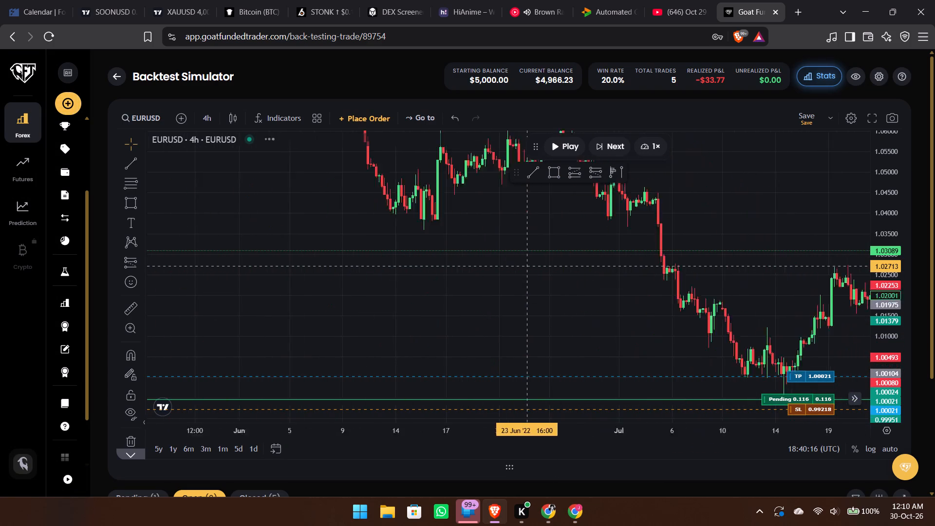
scroll(528, 266, left, 6)
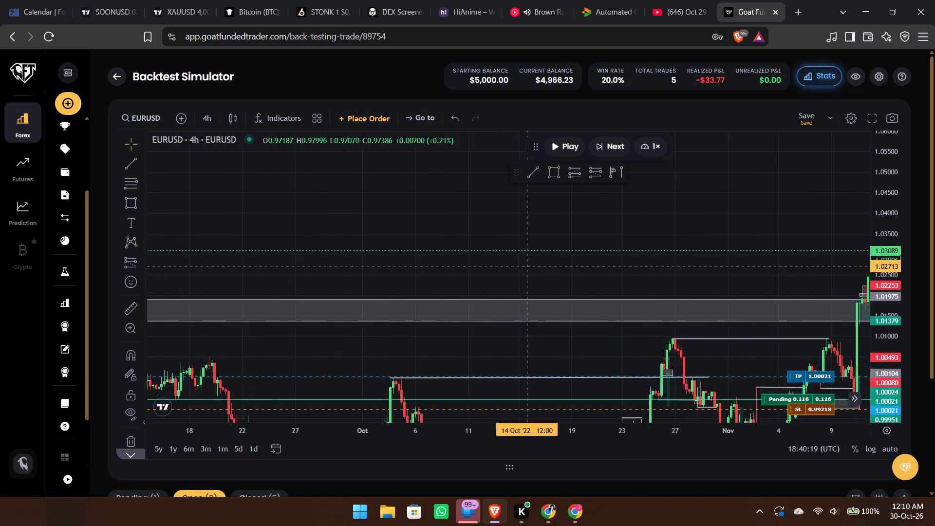
scroll(528, 266, left, 2)
drag(692, 308, 670, 219)
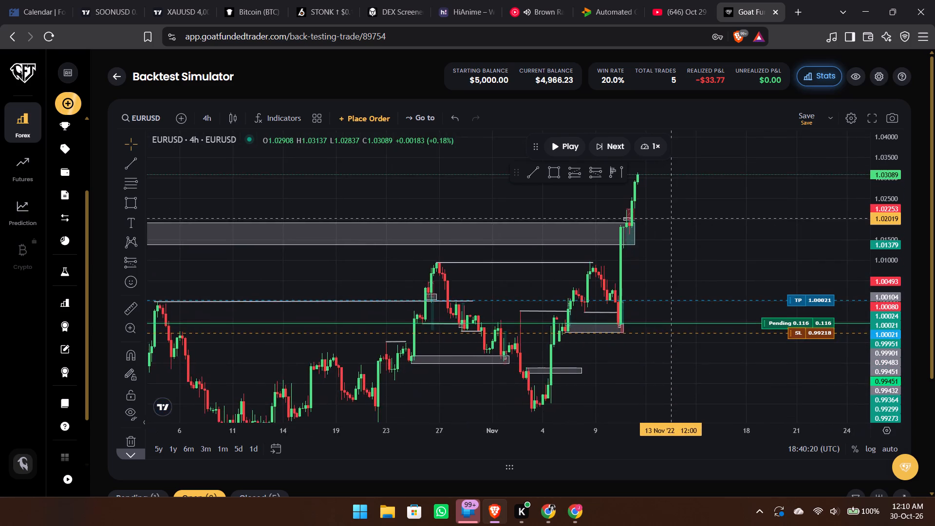
drag(670, 219, 545, 229)
click(698, 332)
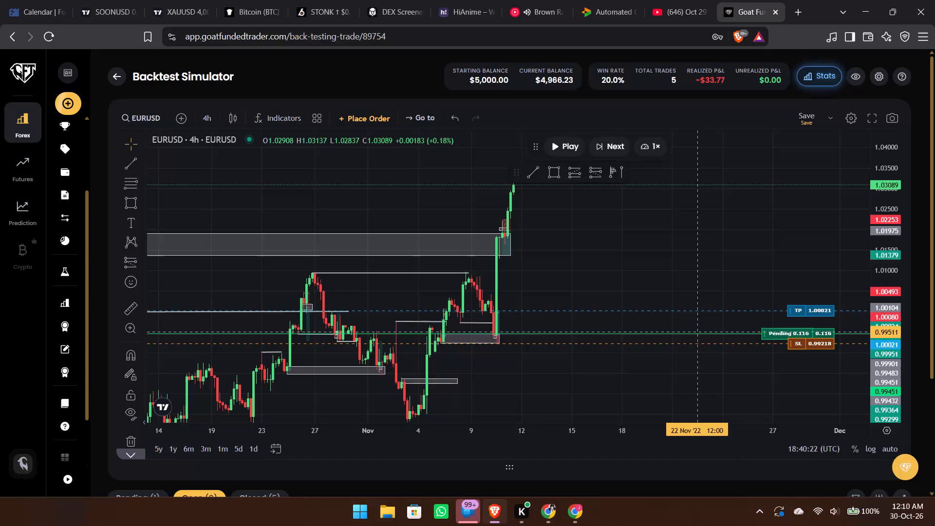
Replay the 4-hour chart at 5× speed until about 20 December 2022 and pause it.
click(564, 144)
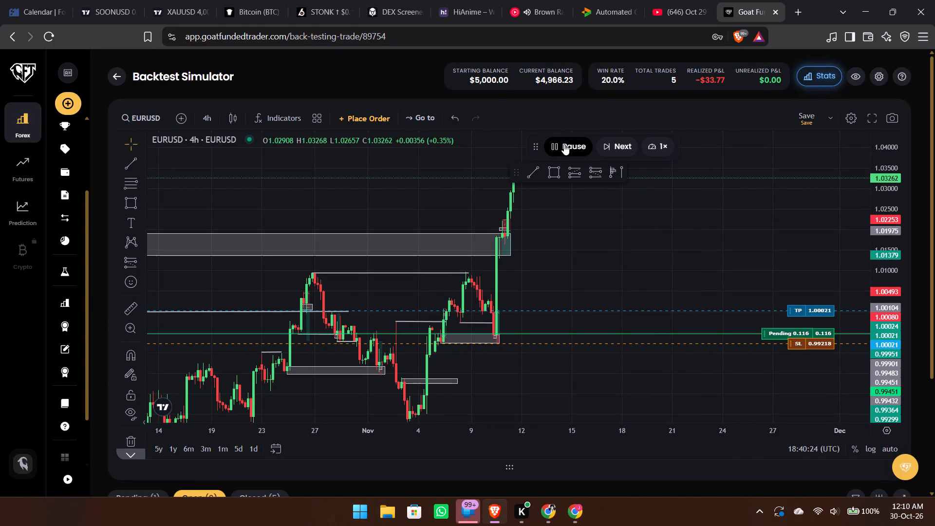
double_click(654, 145)
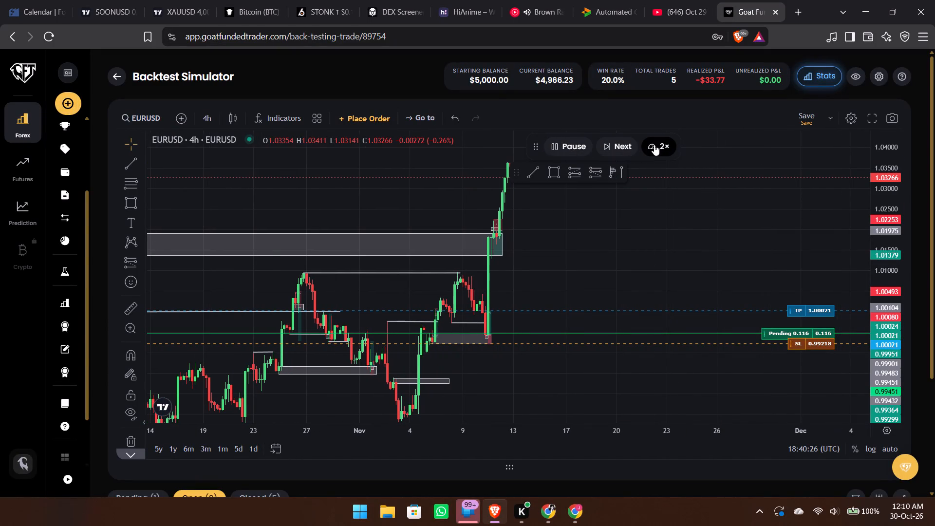
drag(646, 241, 580, 262)
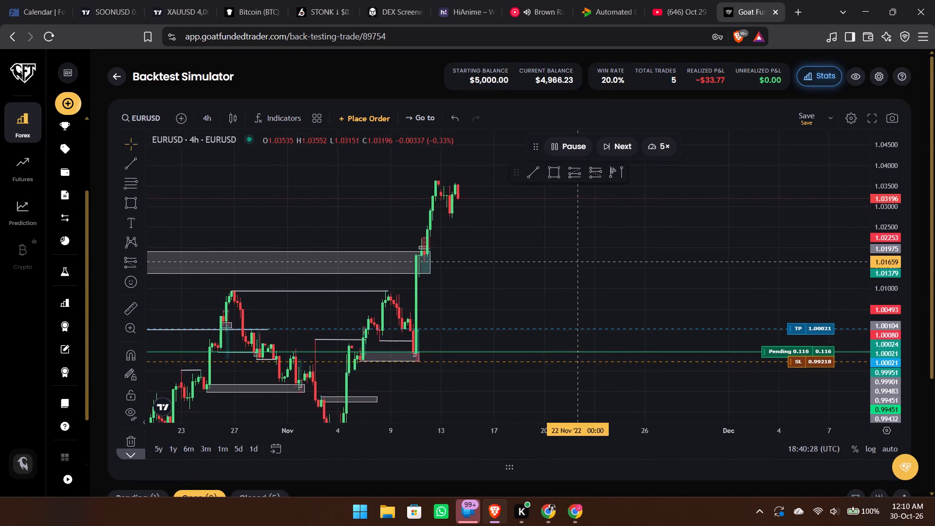
drag(580, 262, 572, 267)
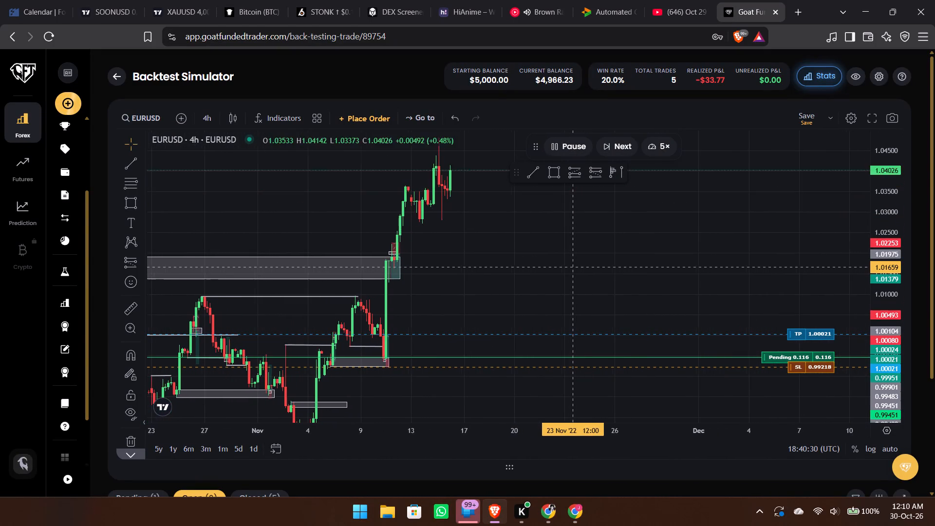
drag(572, 267, 608, 324)
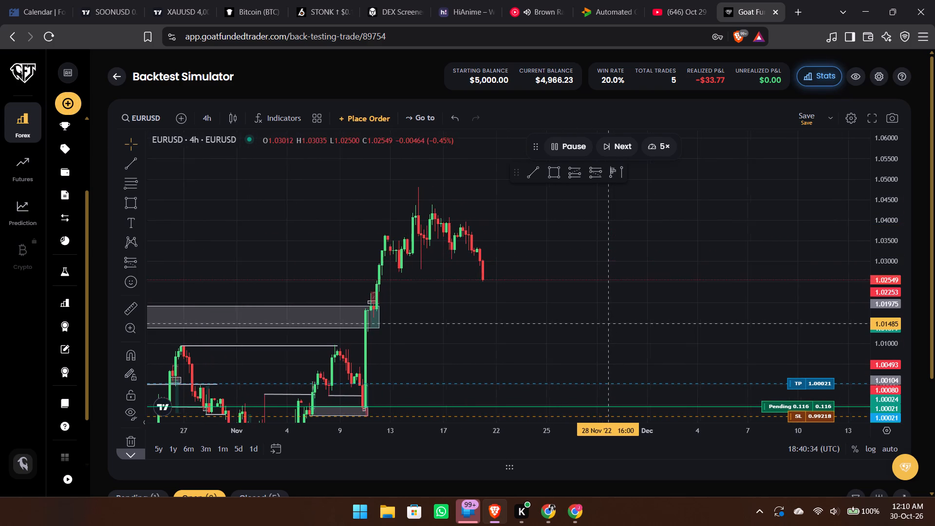
drag(608, 324, 598, 282)
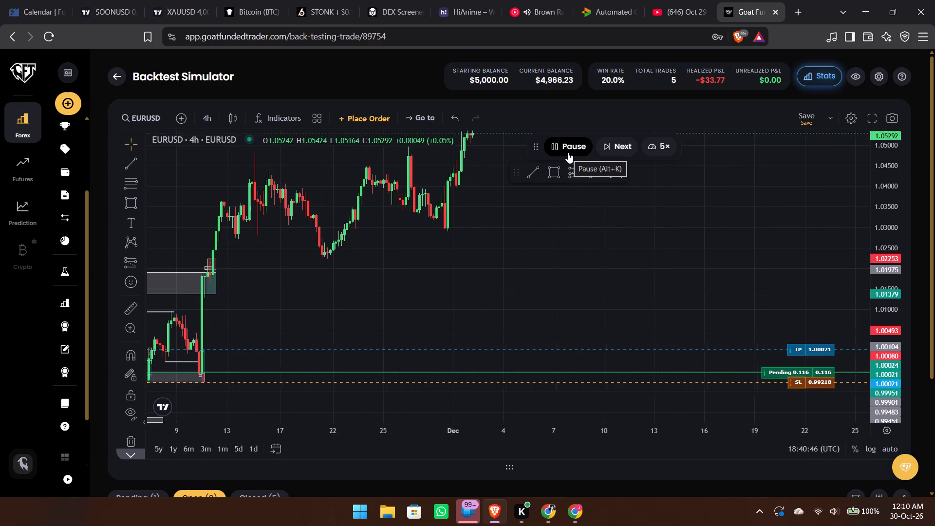
drag(545, 266, 579, 356)
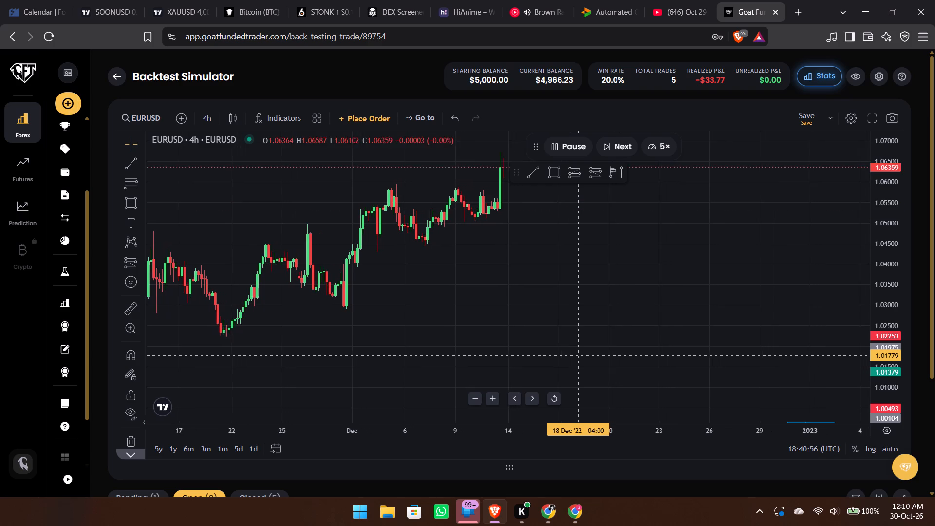
drag(579, 356, 674, 443)
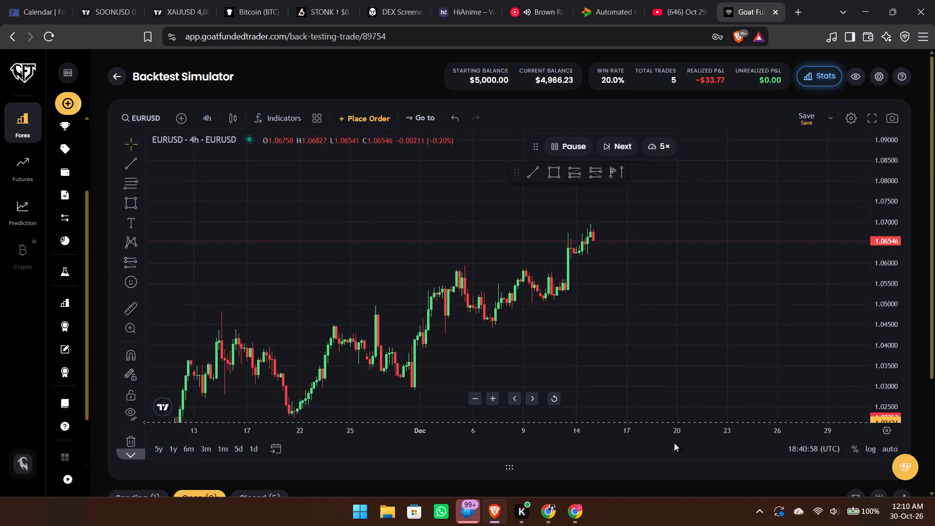
drag(674, 443, 660, 461)
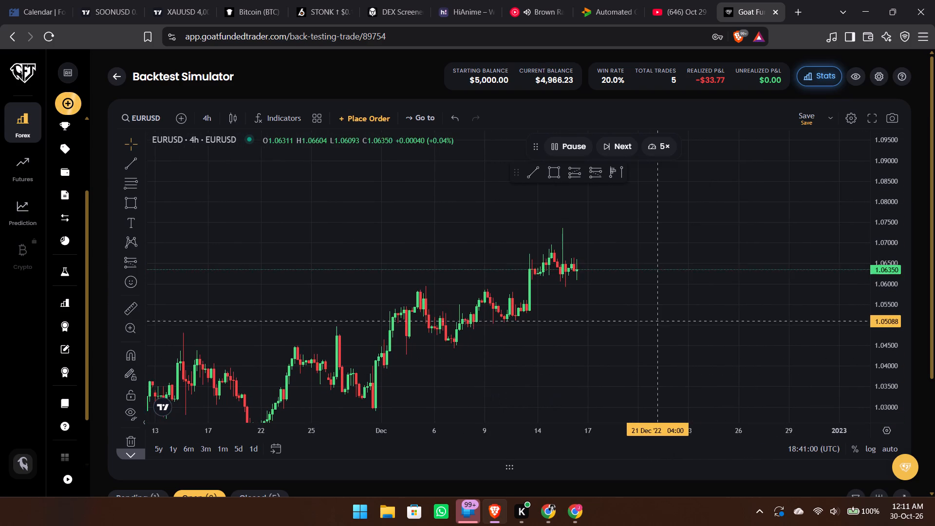
drag(656, 321, 703, 267)
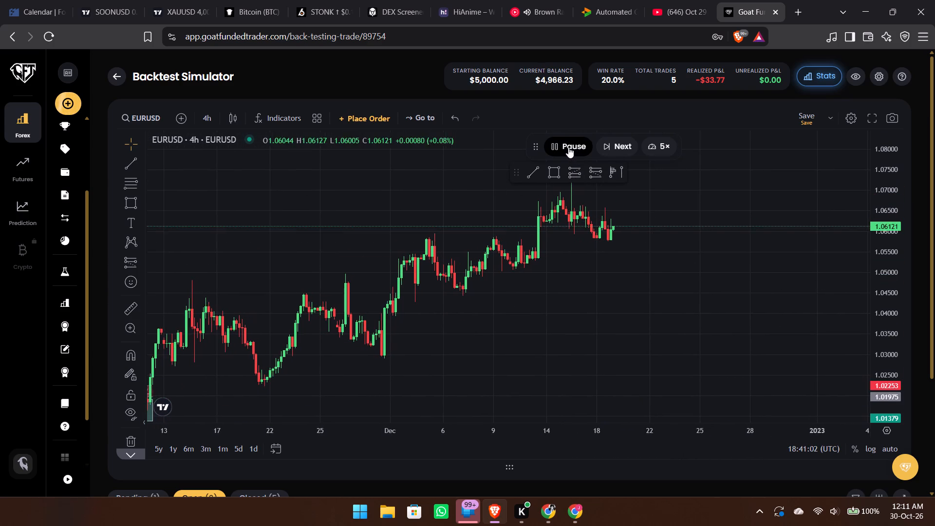
click(568, 147)
Change the chart interval to 1 hour with the replay paused.
text(1h)
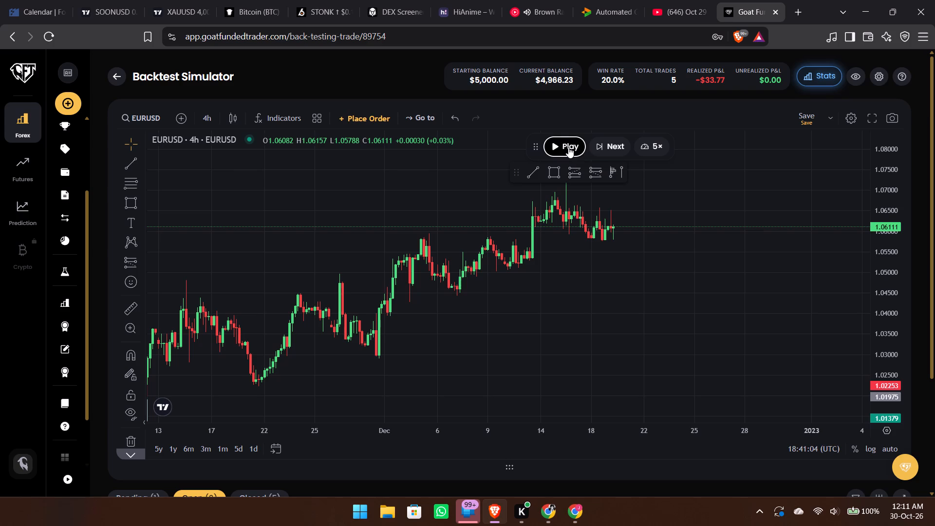
key(Return)
click(568, 147)
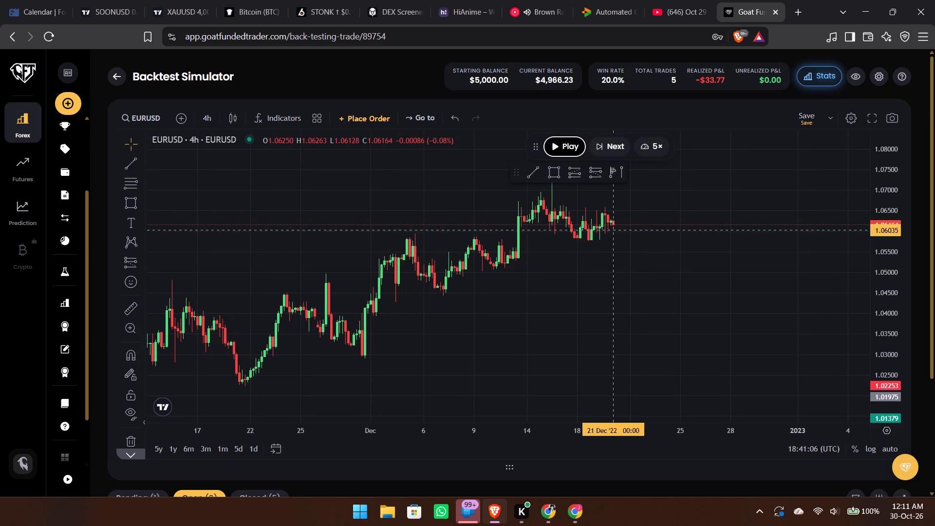
click(635, 311)
text(1h4)
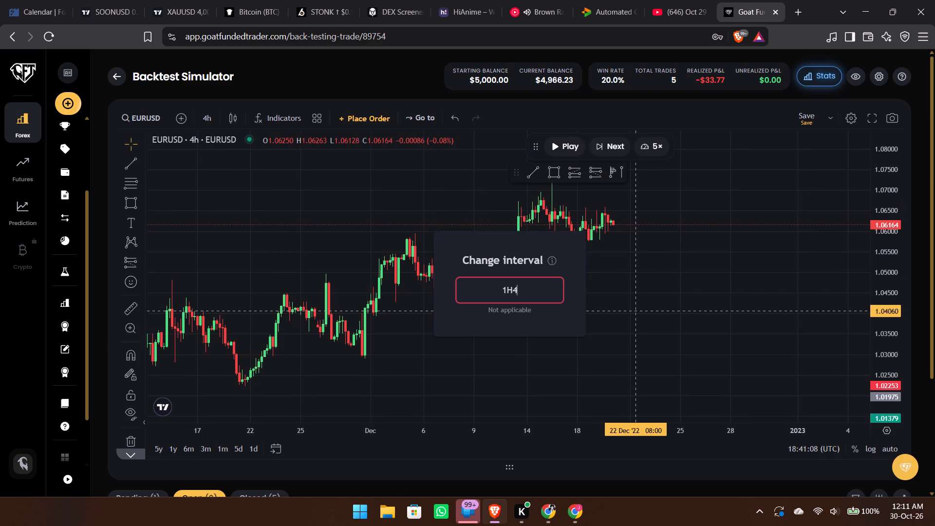
key(BackSpace)
key(Return)
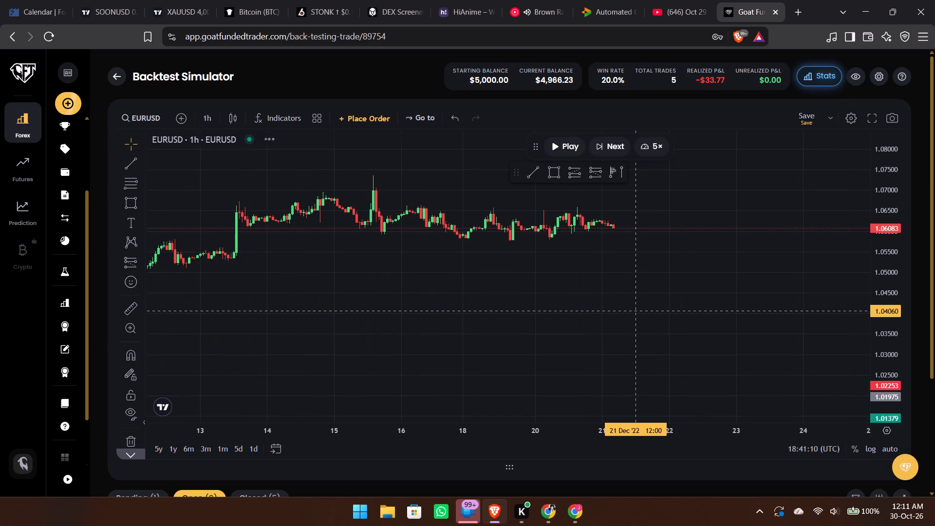
Examine the 1-hour price history from mid-November to 21 December 2022 for structure below and around the current price.
drag(884, 353, 897, 127)
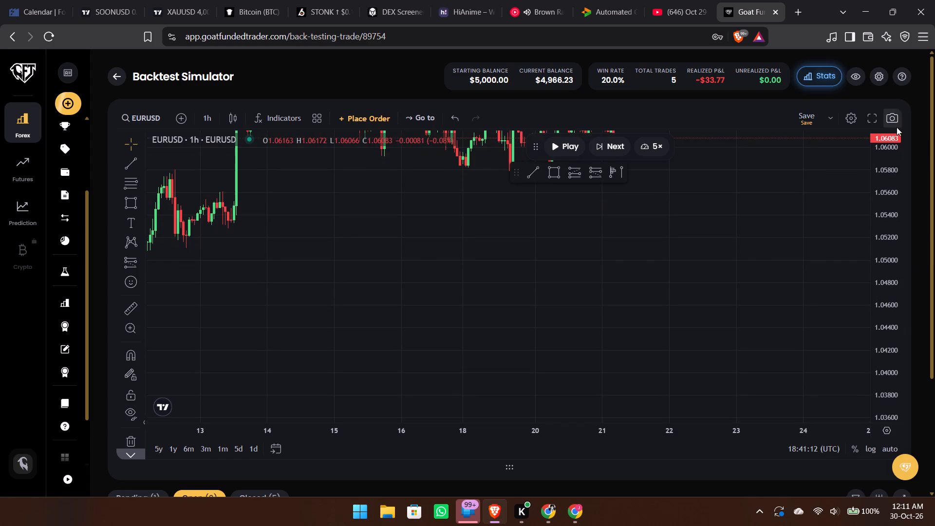
scroll(581, 274, down, 7)
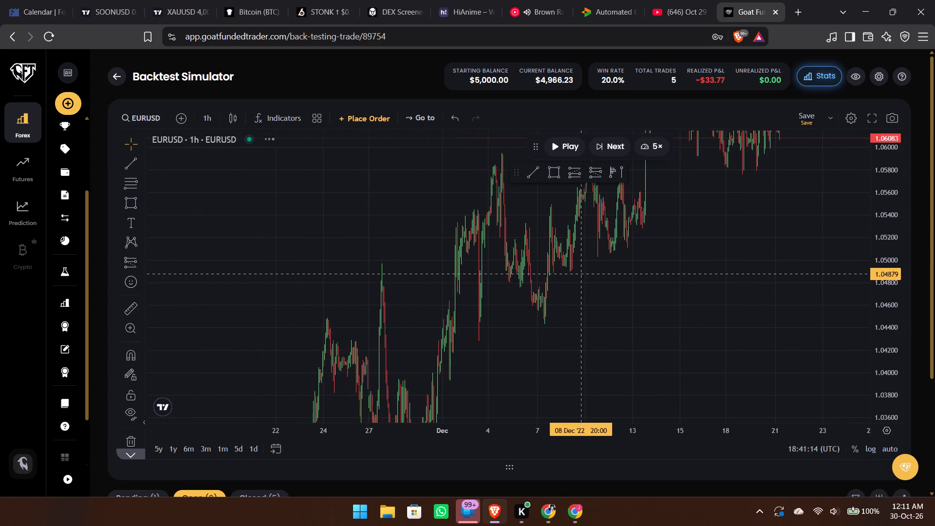
drag(544, 349, 821, 116)
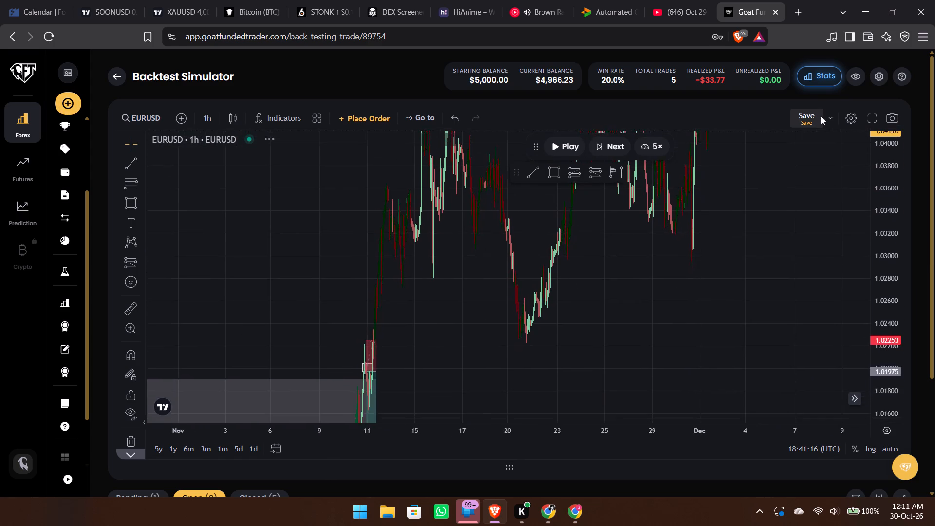
drag(821, 116, 783, 149)
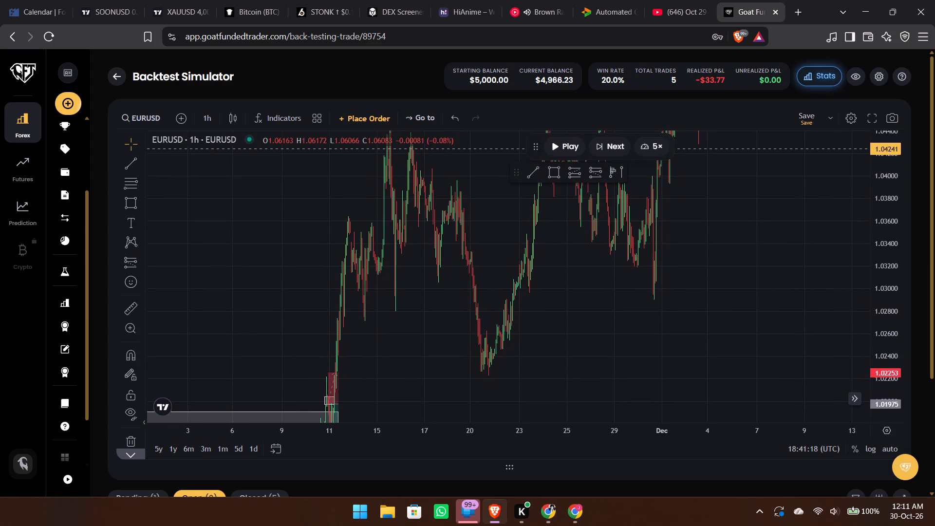
drag(783, 149, 667, 246)
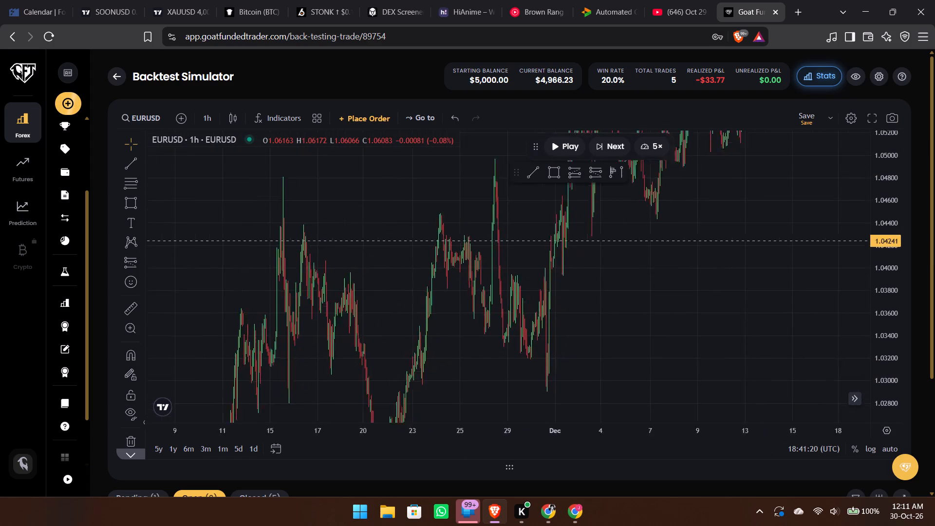
drag(667, 246, 494, 419)
scroll(494, 419, up, 5)
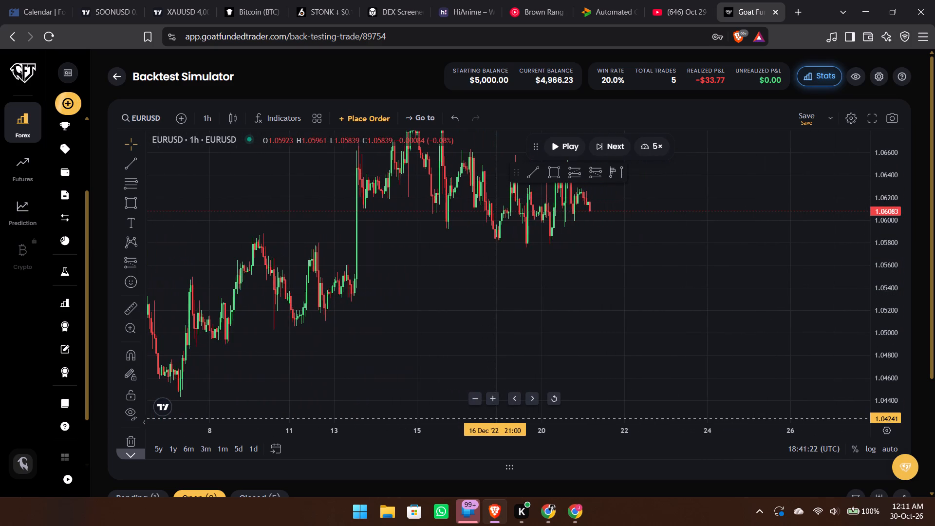
scroll(494, 419, up, 3)
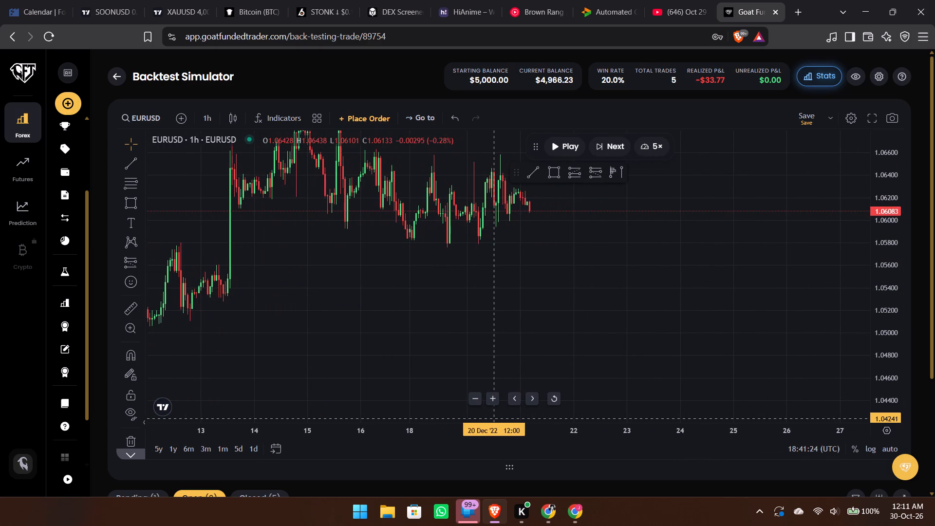
drag(599, 250, 654, 325)
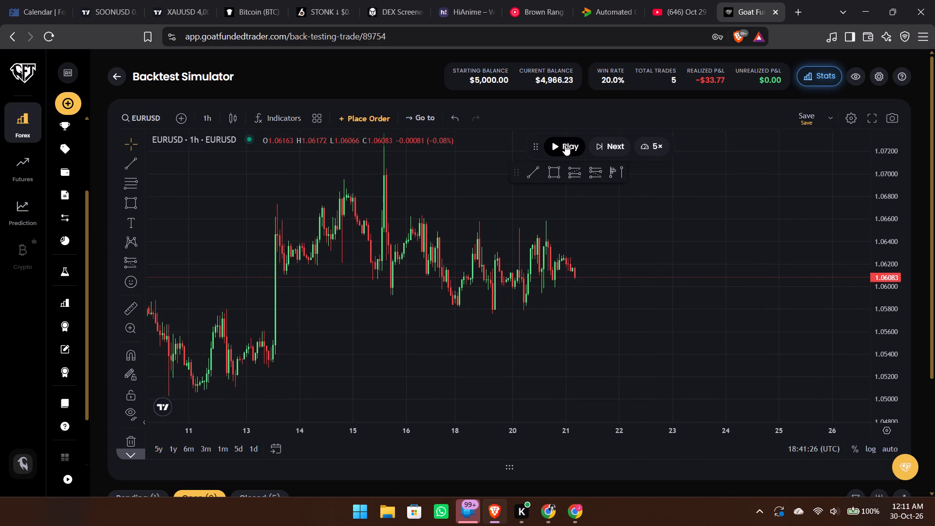
Replay the 1-hour chart forward to the morning of 23 December and pause it.
click(565, 145)
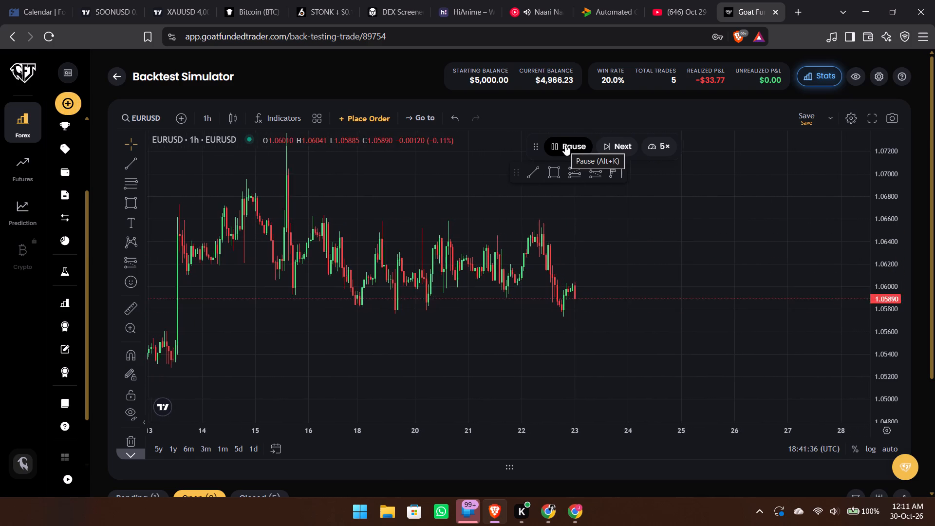
click(571, 146)
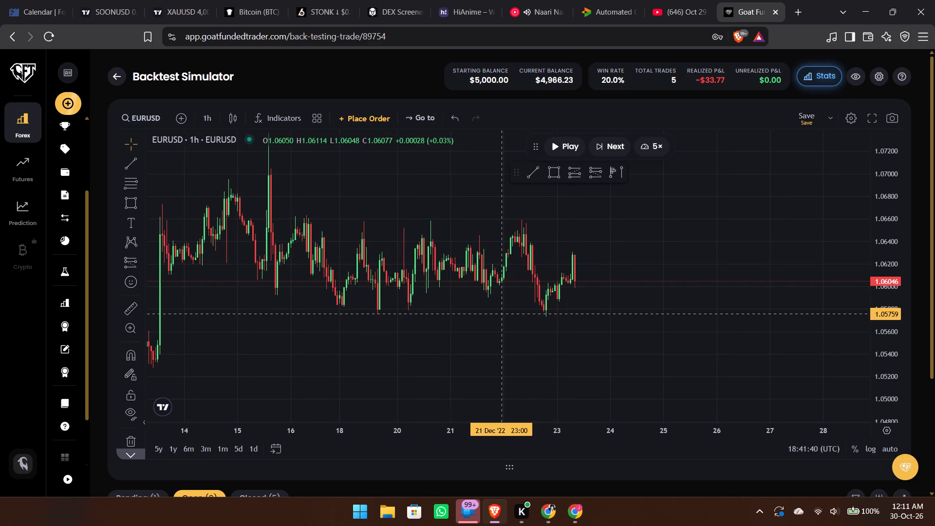
Draw a near-horizontal trend line at about 1.0577 from the 19 December 15:00 low to the 22 December evening low.
click(532, 165)
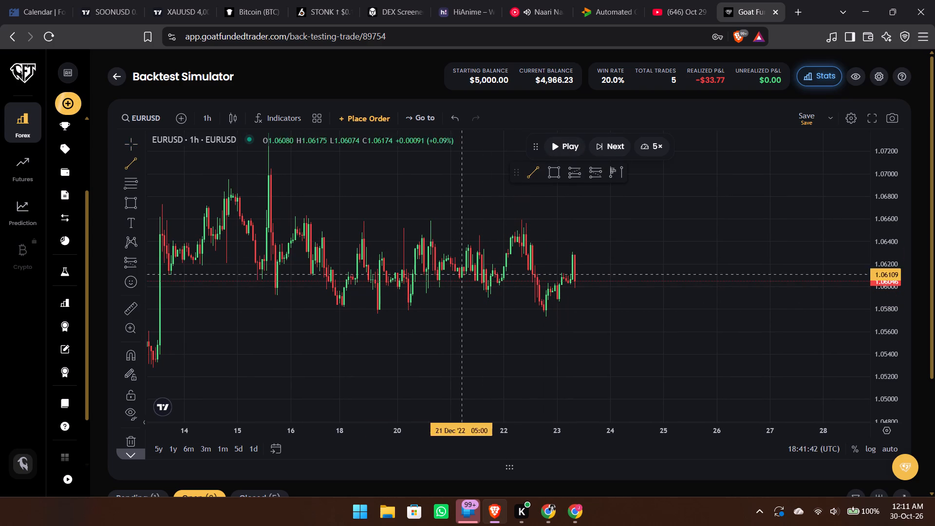
drag(376, 313, 530, 306)
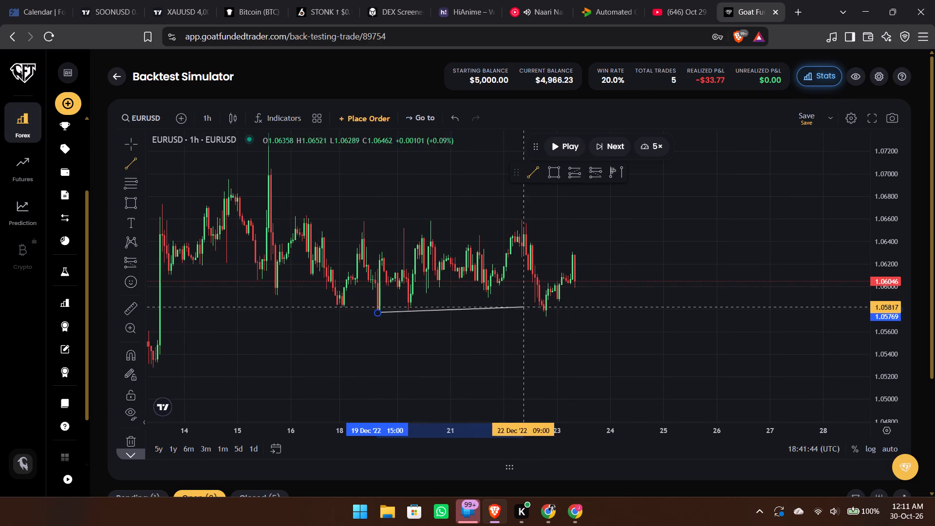
drag(530, 306, 550, 314)
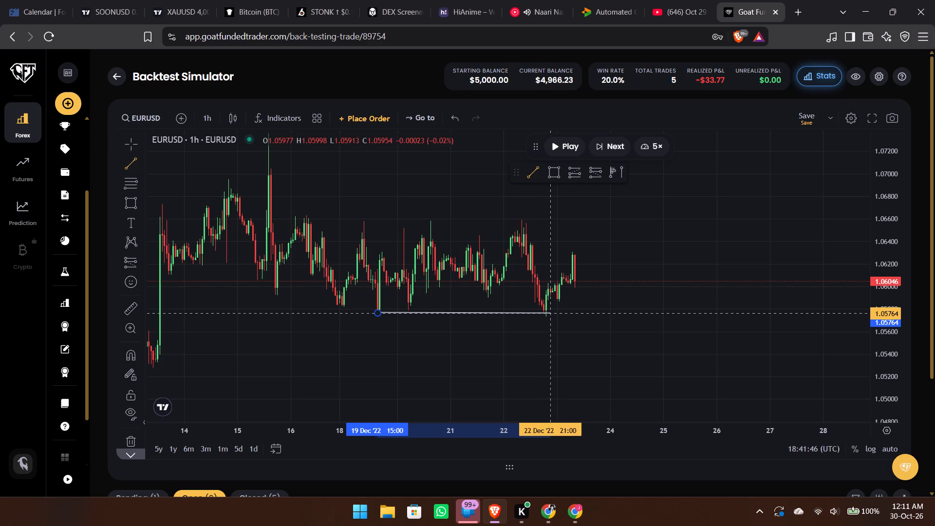
drag(550, 314, 544, 313)
click(544, 313)
click(578, 315)
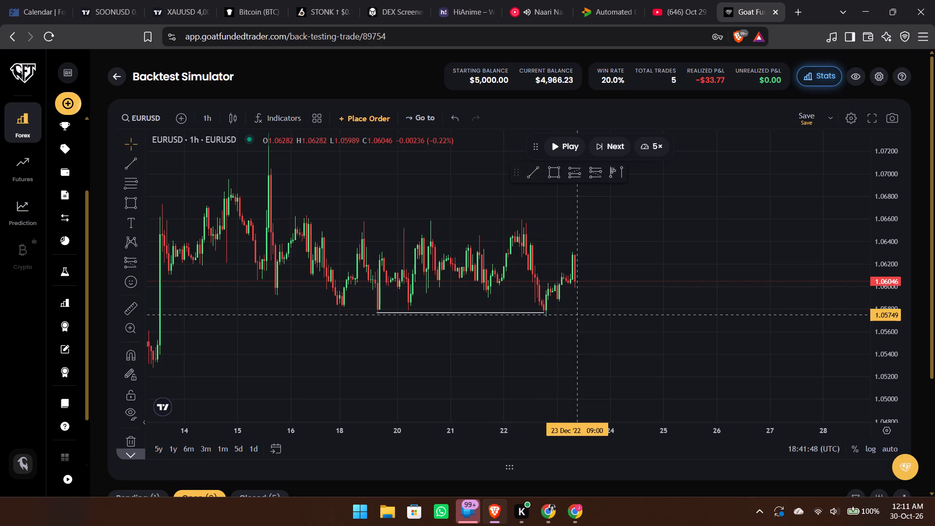
Change the chart interval to 5 minutes.
key(5)
key(Return)
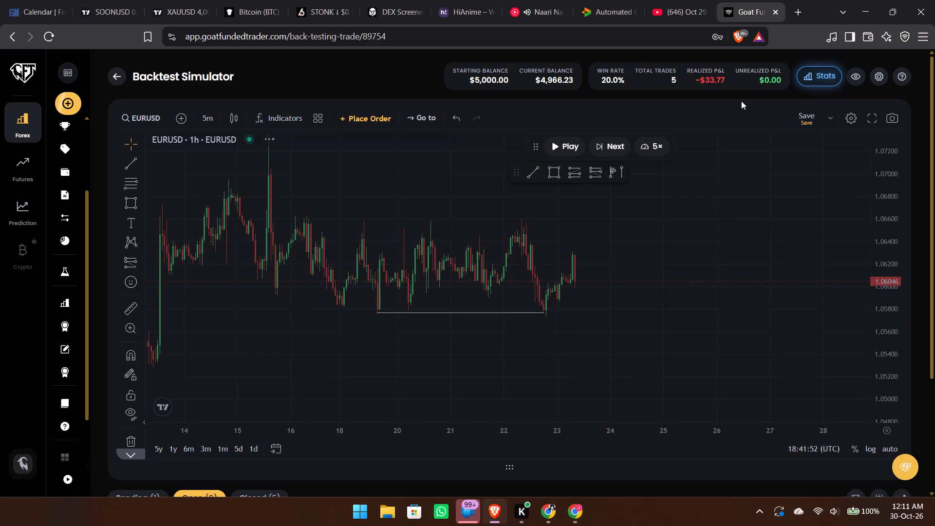
Switch to the YouTube gold and crypto analysis stream, jump to its live point to watch it, and close it.
click(674, 15)
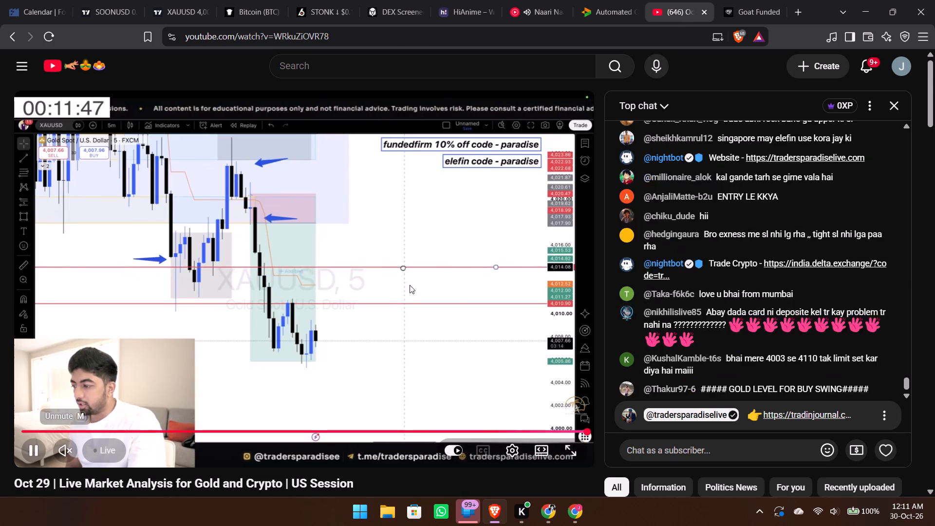
click(96, 446)
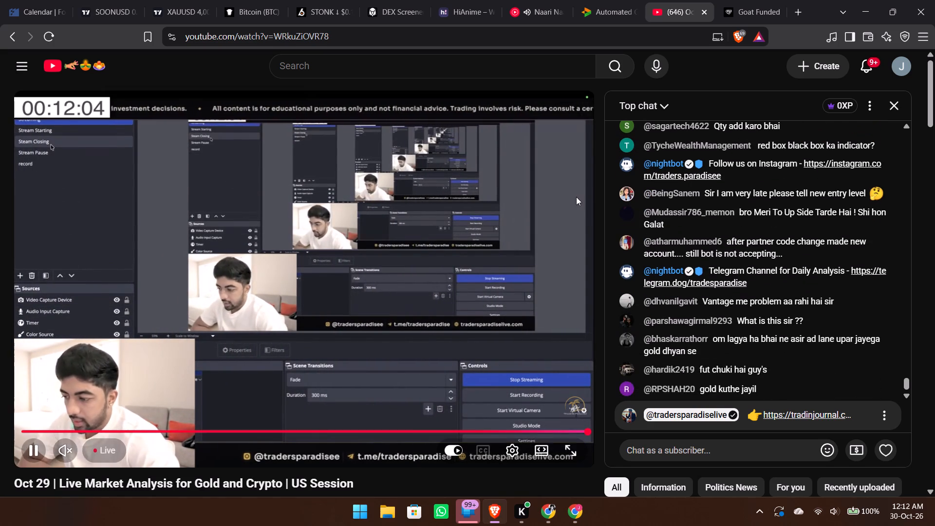
click(705, 12)
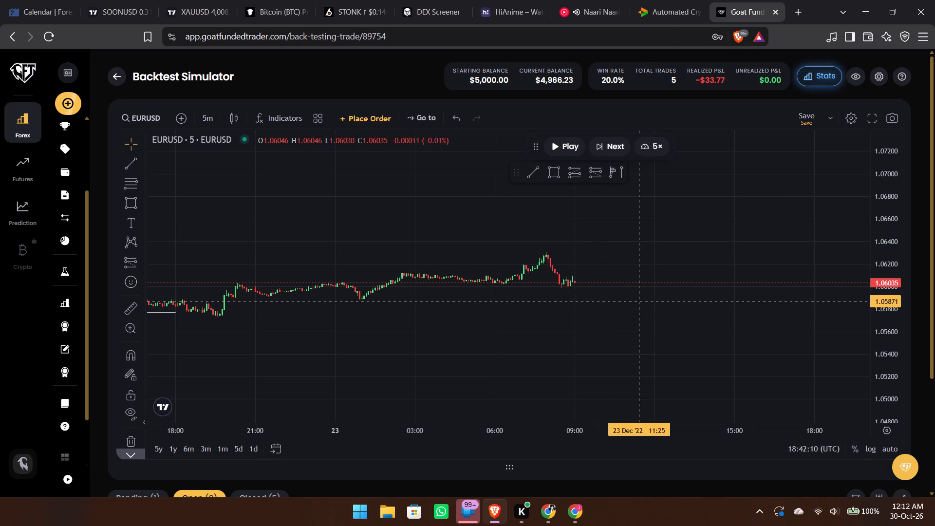
Extend the end of the near-horizontal trend line to the 22 December 19:45 low at about 1.0576.
scroll(492, 315, right, 3)
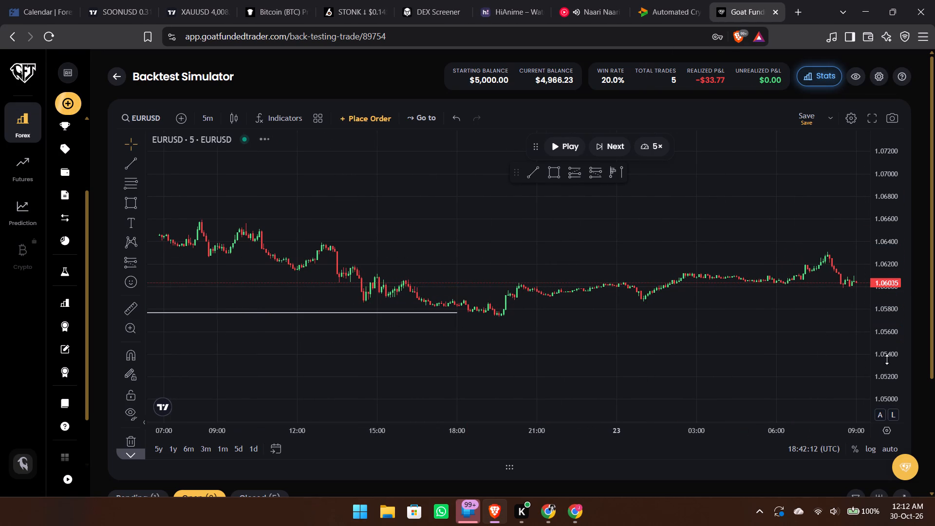
drag(895, 366, 857, 150)
drag(857, 150, 631, 319)
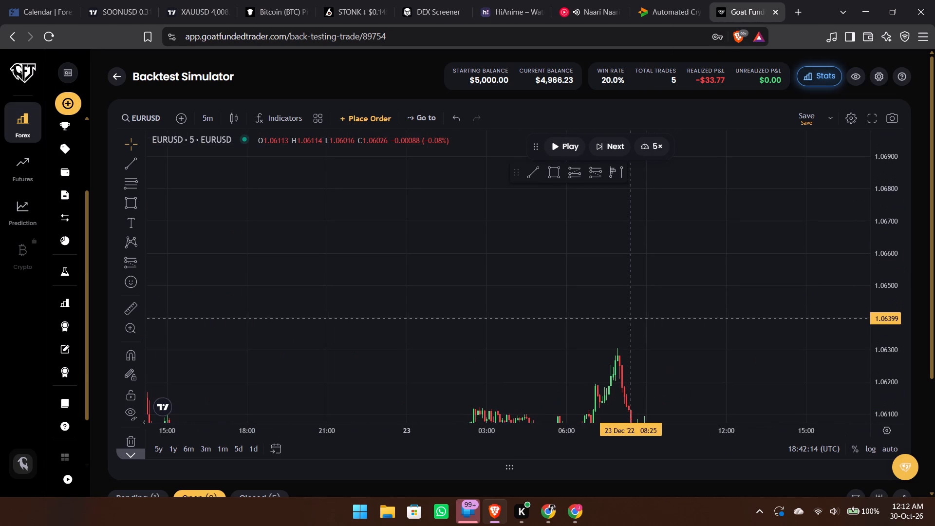
drag(475, 357, 642, 124)
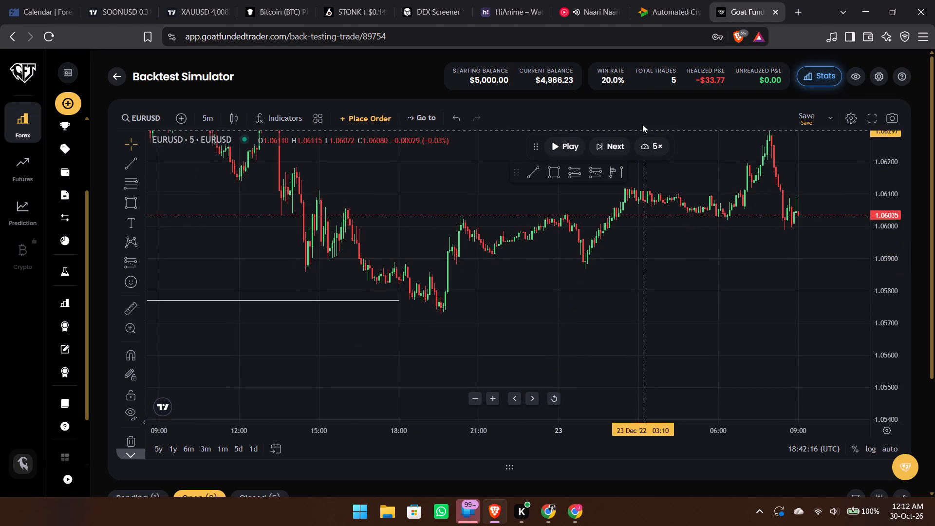
drag(399, 301, 446, 303)
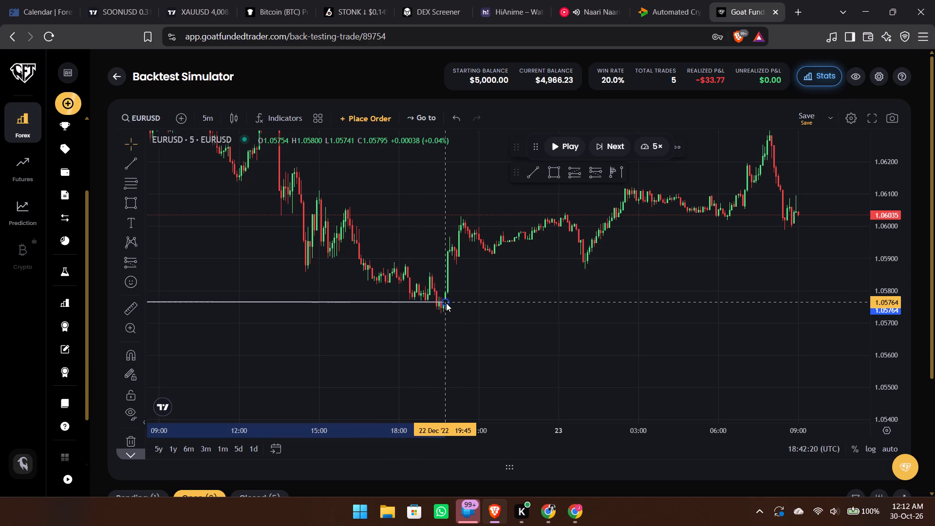
Draw a rectangle zone between about 1.0580 and 1.0584, from 22 December 18:10 to about 10:10 on 23 December.
click(557, 168)
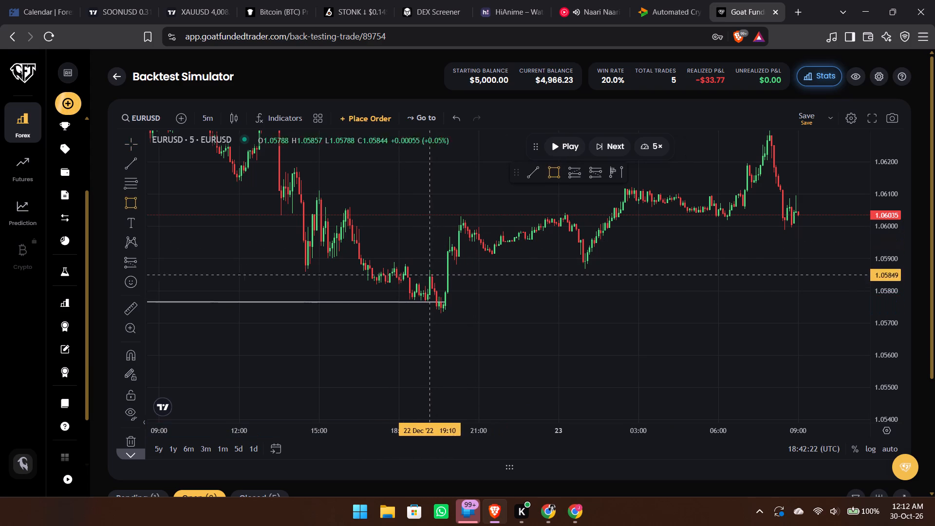
drag(402, 279, 544, 288)
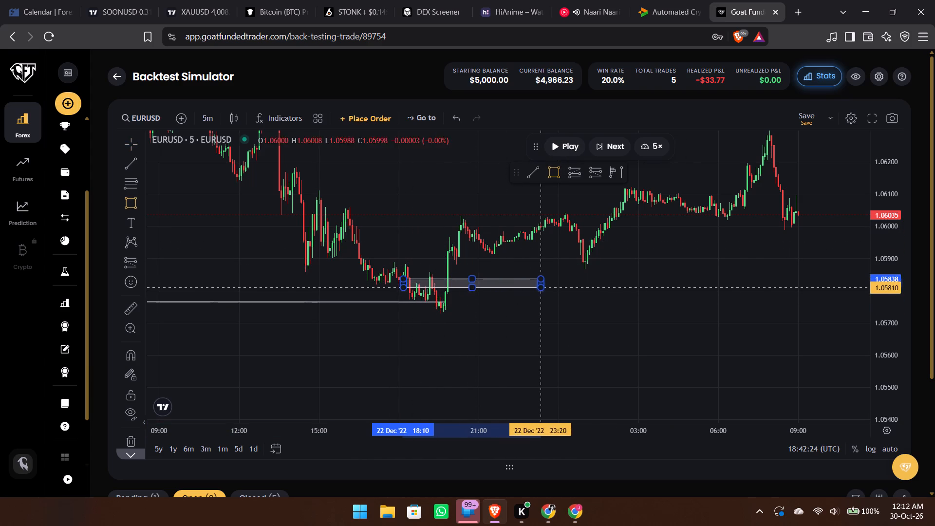
drag(544, 288, 590, 291)
click(590, 291)
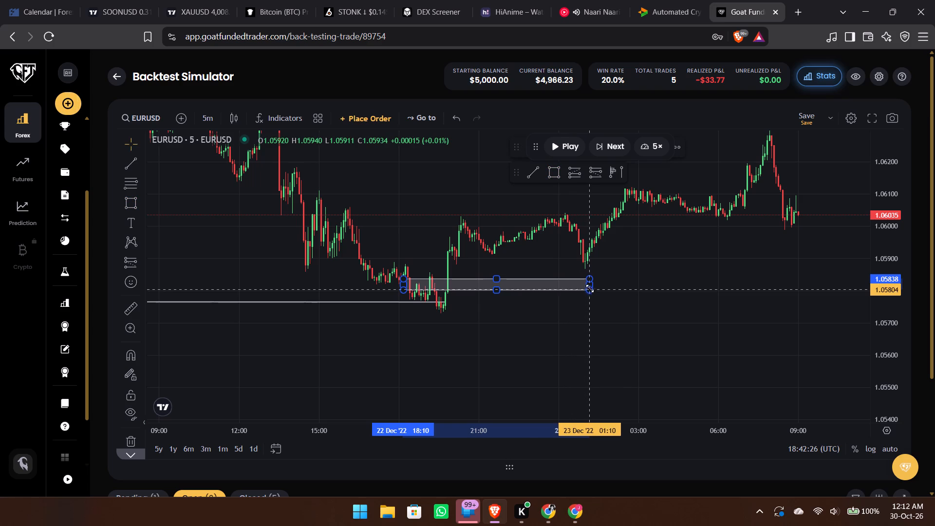
drag(590, 284, 756, 289)
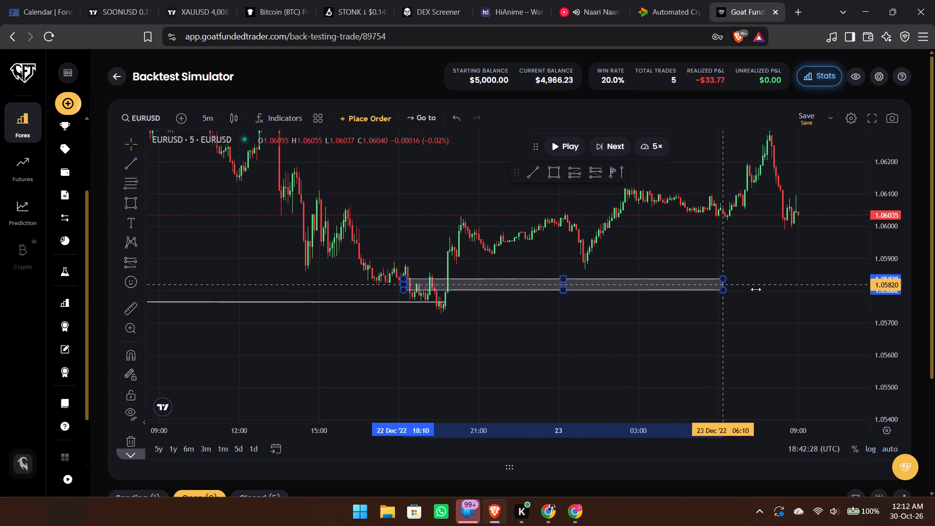
drag(756, 289, 830, 295)
Place a long position from the zone's upper edge with entry 1.05839, stop loss 1.05724 and take profit 1.06203.
drag(791, 220, 607, 251)
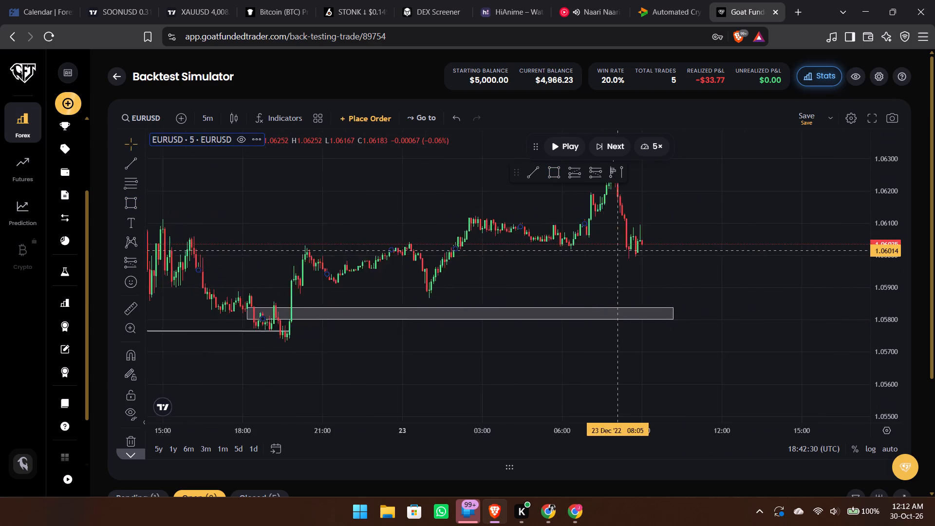
drag(607, 251, 575, 252)
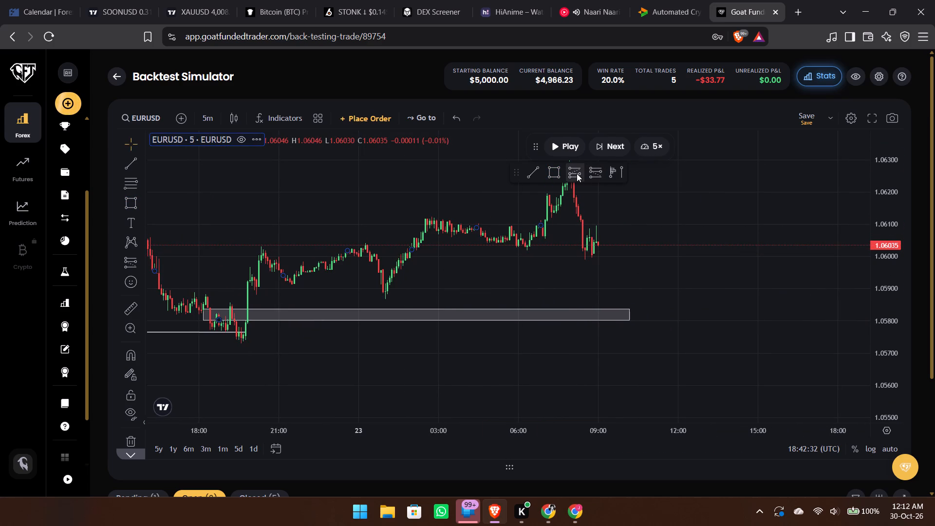
click(577, 173)
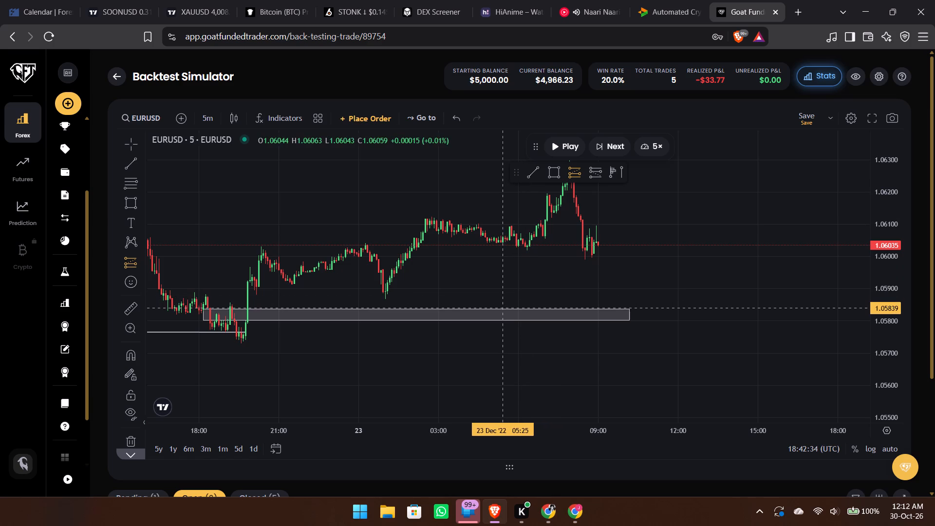
click(503, 309)
click(500, 308)
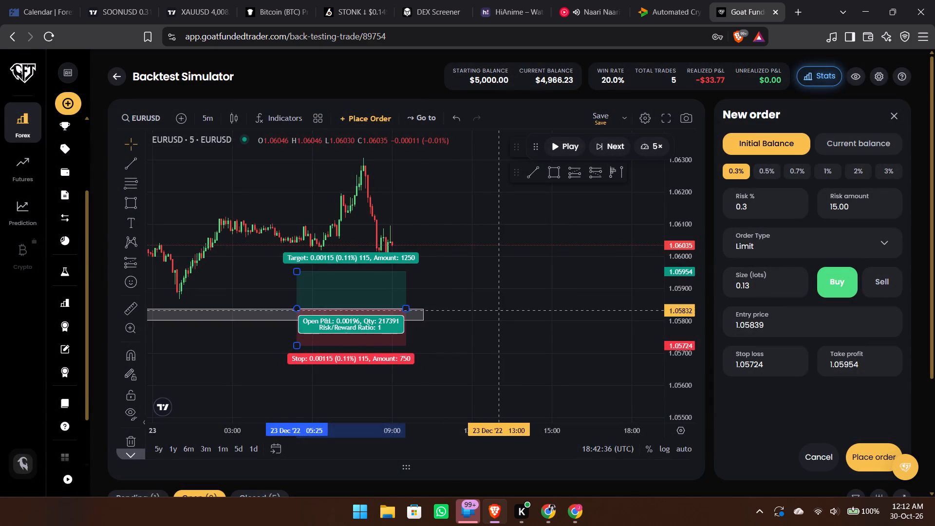
scroll(466, 334, right, 5)
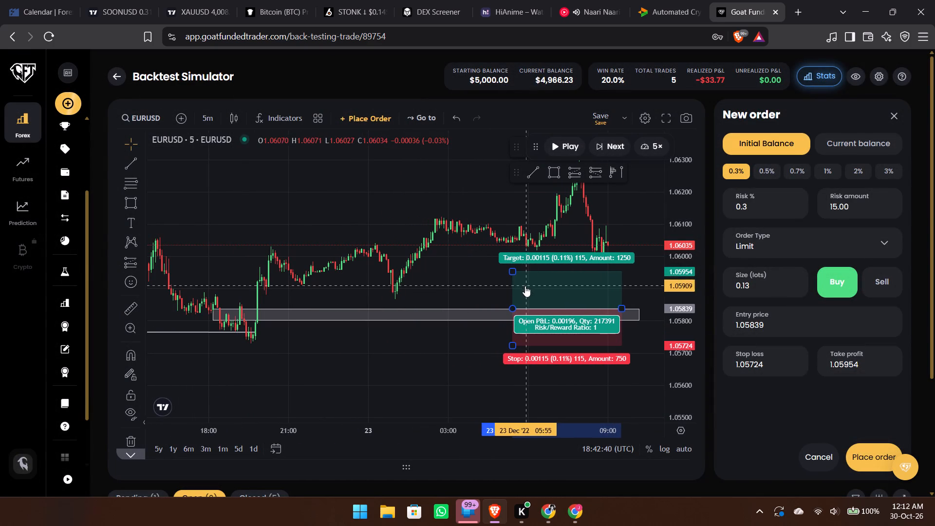
drag(514, 274, 521, 209)
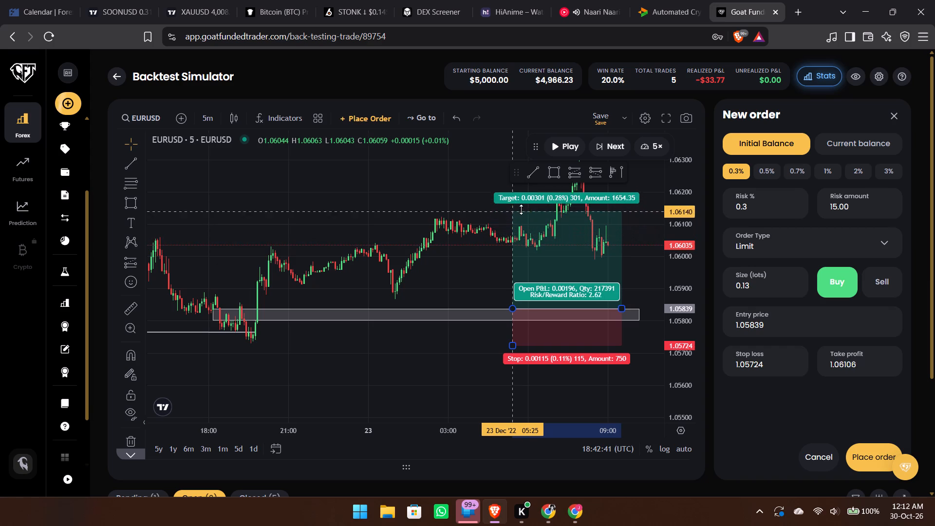
drag(521, 209, 523, 190)
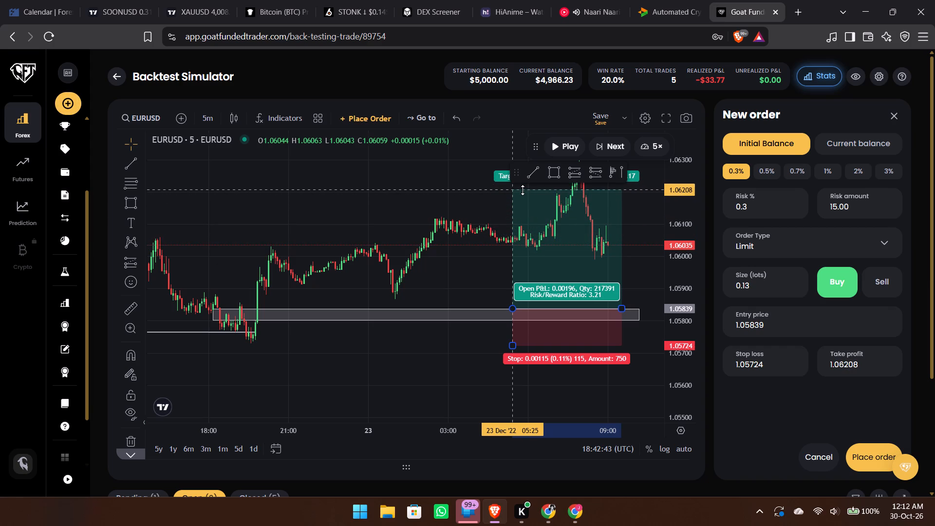
drag(523, 190, 522, 191)
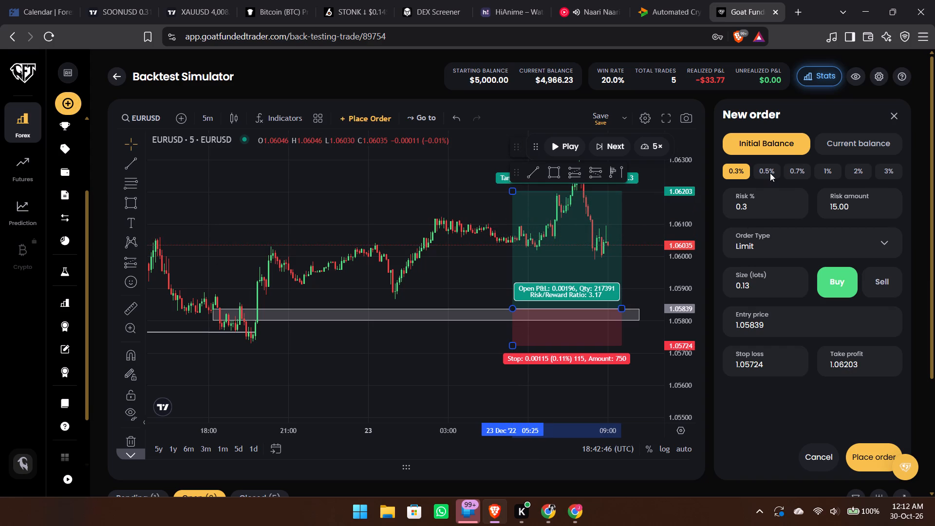
Set the risk to 0.5% and place the buy limit order.
click(770, 173)
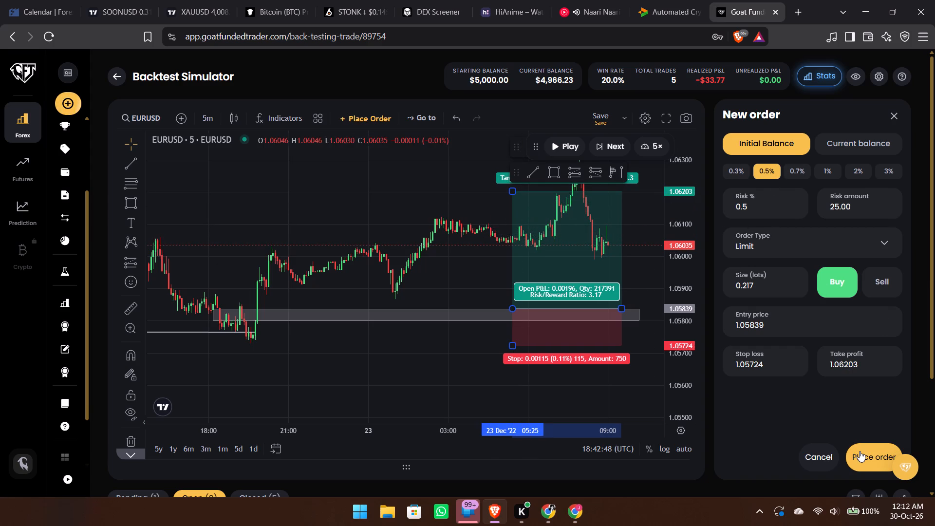
click(860, 451)
Advance the 5-minute replay candle by candle to about 11:00 on 23 December, and start continuous playback.
scroll(621, 363, left, 3)
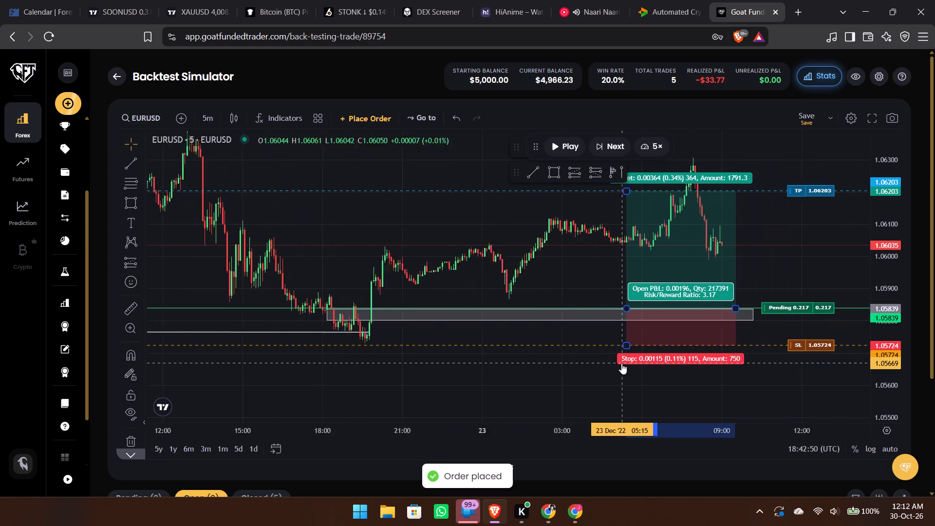
triple_click(613, 145)
triple_click(613, 145)
triple_click(613, 145)
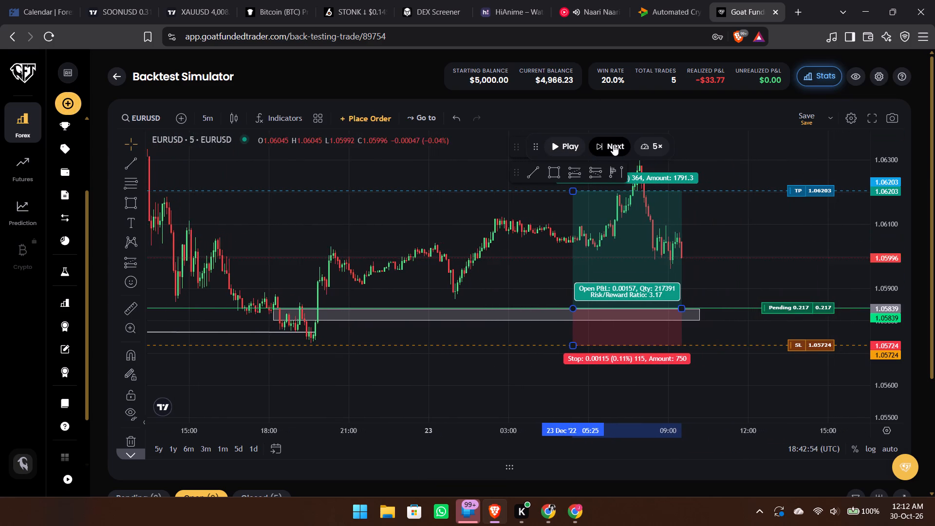
triple_click(613, 145)
triple_click(613, 145)
triple_click(613, 145)
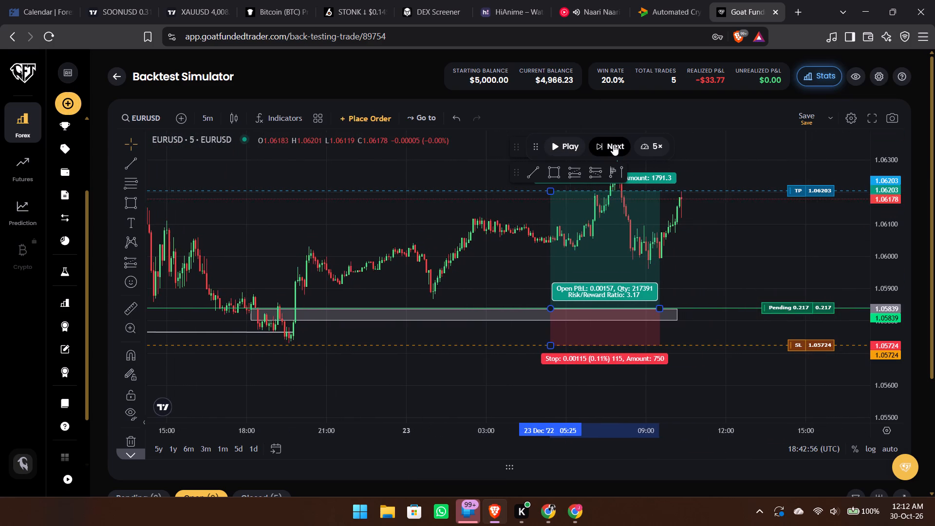
triple_click(613, 145)
triple_click(613, 145)
double_click(613, 145)
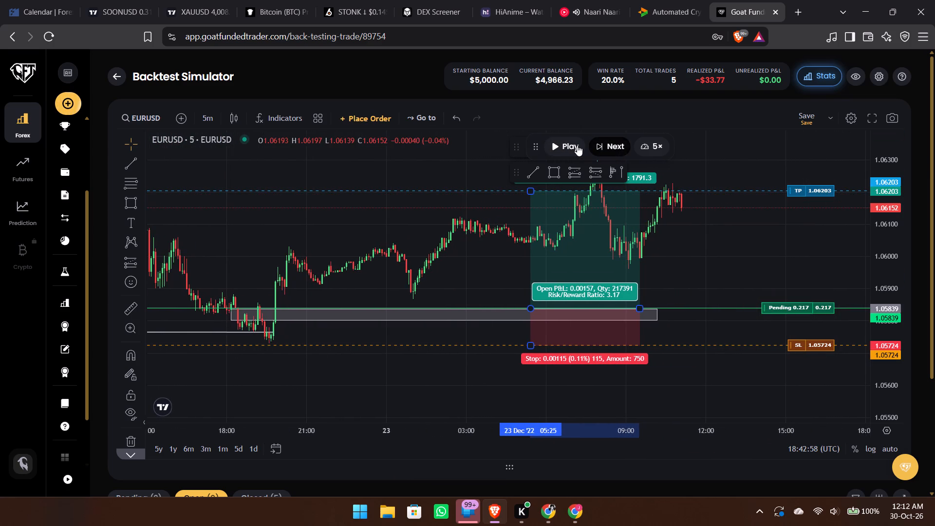
click(573, 145)
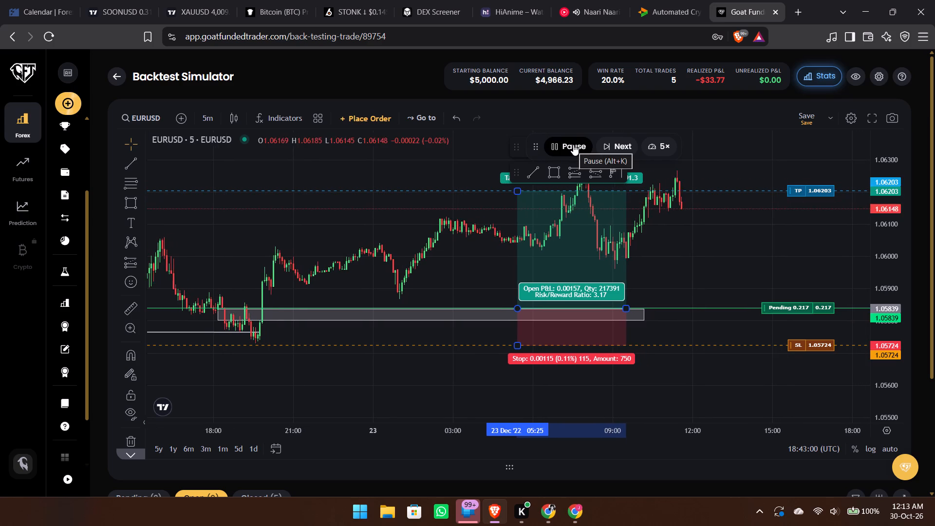
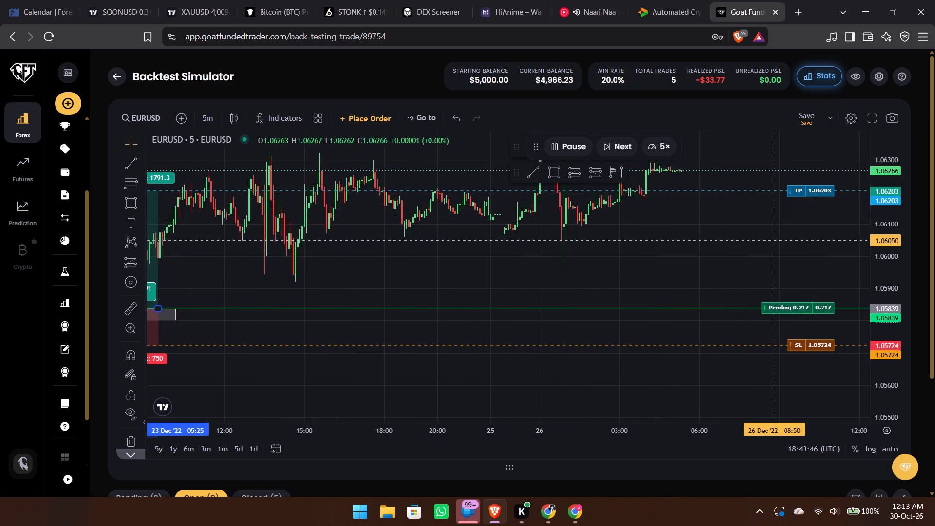
Advance the 5-minute EURUSD replay candle by candle to about 13:30 on 26 December.
triple_click(619, 149)
triple_click(619, 149)
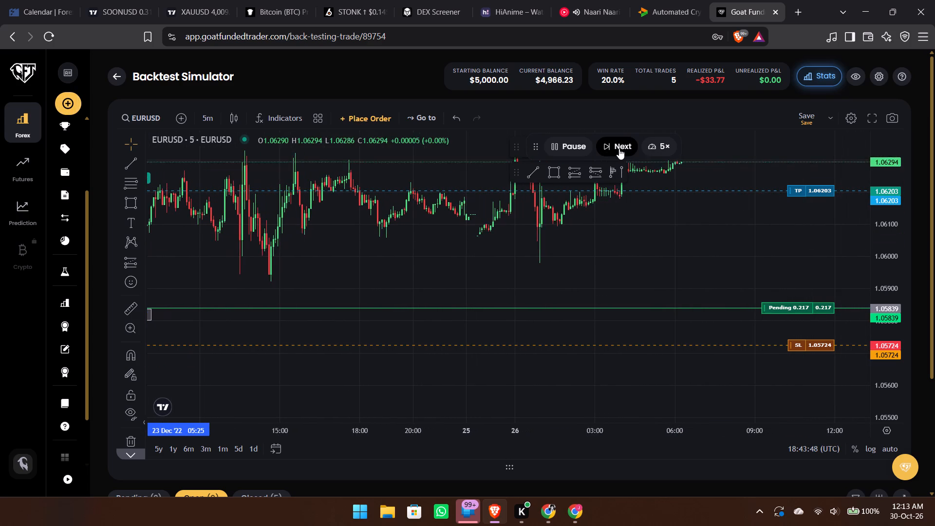
triple_click(619, 149)
triple_click(619, 149)
triple_click(619, 149)
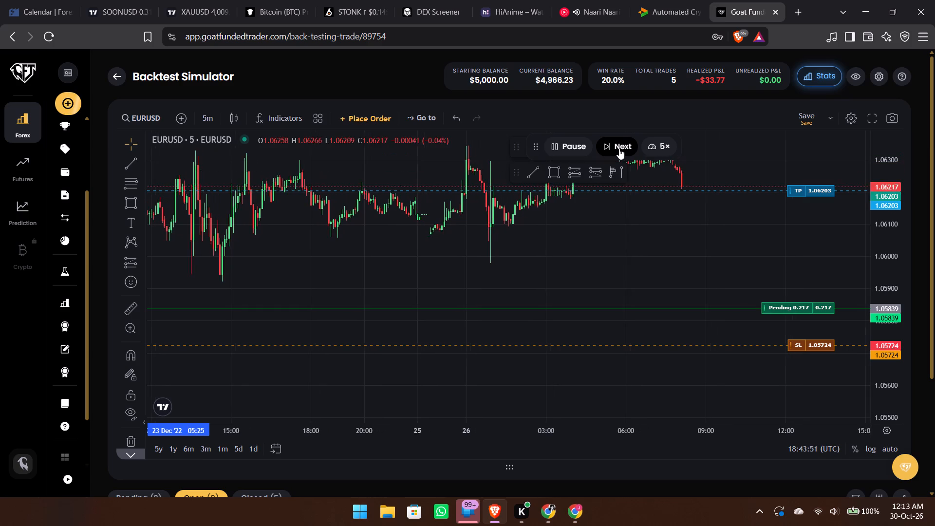
triple_click(619, 149)
triple_click(619, 149)
triple_click(619, 149)
triple_click(619, 149)
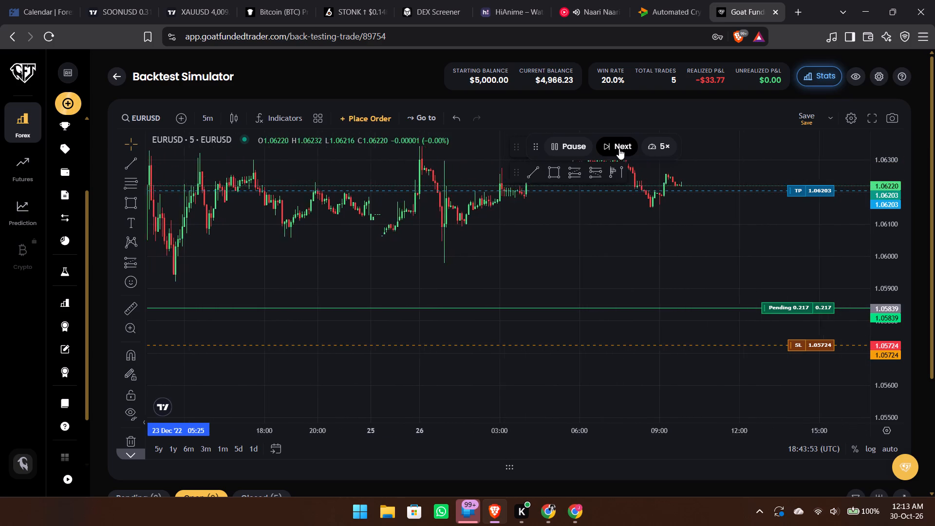
triple_click(619, 149)
triple_click(619, 149)
triple_click(619, 149)
triple_click(619, 149)
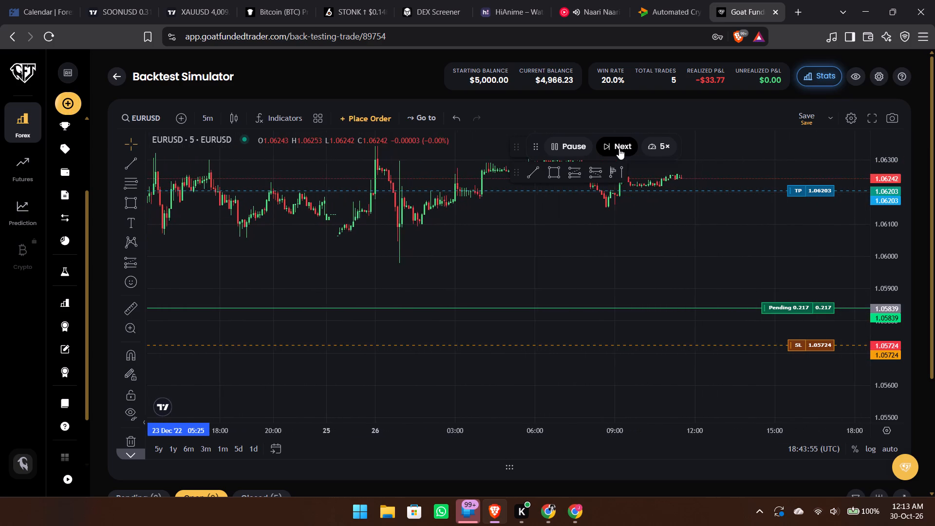
triple_click(619, 149)
triple_click(619, 149)
triple_click(619, 149)
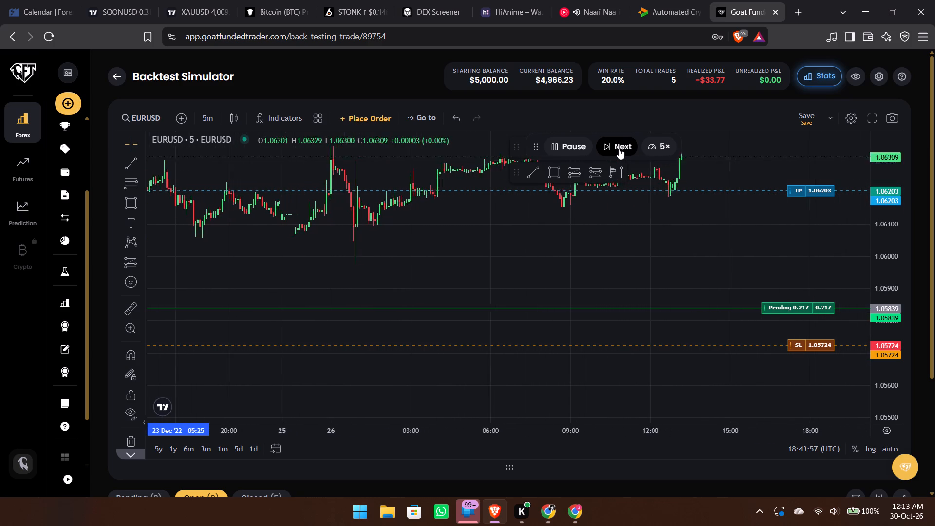
triple_click(619, 149)
click(619, 149)
Raise the playback speed to 10× and let the replay run to about 07:30 on 28 December.
drag(619, 149, 676, 147)
click(676, 147)
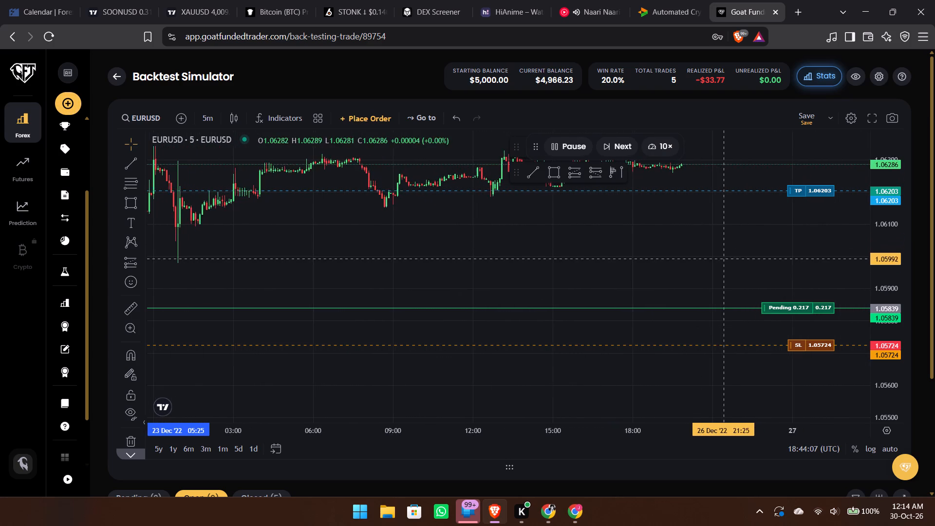
drag(728, 265, 721, 335)
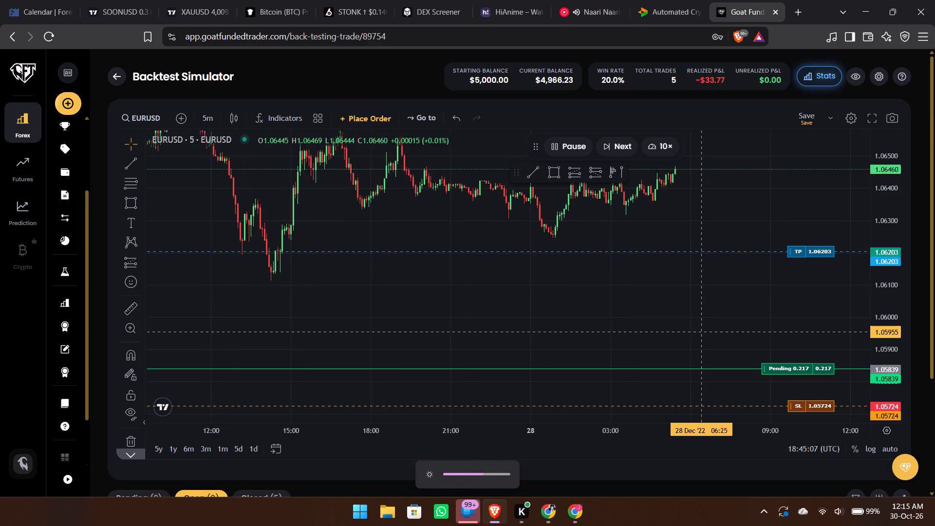
drag(745, 221, 705, 231)
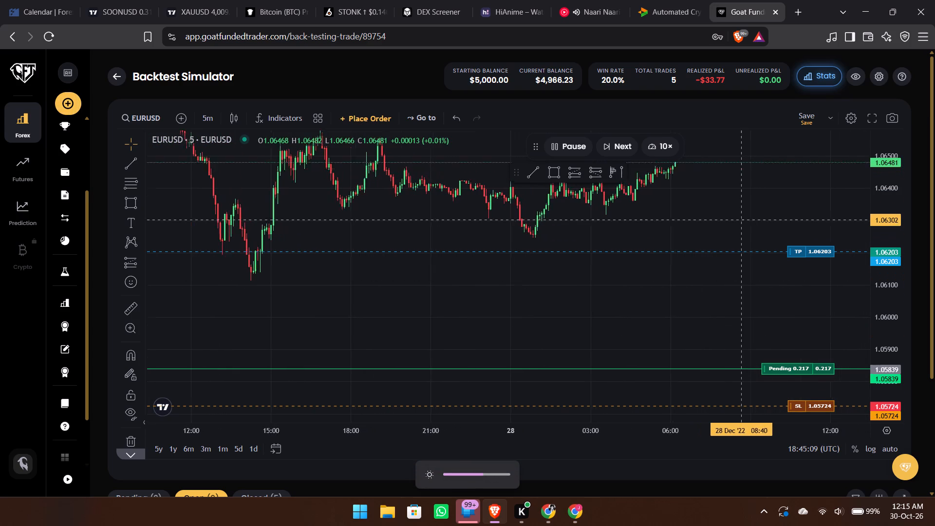
drag(705, 231, 662, 235)
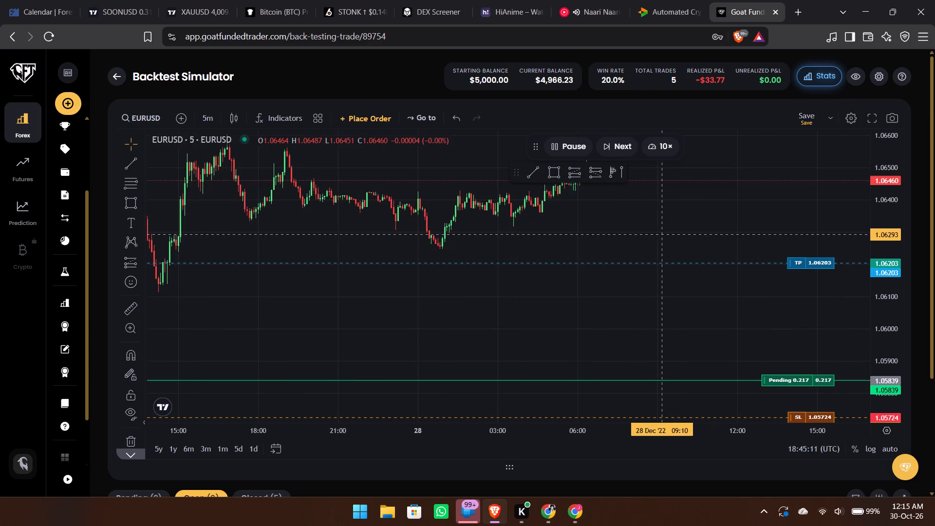
drag(662, 235, 690, 246)
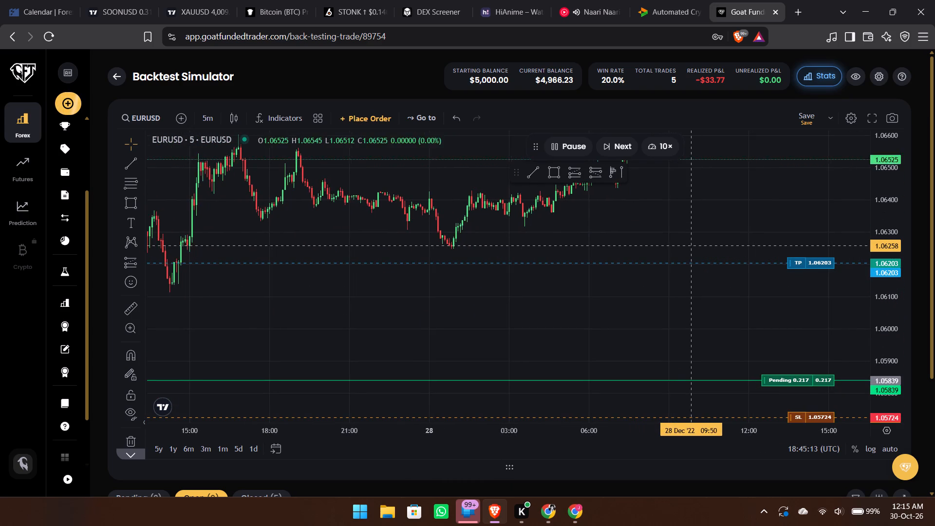
Advance the 5-minute replay candle by candle to about 02:15 on 29 December, with the buy limit still pending.
triple_click(620, 149)
triple_click(620, 149)
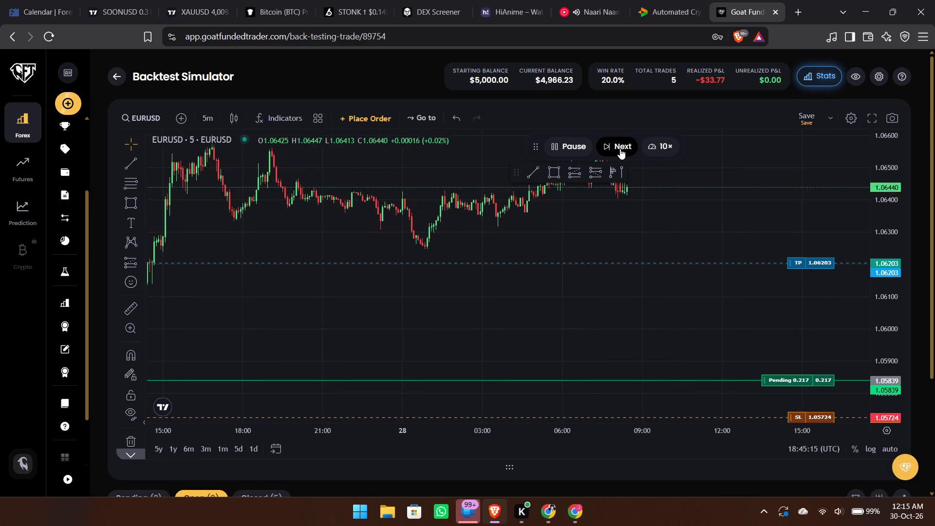
triple_click(620, 149)
triple_click(620, 149)
triple_click(620, 149)
triple_click(620, 149)
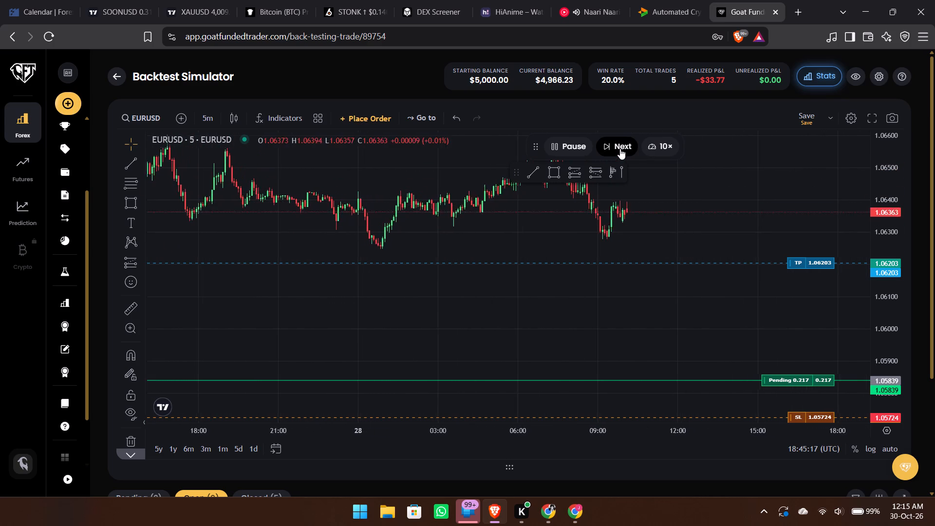
triple_click(620, 149)
triple_click(620, 149)
triple_click(620, 149)
triple_click(620, 149)
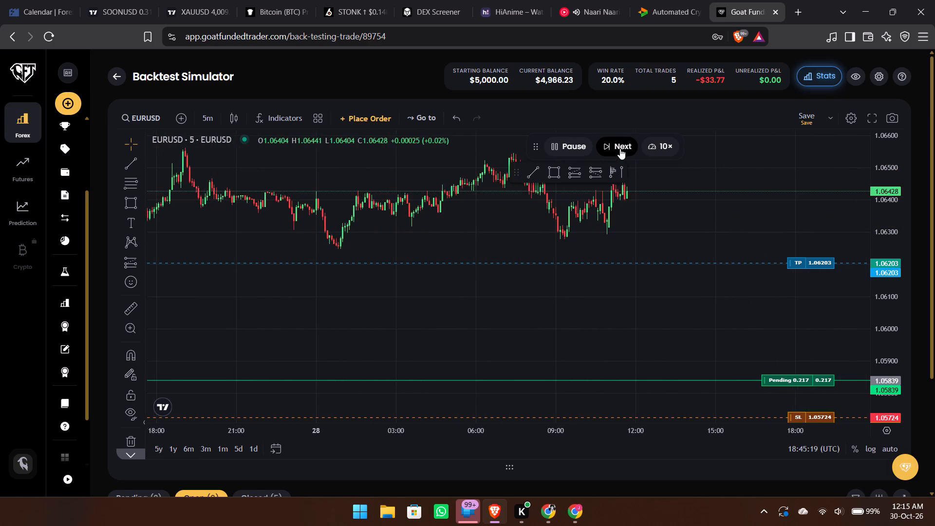
triple_click(620, 149)
triple_click(620, 149)
triple_click(620, 149)
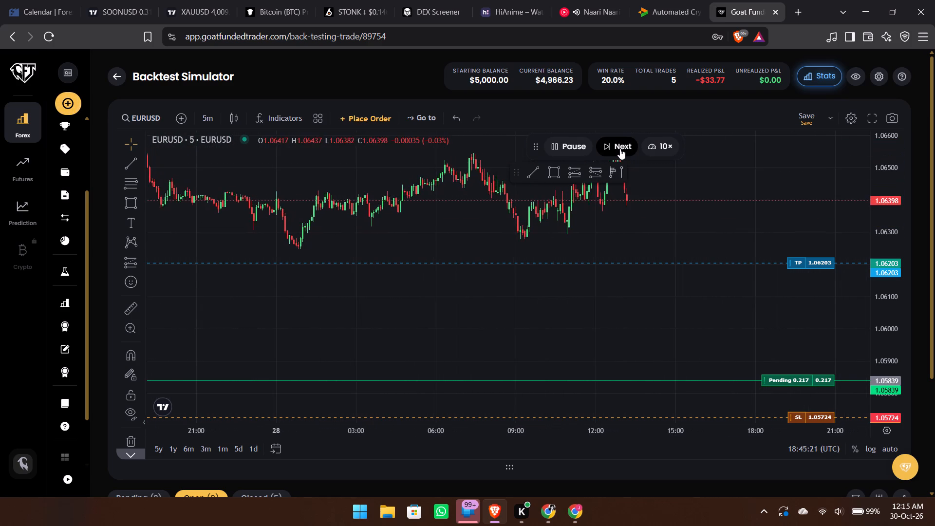
triple_click(620, 149)
triple_click(620, 149)
triple_click(620, 149)
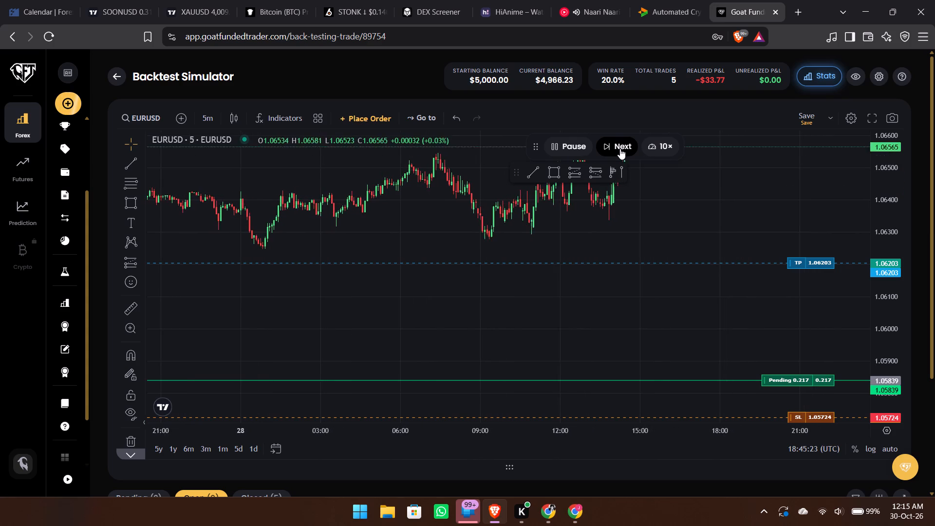
triple_click(620, 149)
double_click(620, 149)
triple_click(620, 149)
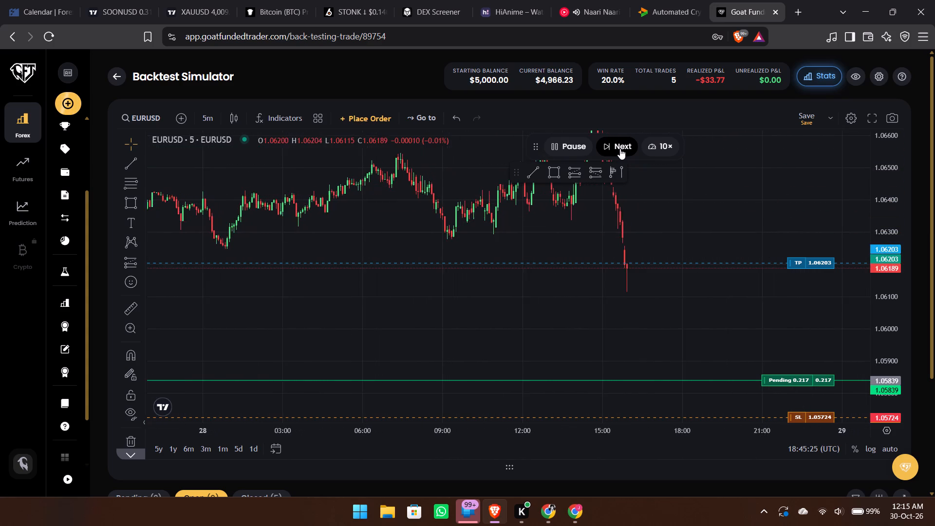
triple_click(620, 149)
triple_click(620, 149)
triple_click(620, 149)
triple_click(620, 149)
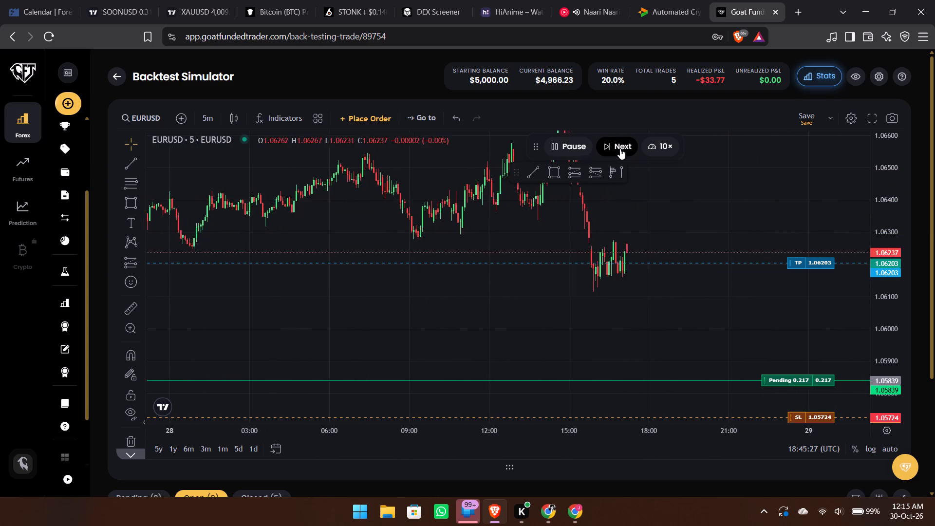
triple_click(620, 149)
triple_click(620, 149)
triple_click(620, 149)
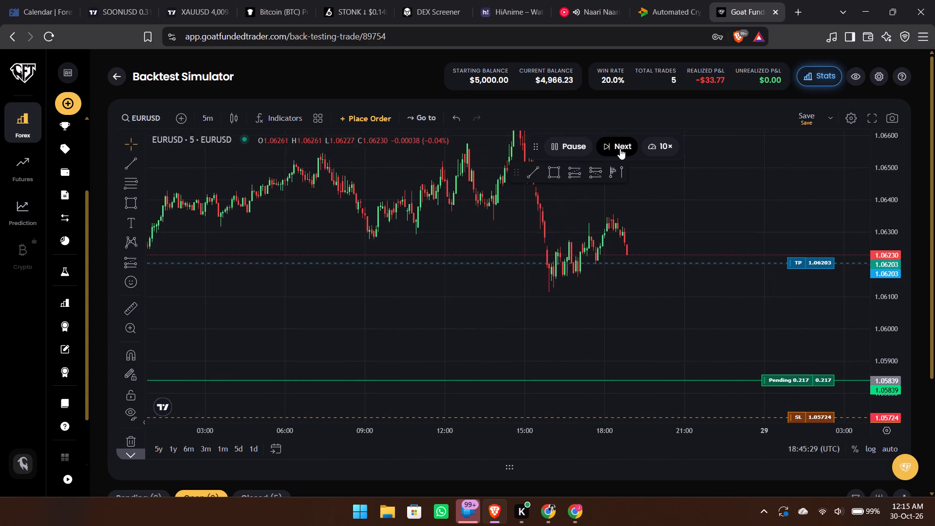
triple_click(620, 149)
triple_click(620, 149)
triple_click(620, 149)
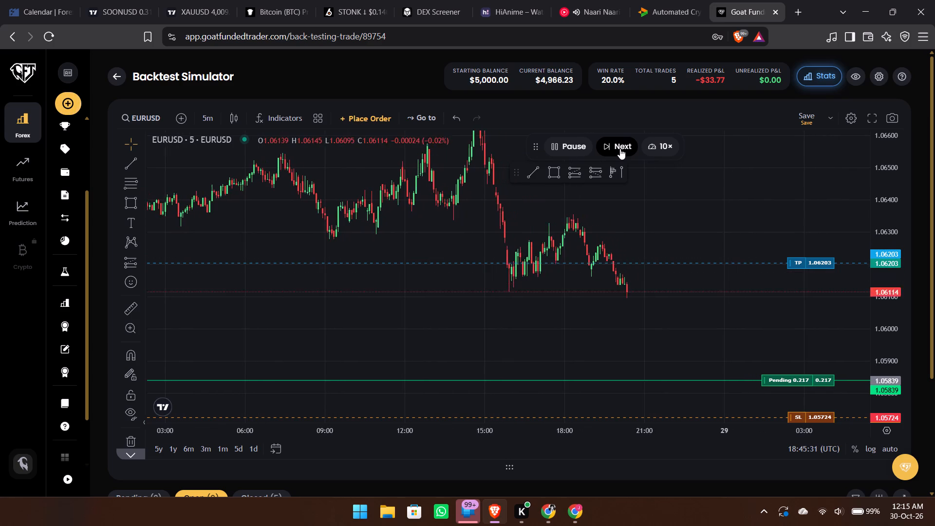
triple_click(620, 149)
triple_click(620, 149)
triple_click(620, 149)
triple_click(620, 149)
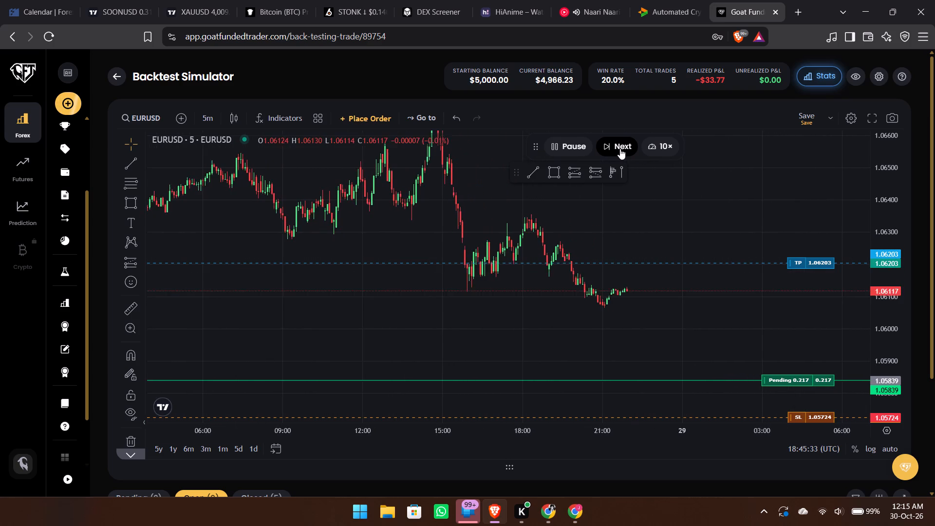
triple_click(620, 149)
triple_click(620, 149)
triple_click(620, 149)
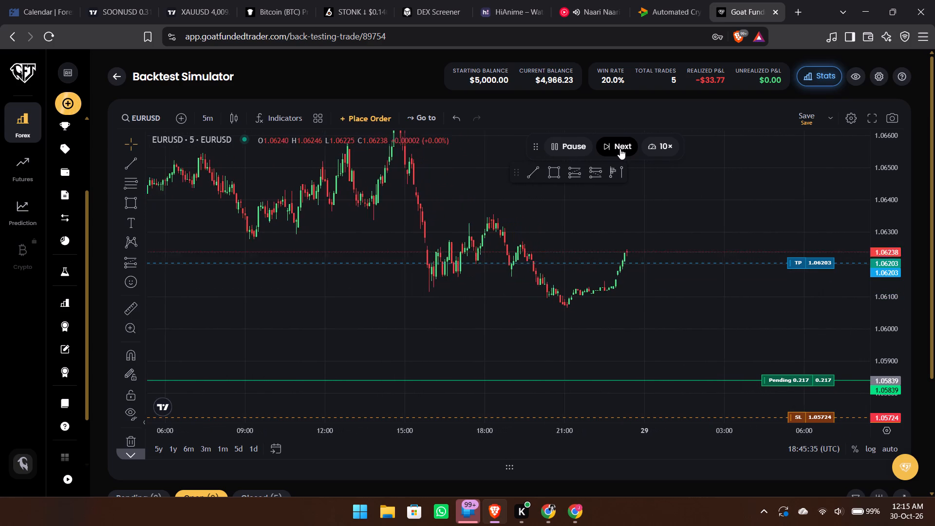
triple_click(620, 149)
triple_click(620, 149)
triple_click(620, 149)
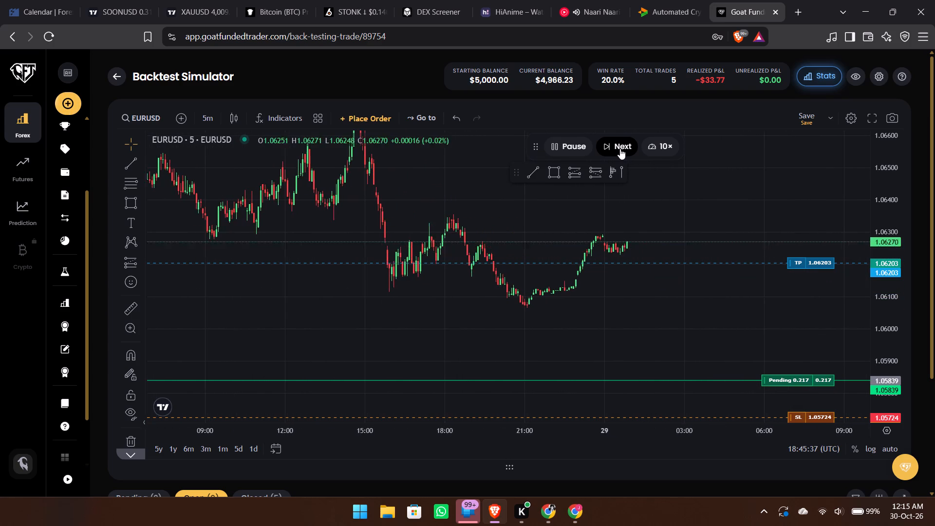
triple_click(620, 149)
triple_click(620, 149)
double_click(620, 149)
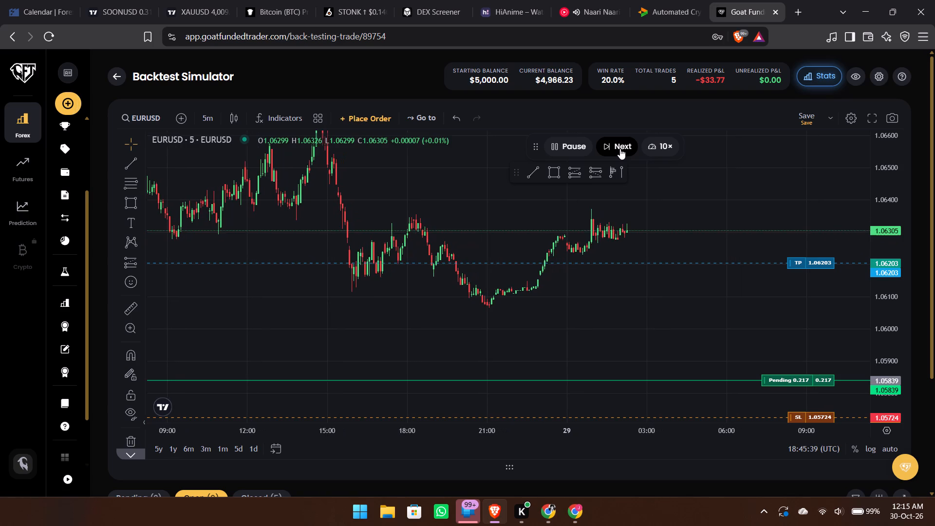
Advance the 5-minute replay candle by candle to about 19:00 on 29 December.
drag(683, 246, 538, 208)
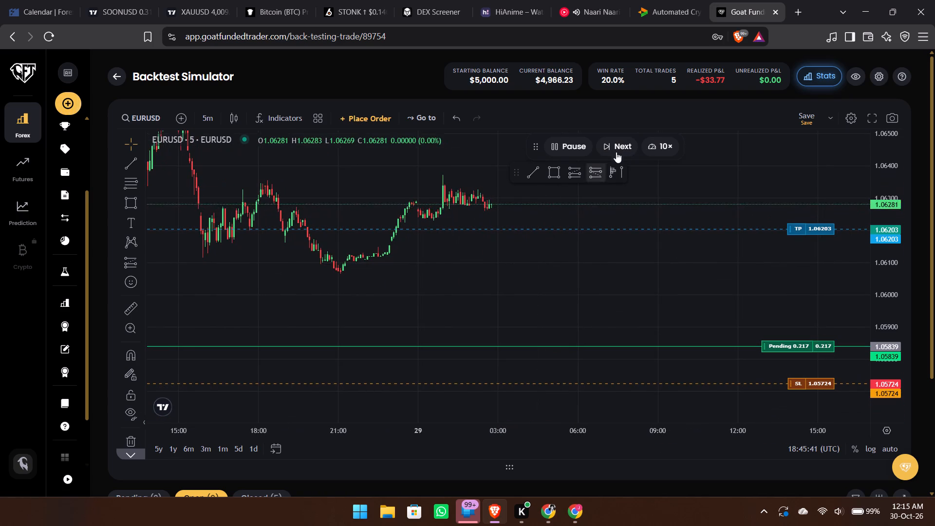
triple_click(617, 148)
triple_click(617, 148)
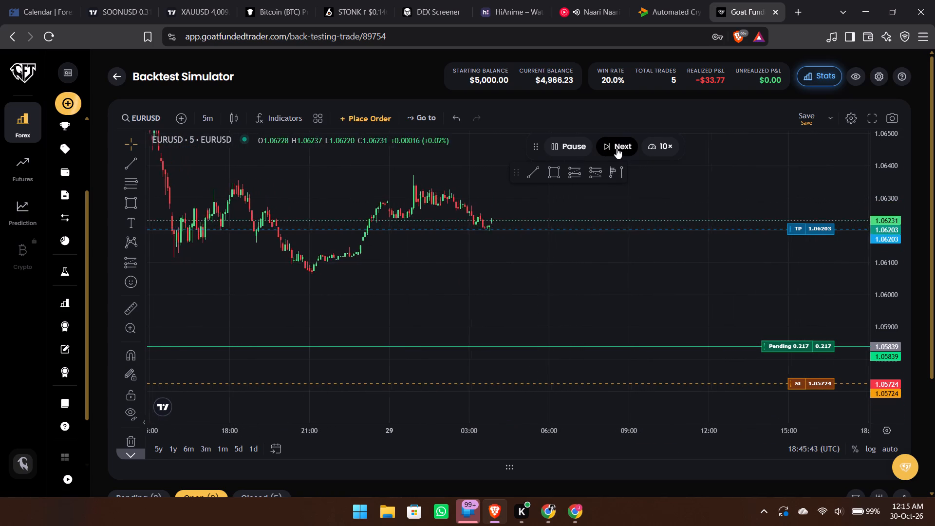
triple_click(617, 148)
triple_click(617, 148)
triple_click(617, 148)
triple_click(617, 148)
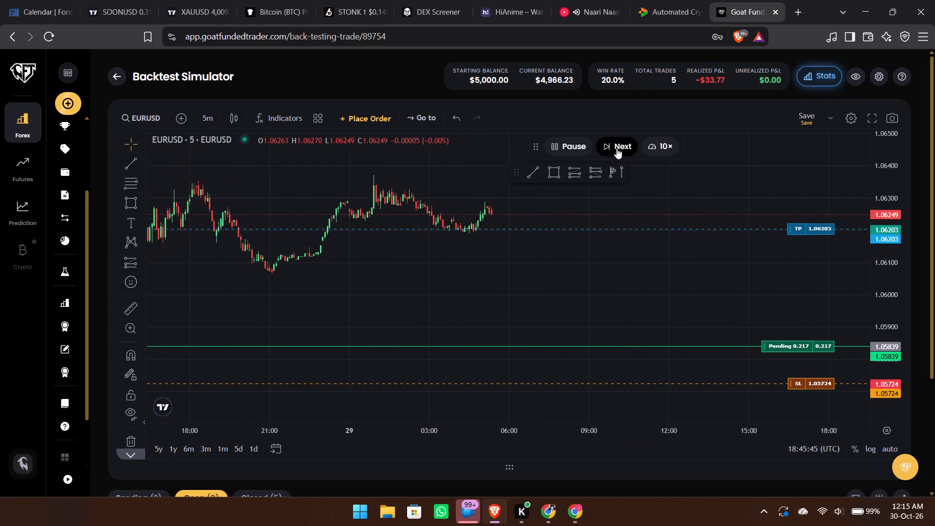
triple_click(617, 148)
triple_click(617, 148)
triple_click(617, 148)
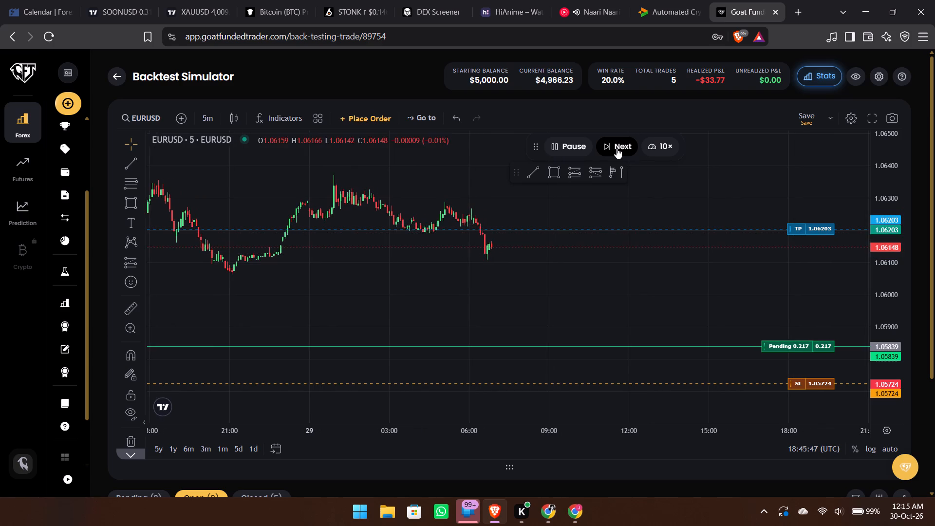
triple_click(617, 148)
triple_click(617, 148)
triple_click(617, 148)
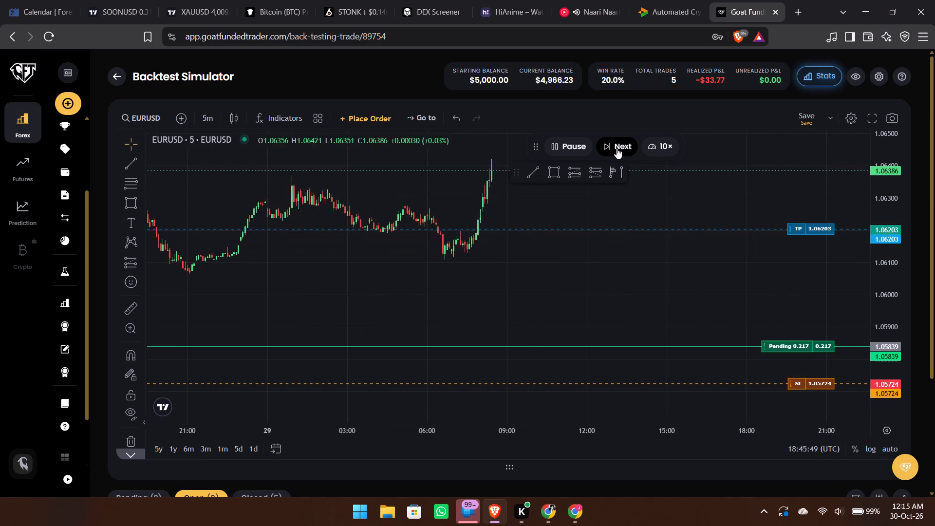
triple_click(617, 148)
triple_click(617, 148)
triple_click(617, 148)
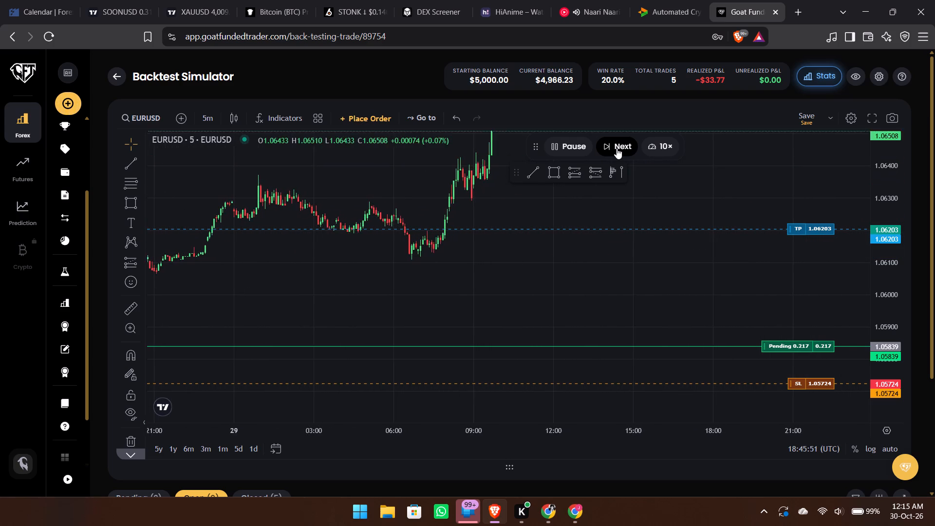
triple_click(617, 148)
triple_click(617, 148)
triple_click(617, 148)
triple_click(617, 148)
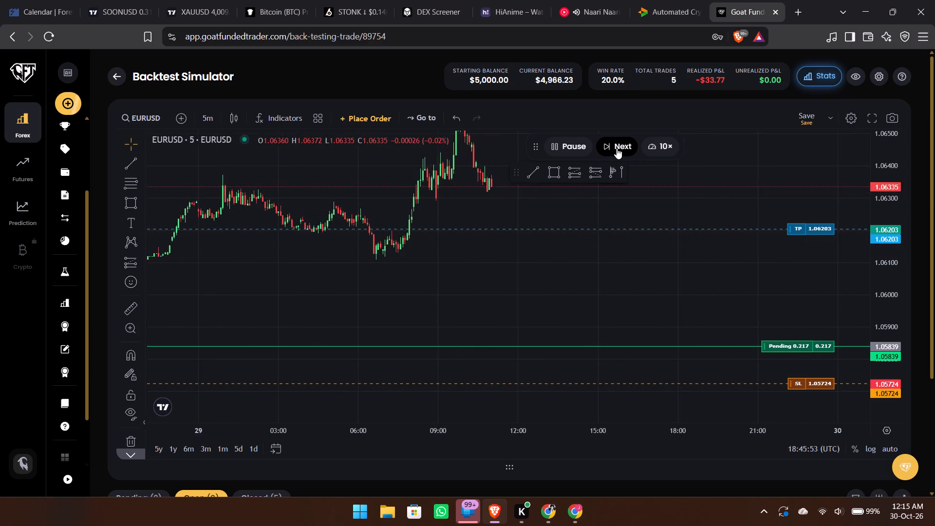
triple_click(617, 148)
triple_click(617, 148)
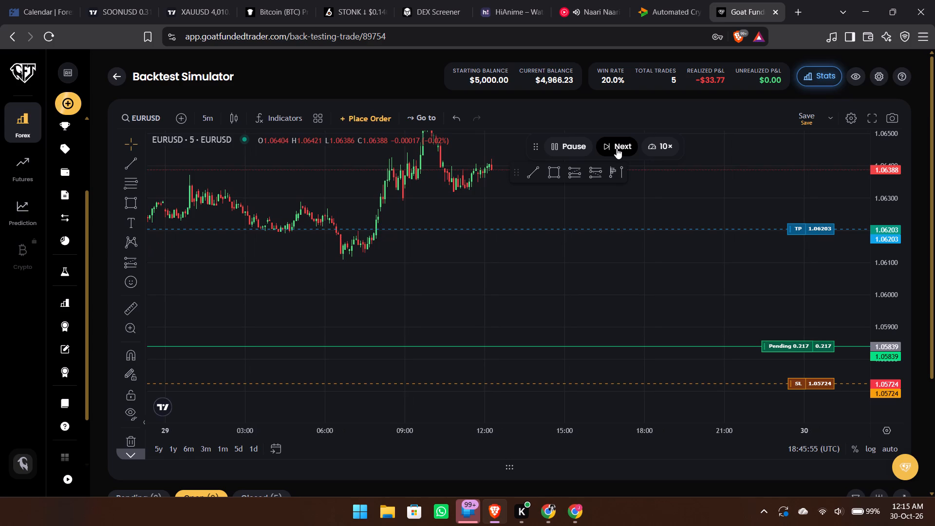
right_click(617, 148)
triple_click(617, 148)
triple_click(617, 148)
triple_click(617, 148)
triple_click(617, 148)
triple_click(617, 148)
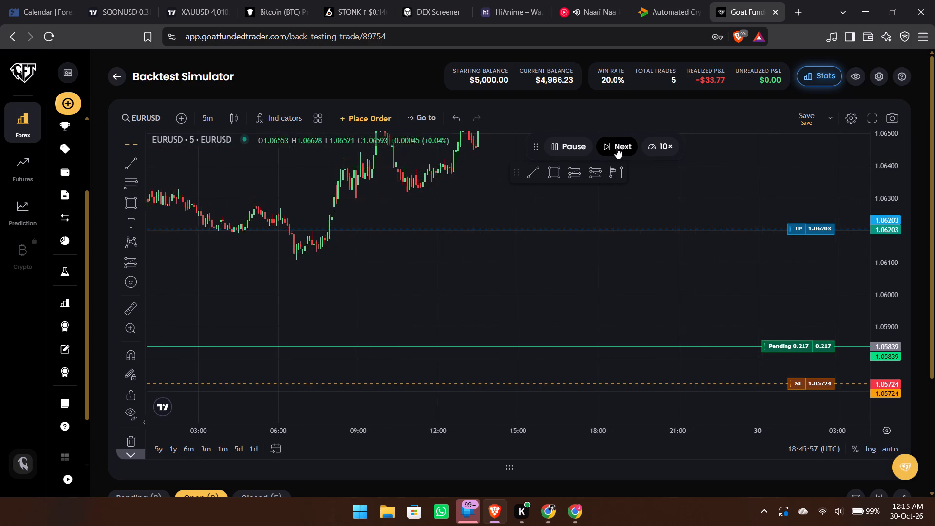
triple_click(617, 148)
triple_click(617, 148)
right_click(617, 148)
right_click(617, 148)
triple_click(617, 148)
triple_click(617, 148)
triple_click(617, 148)
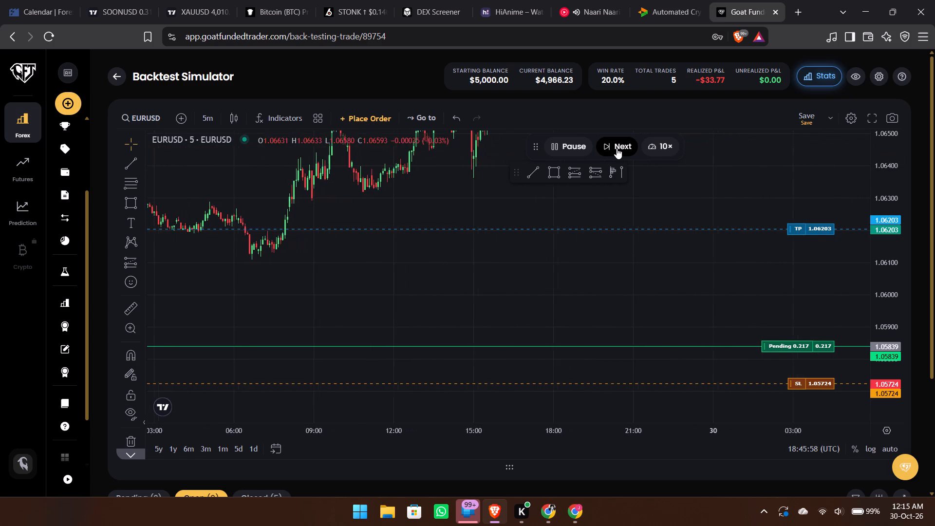
triple_click(617, 148)
triple_click(617, 148)
triple_click(617, 148)
triple_click(617, 148)
triple_click(617, 148)
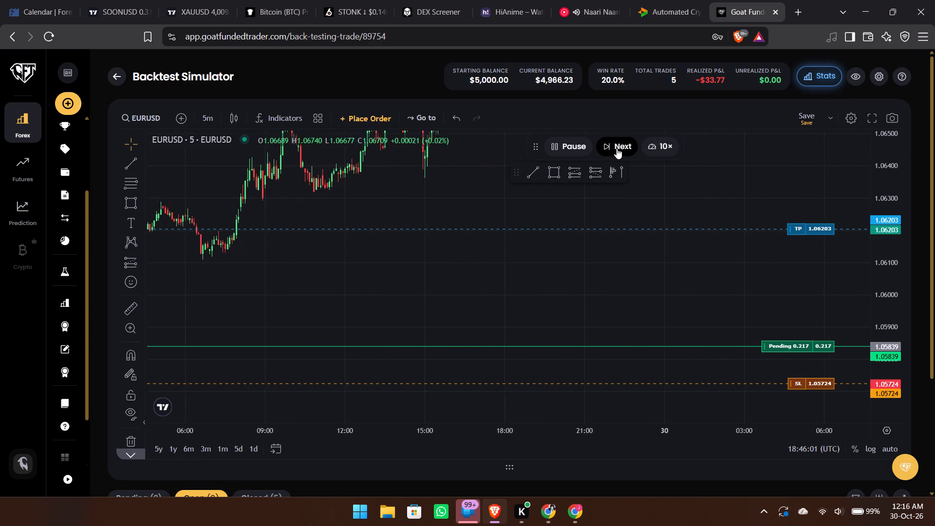
triple_click(617, 148)
triple_click(617, 148)
triple_click(617, 148)
triple_click(617, 148)
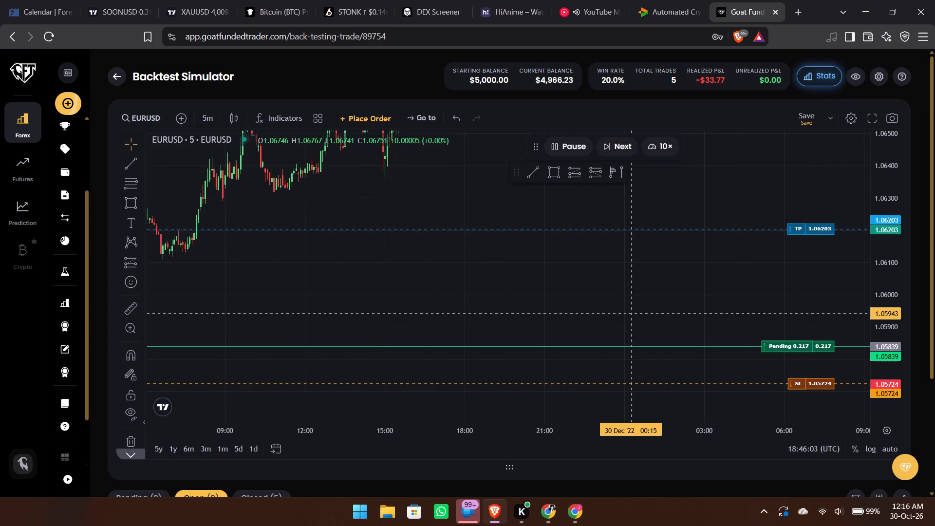
Switch the EURUSD replay chart to the 1-hour interval.
click(630, 314)
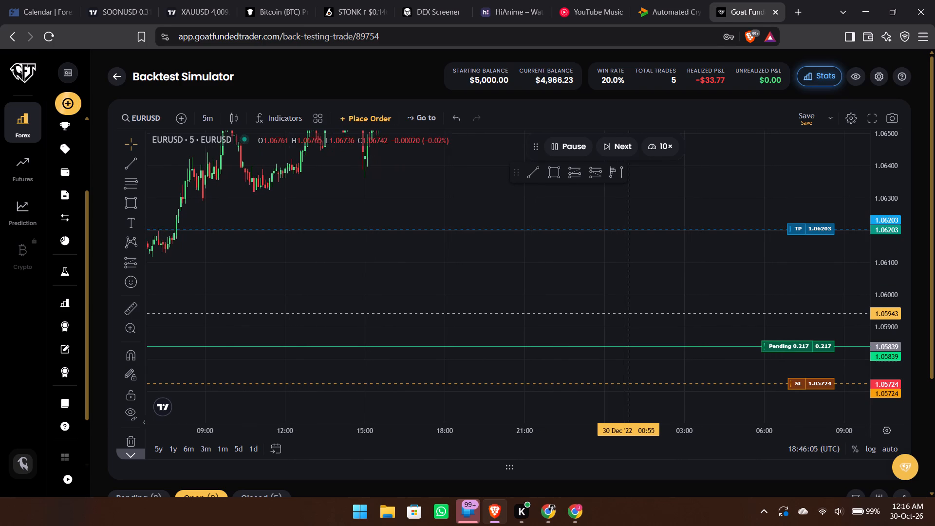
text(1h)
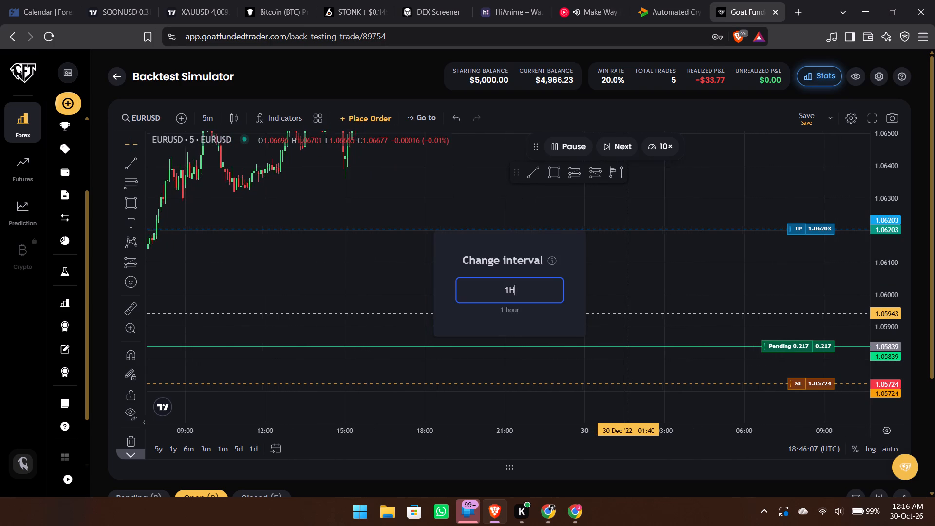
key(Return)
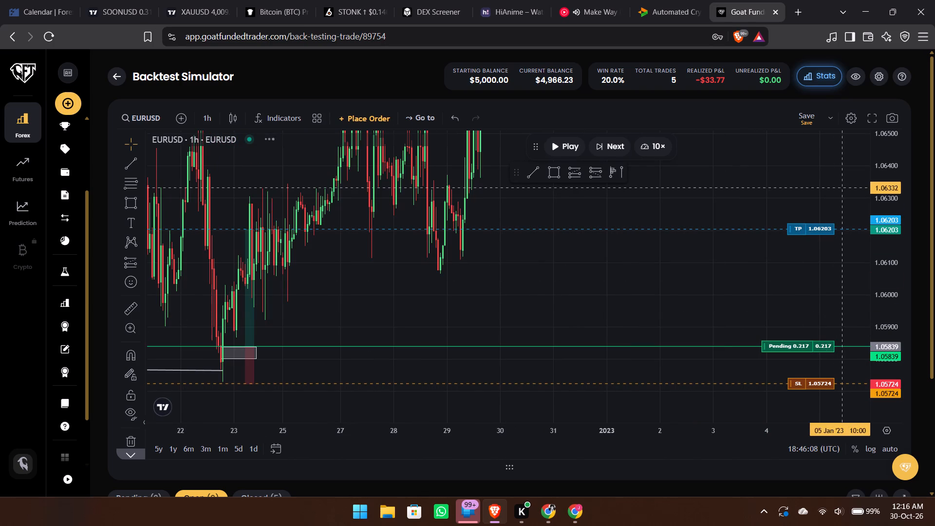
Resume the 1-hour replay at 10× and advance it candle by candle to about 3 January 2023, until the pending 0.217 buy order is resolved.
drag(881, 200, 888, 271)
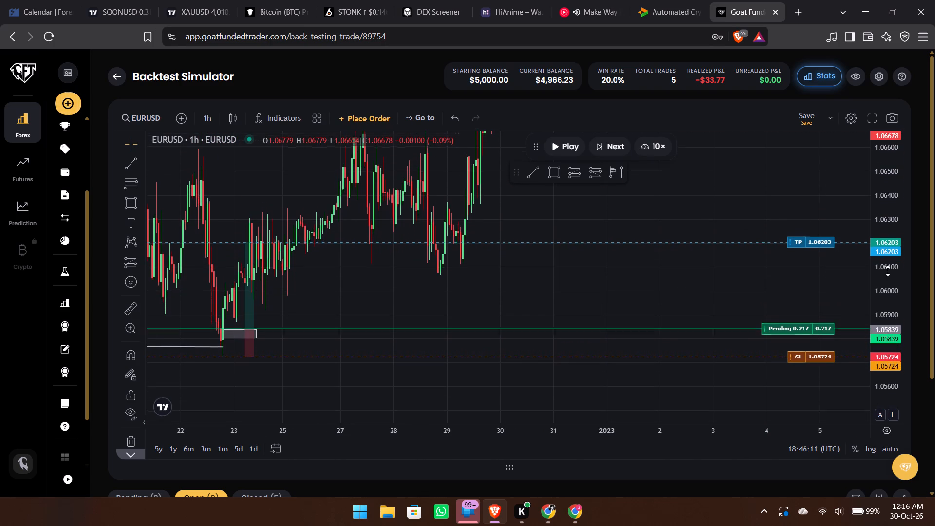
drag(888, 271, 888, 270)
scroll(740, 292, up, 2)
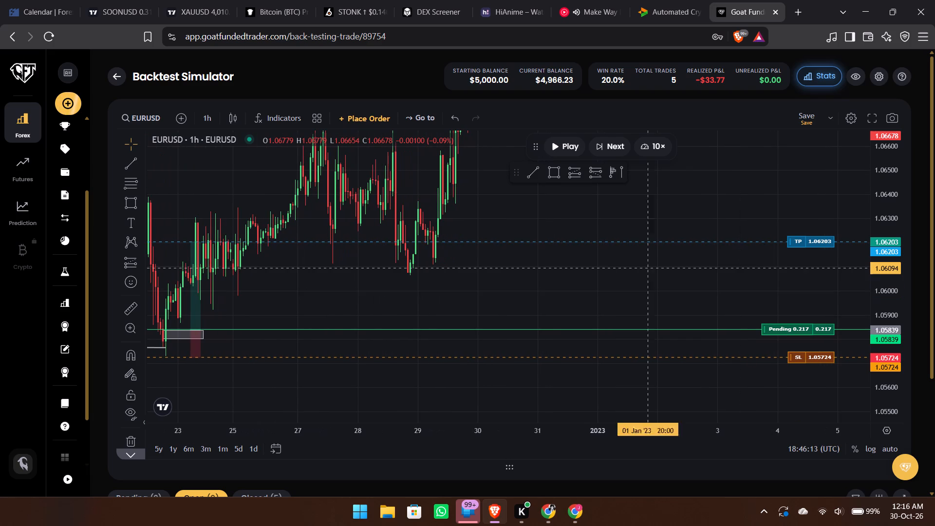
drag(546, 270, 673, 278)
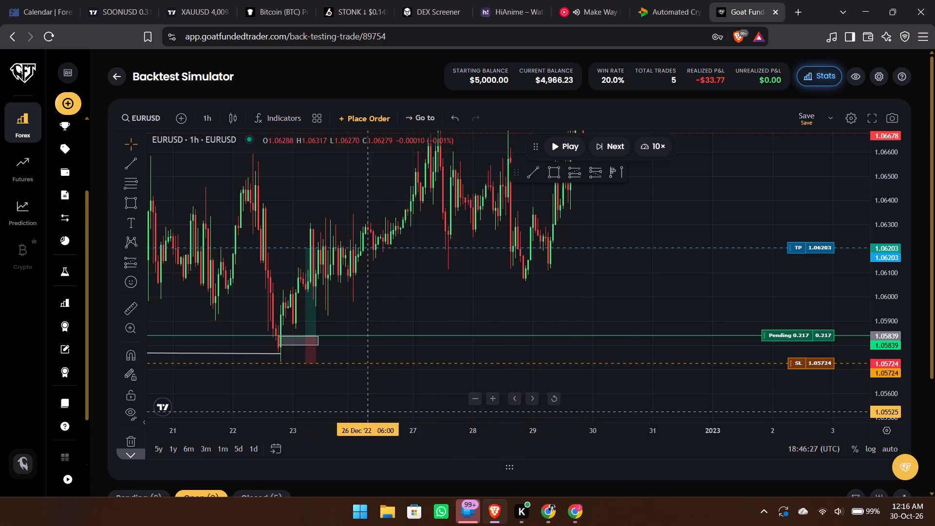
drag(629, 295, 604, 376)
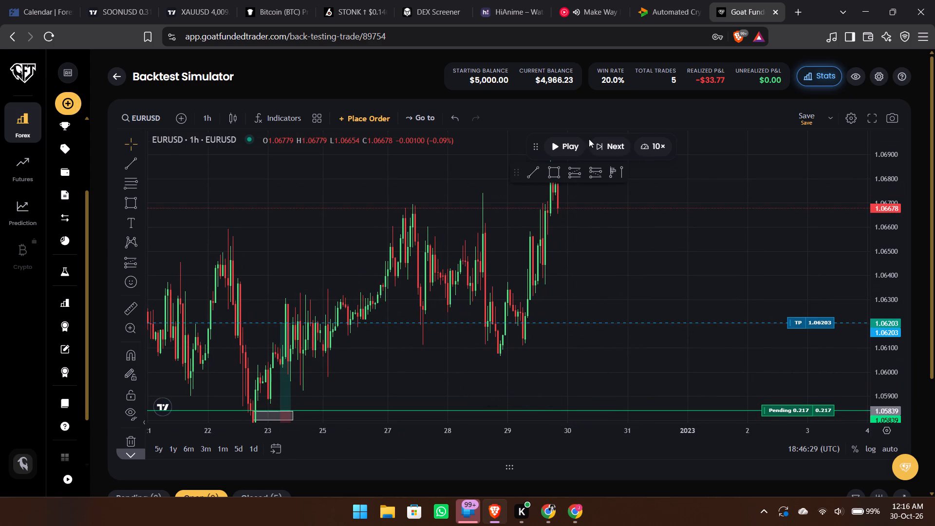
click(563, 145)
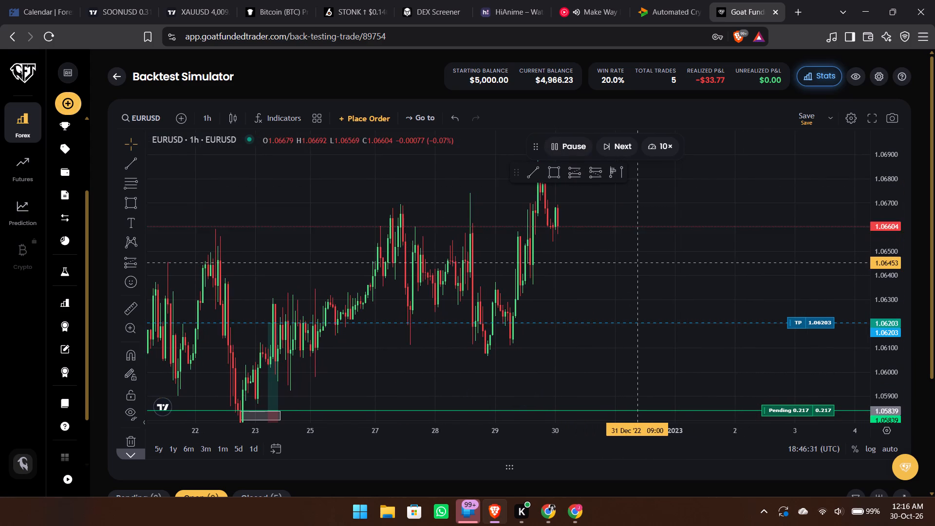
drag(637, 263, 644, 233)
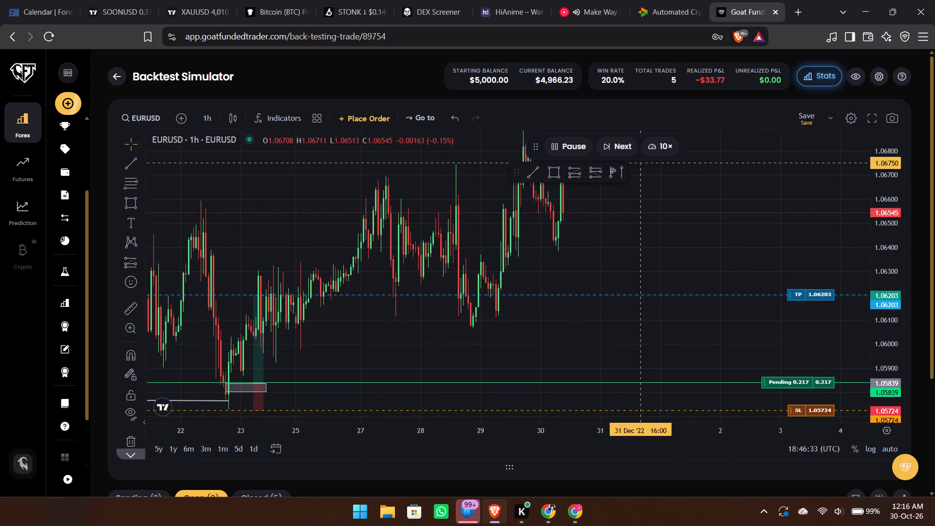
triple_click(614, 150)
triple_click(614, 150)
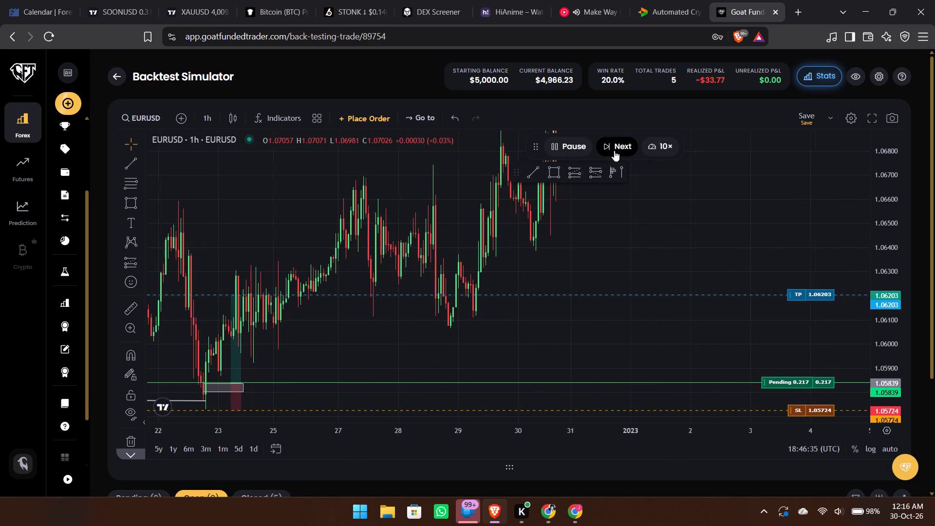
triple_click(614, 150)
triple_click(614, 150)
triple_click(614, 150)
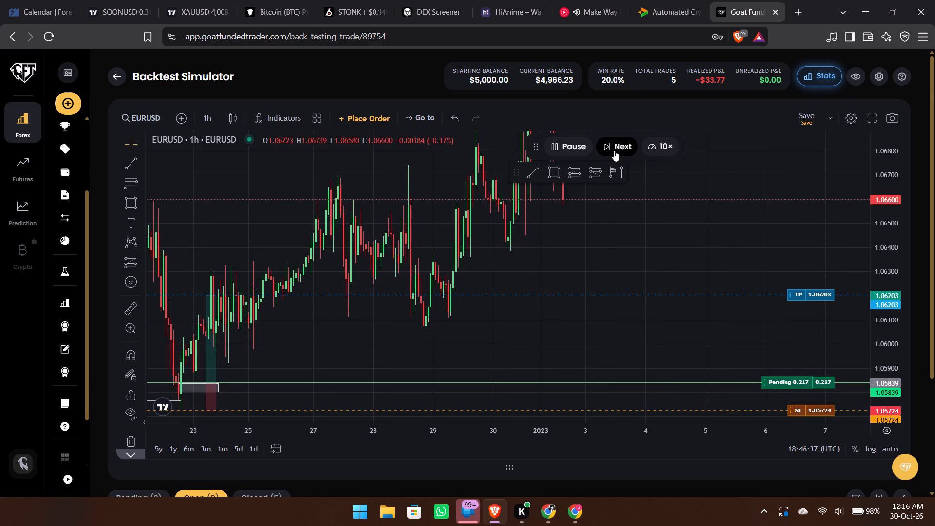
triple_click(614, 150)
triple_click(614, 150)
triple_click(614, 150)
triple_click(614, 150)
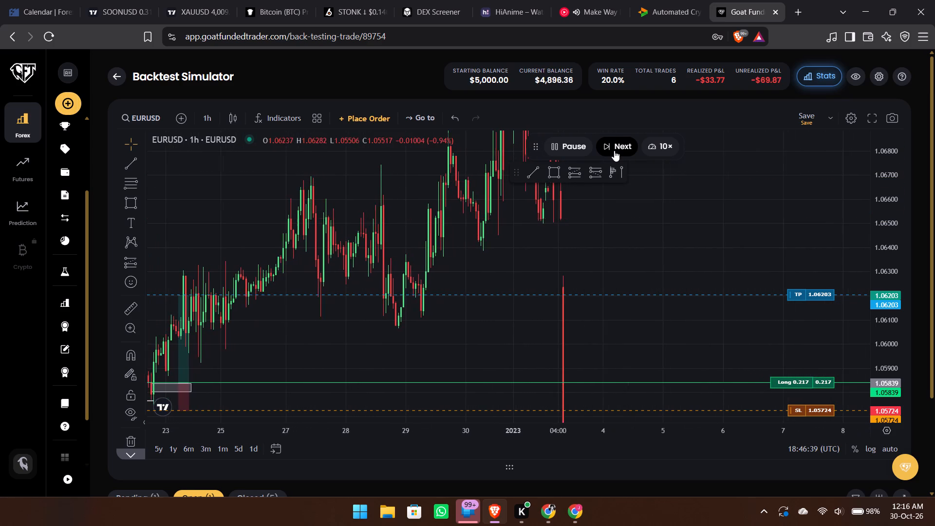
click(614, 150)
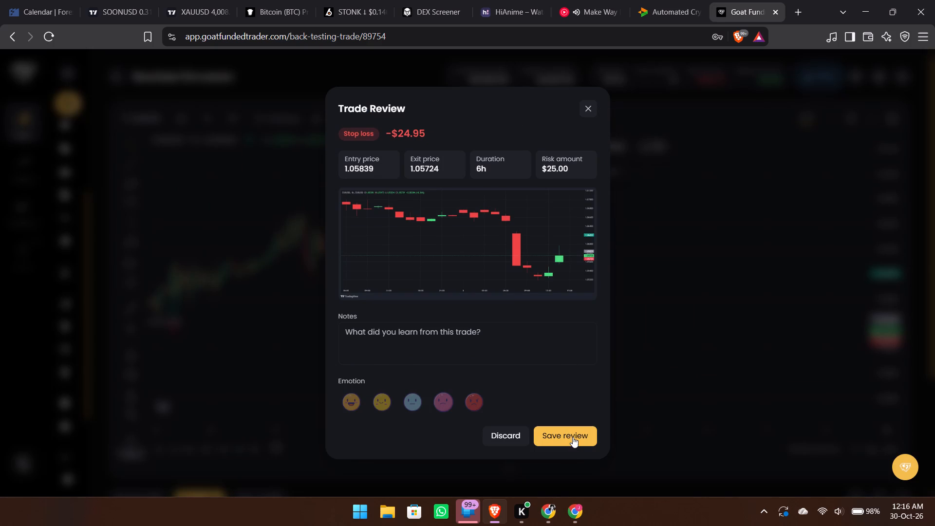
Save the trade review for the closed 1.05839 long, leaving the notes and emotion empty.
click(574, 435)
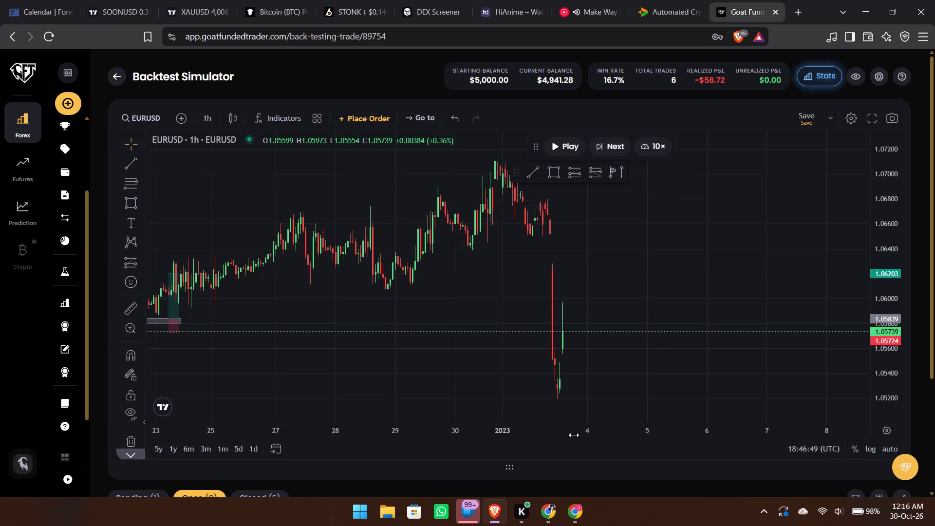
Switch the EURUSD chart to the 4-hour interval.
key(4)
click(654, 224)
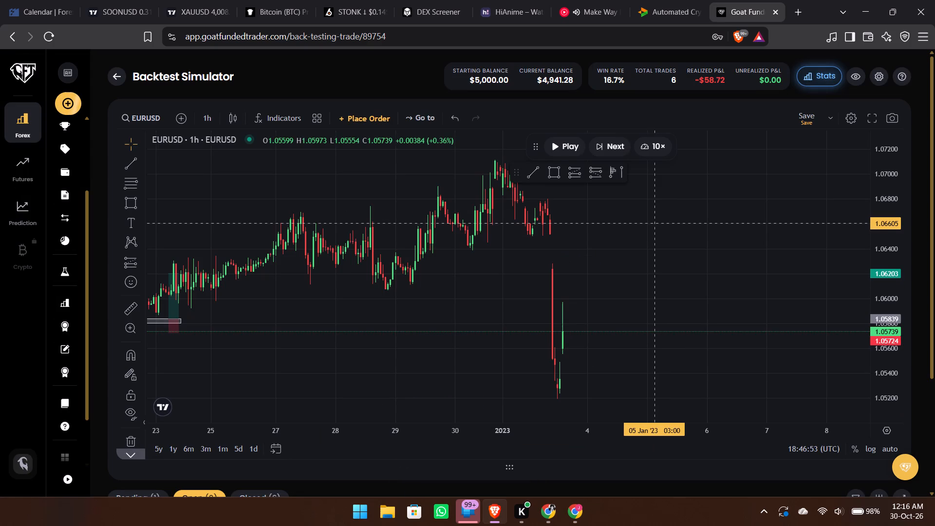
text(4h)
key(Return)
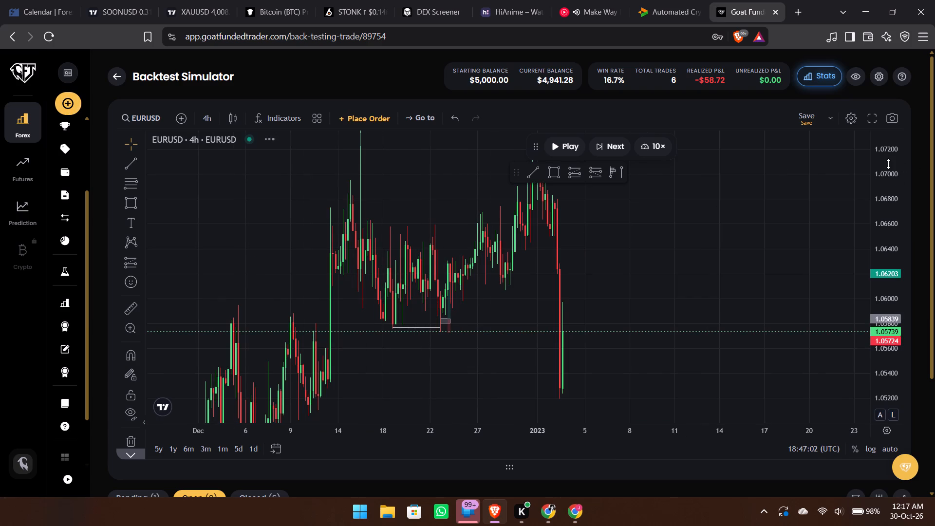
Draw a rectangle zone from about 1.05615 down to 1.05318, starting 13 December 08:00 and extended to 5 January 04:00.
drag(888, 164, 869, 322)
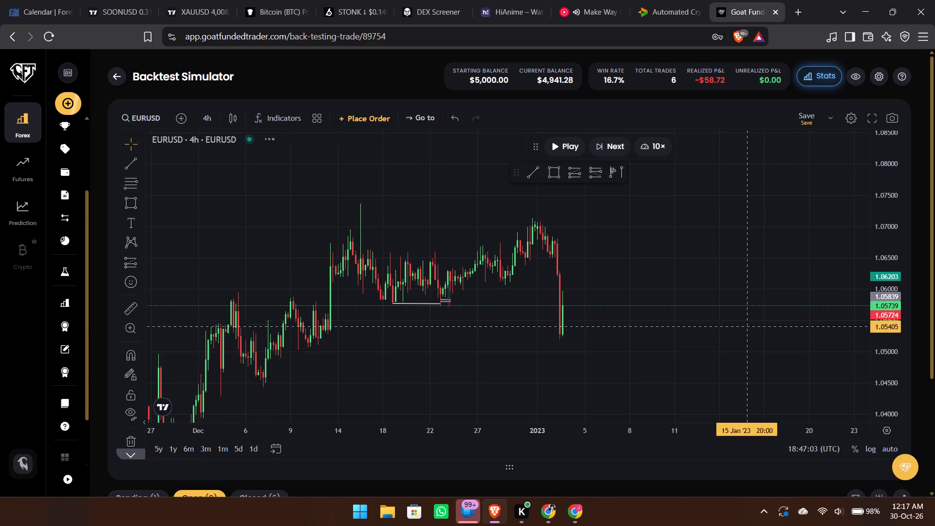
drag(726, 336, 858, 261)
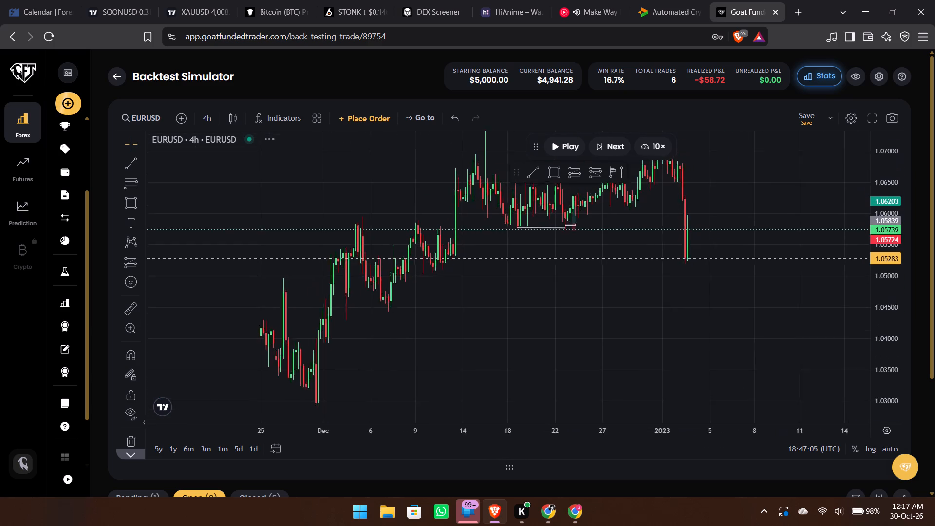
drag(858, 261, 912, 46)
drag(912, 46, 758, 226)
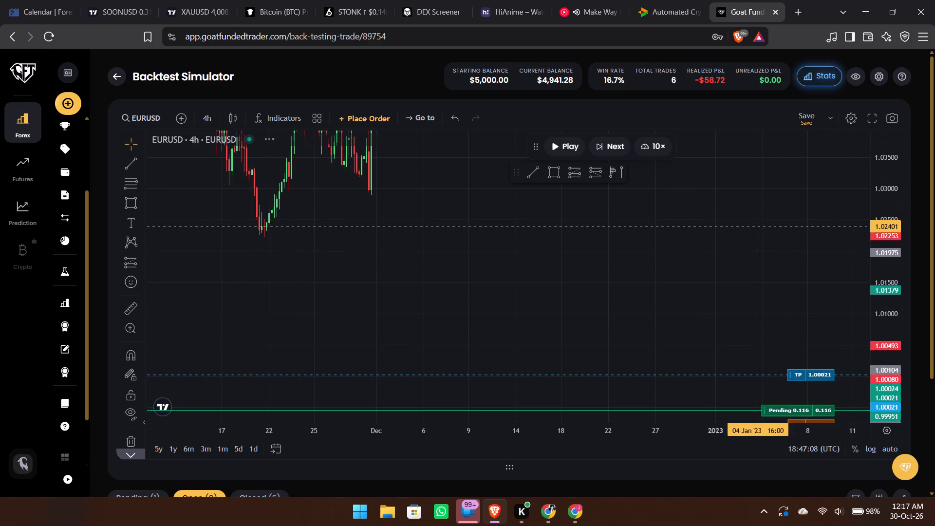
drag(758, 226, 732, 324)
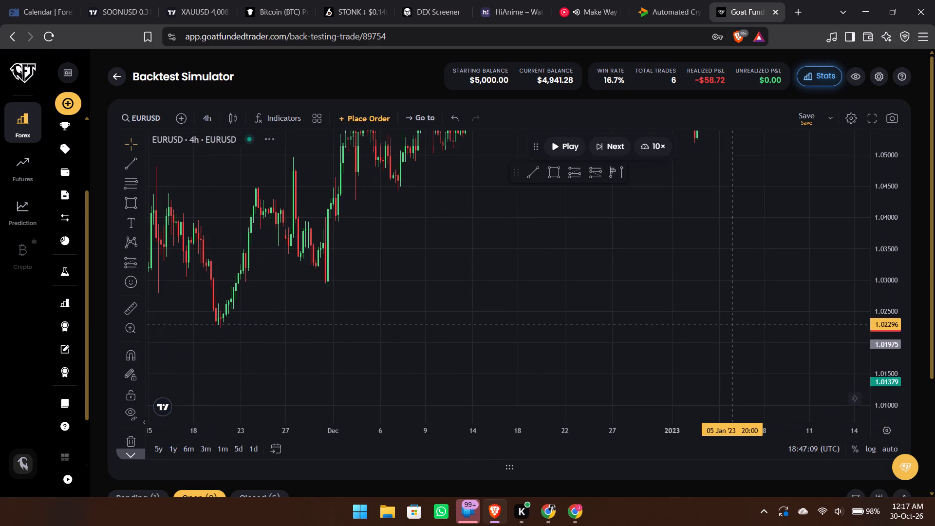
drag(742, 265, 578, 460)
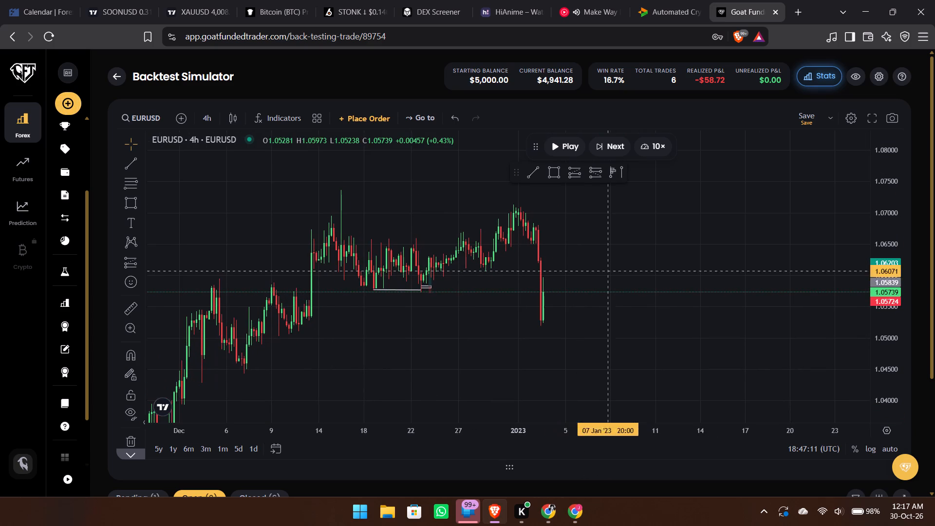
click(551, 168)
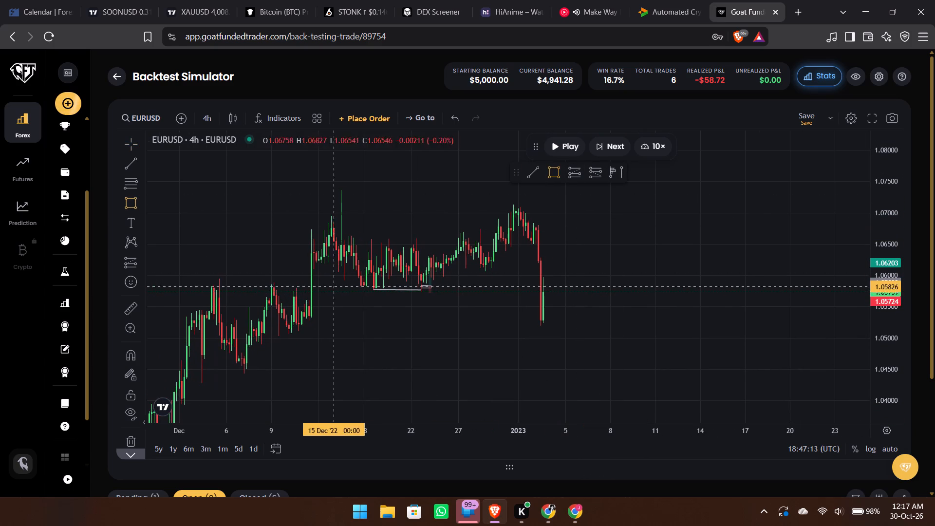
drag(308, 300, 386, 319)
click(386, 319)
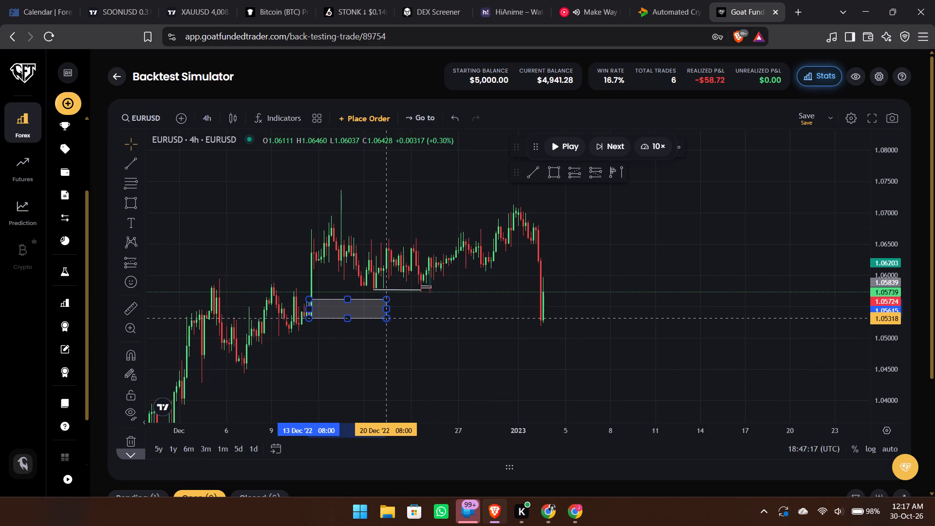
drag(386, 311, 568, 308)
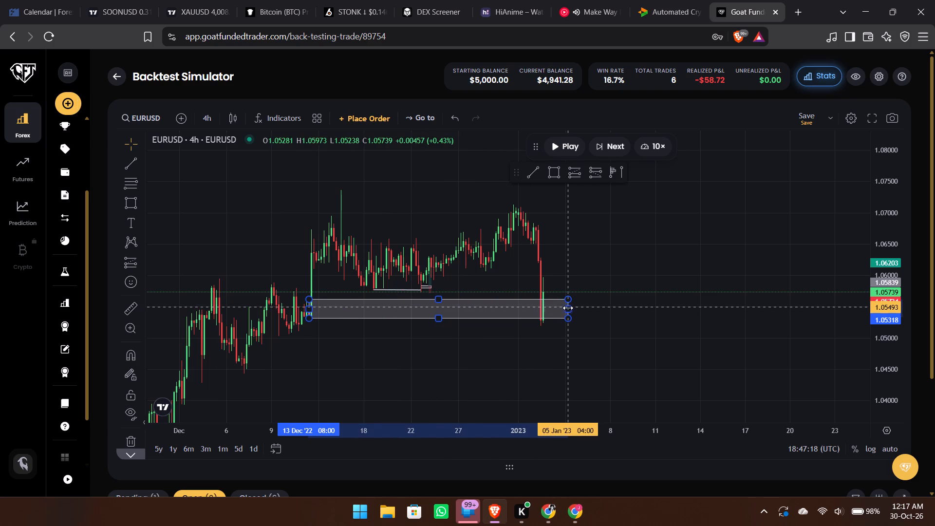
click(613, 314)
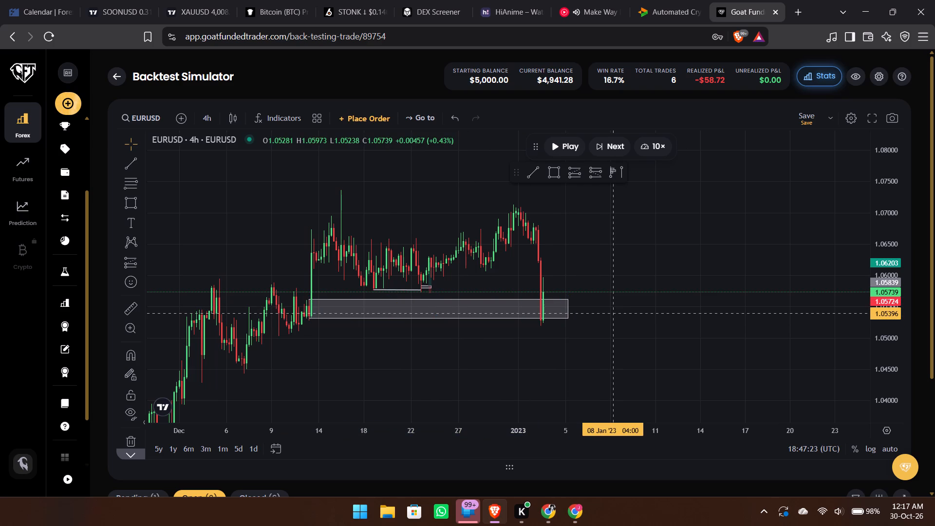
Draw a lower rectangle zone from about 1.04731 down to 1.04407, starting 6 December 16:00 and extended to 9 January 08:00.
click(552, 168)
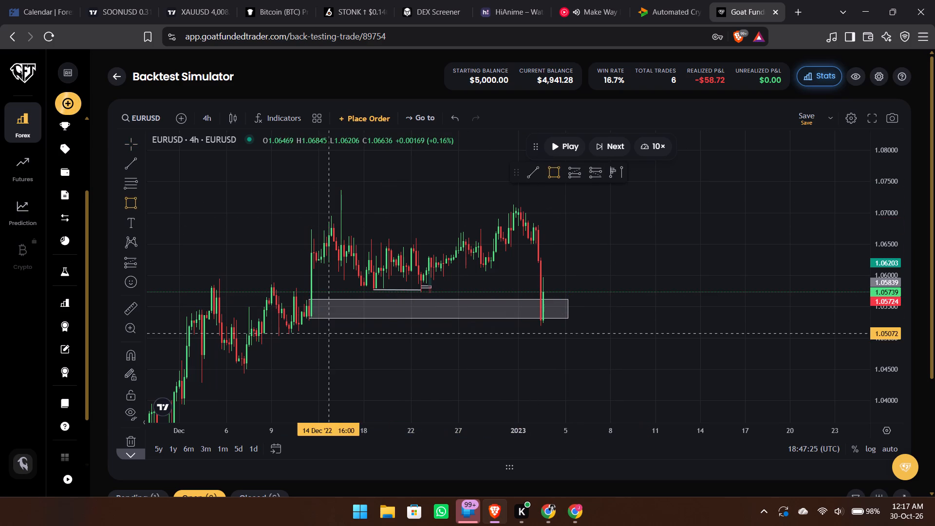
drag(237, 356, 320, 370)
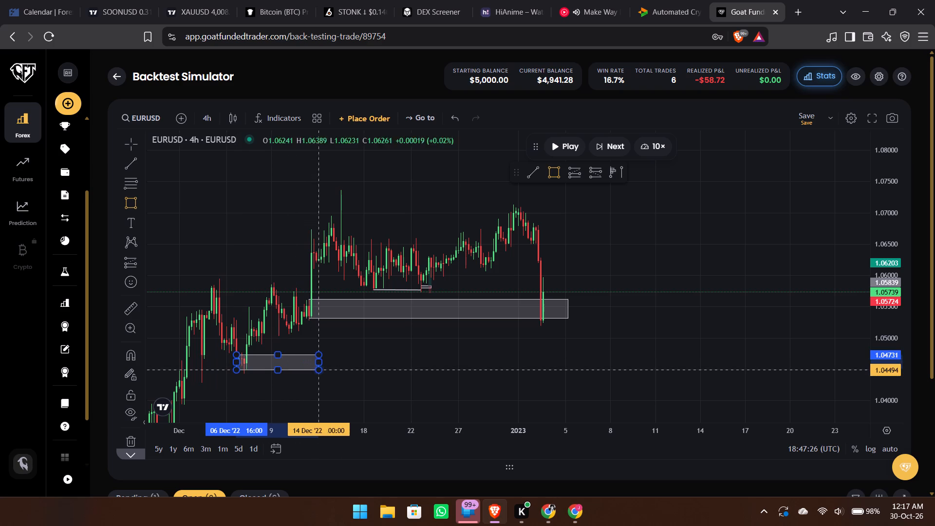
drag(320, 370, 355, 376)
click(355, 376)
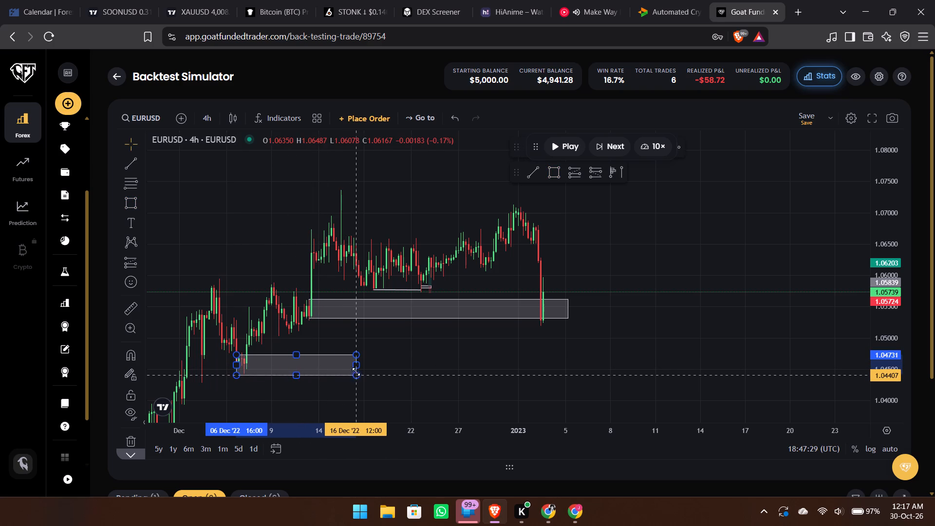
drag(356, 365, 631, 344)
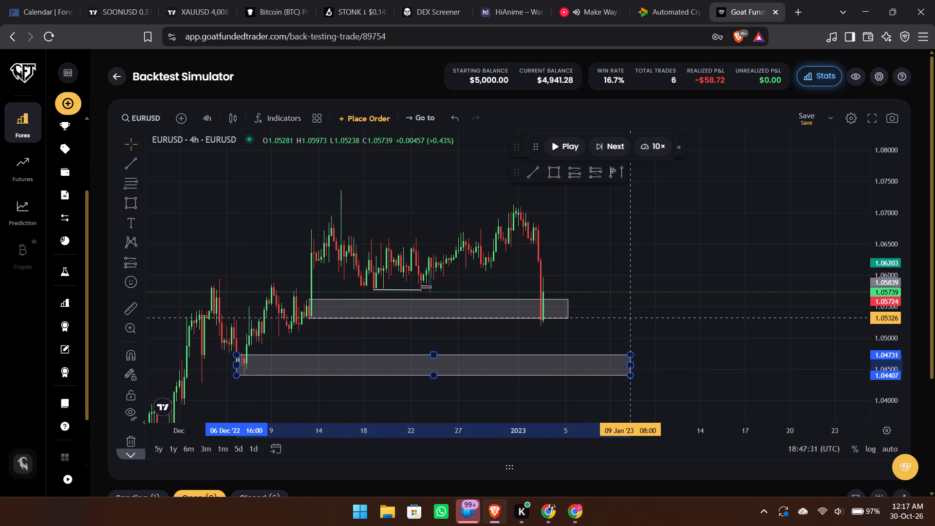
click(631, 318)
Run the 4-hour replay at 10× to about 12 January 2023 and pause it there.
drag(631, 318, 621, 296)
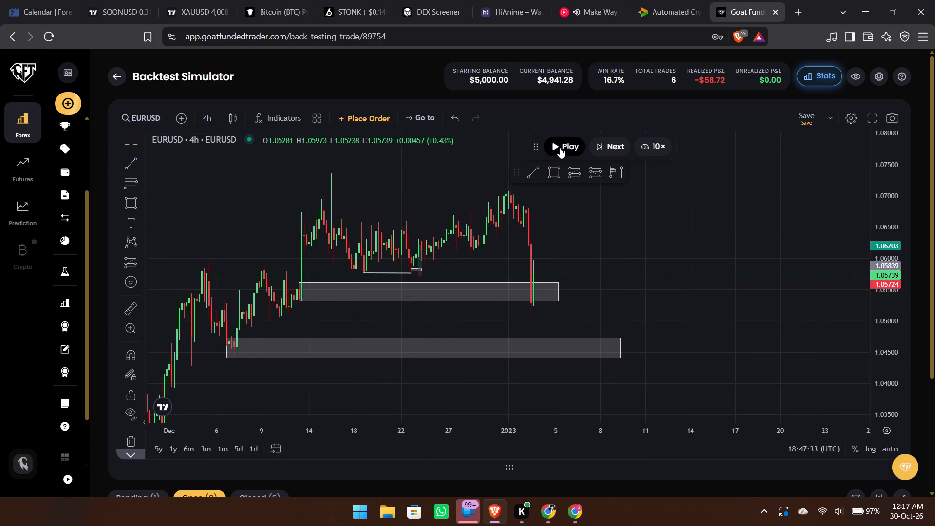
click(560, 148)
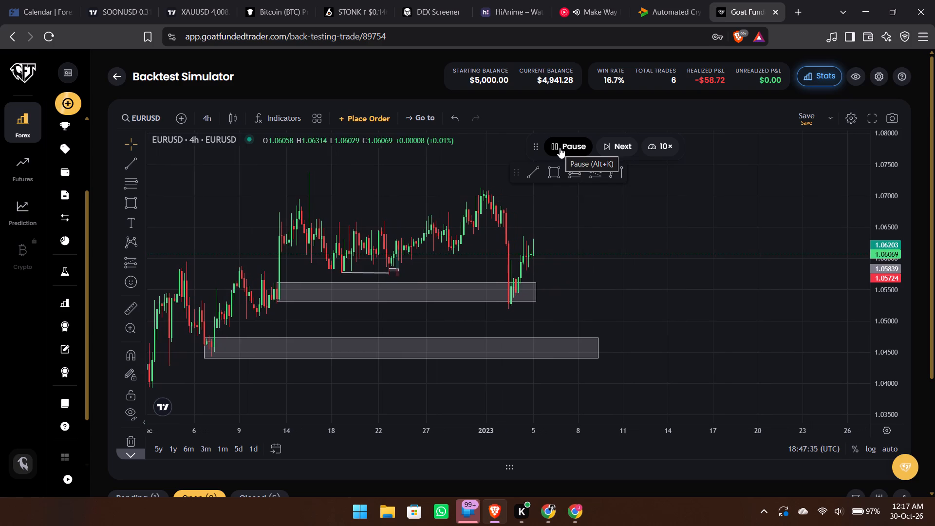
click(560, 148)
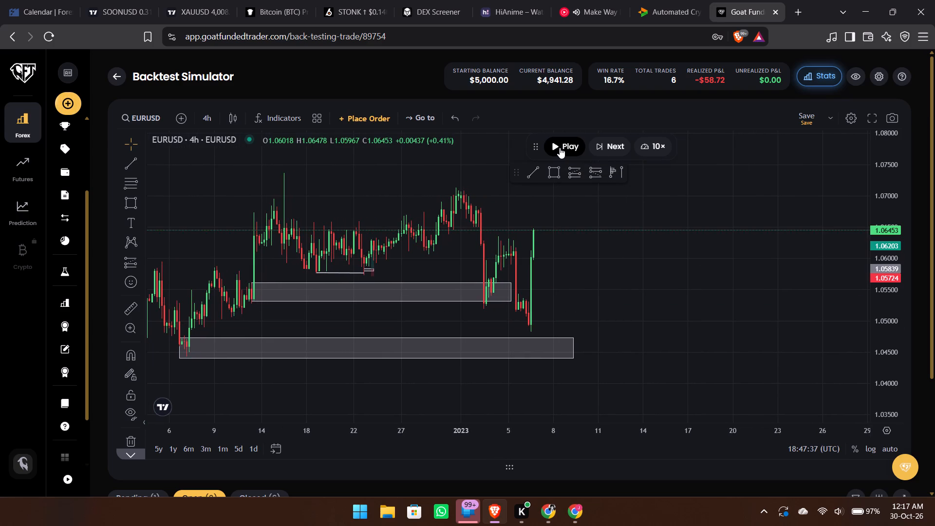
click(560, 148)
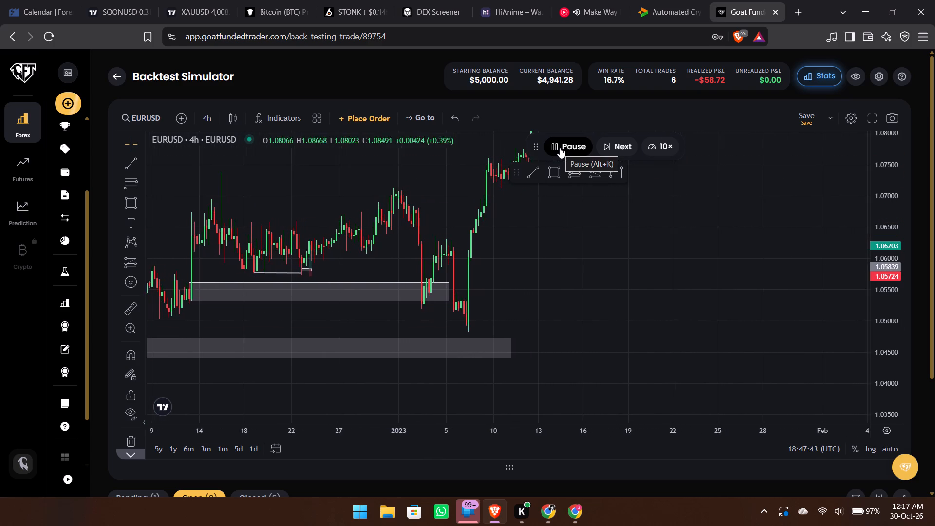
click(560, 148)
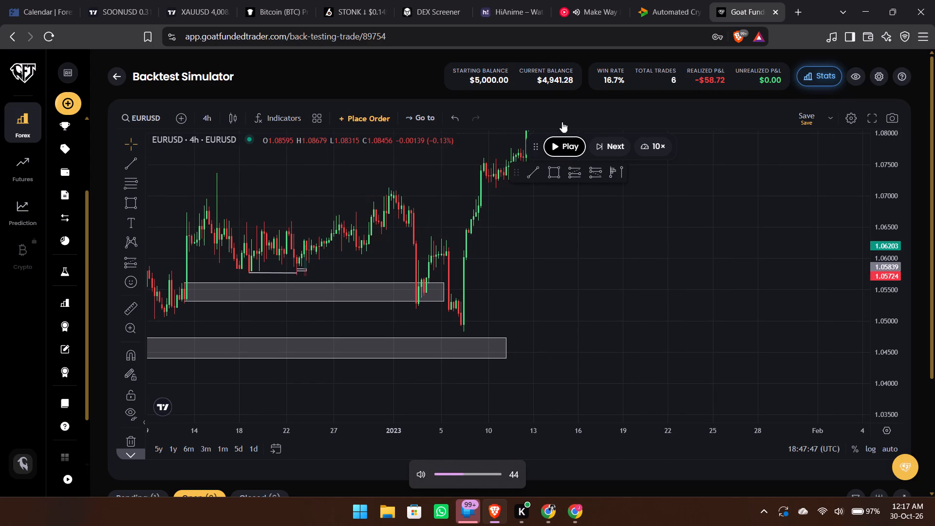
Switch to the YouTube Music tab, restart the current song from the beginning, and return to the backtest simulator.
click(601, 0)
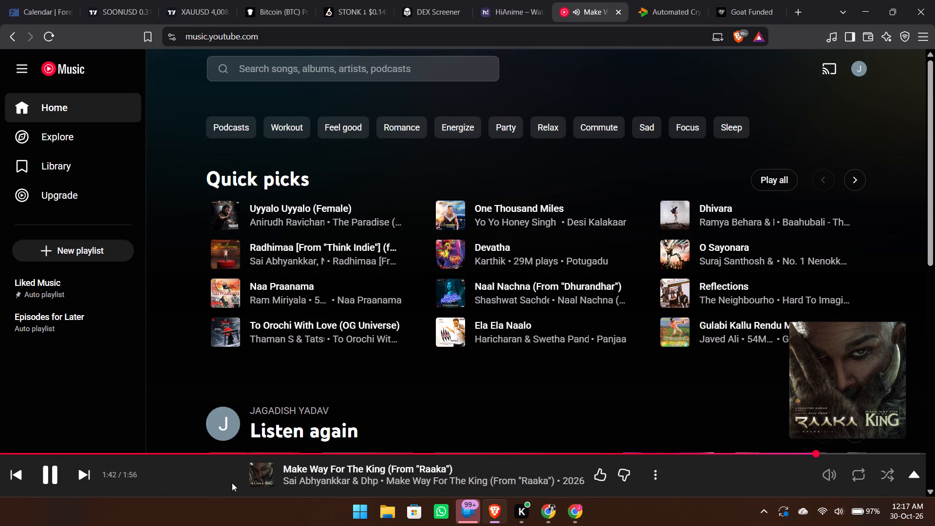
click(20, 477)
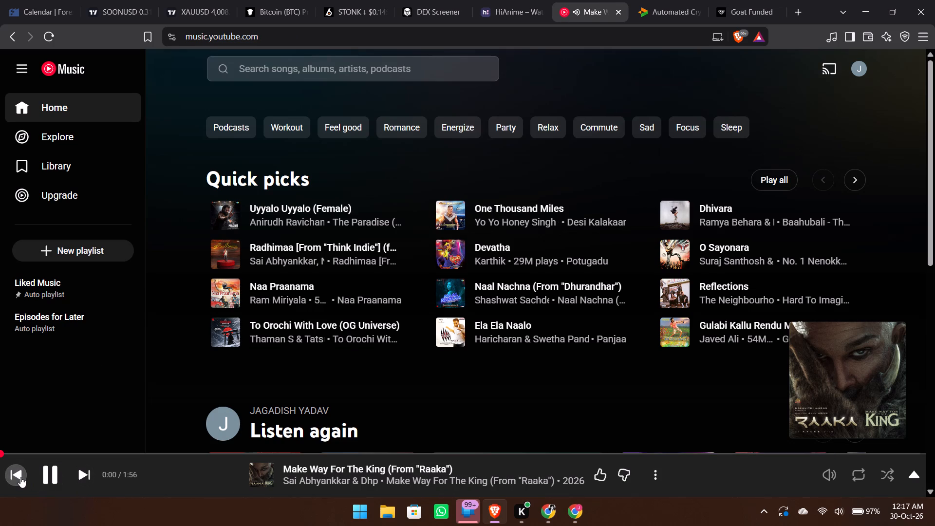
click(724, 0)
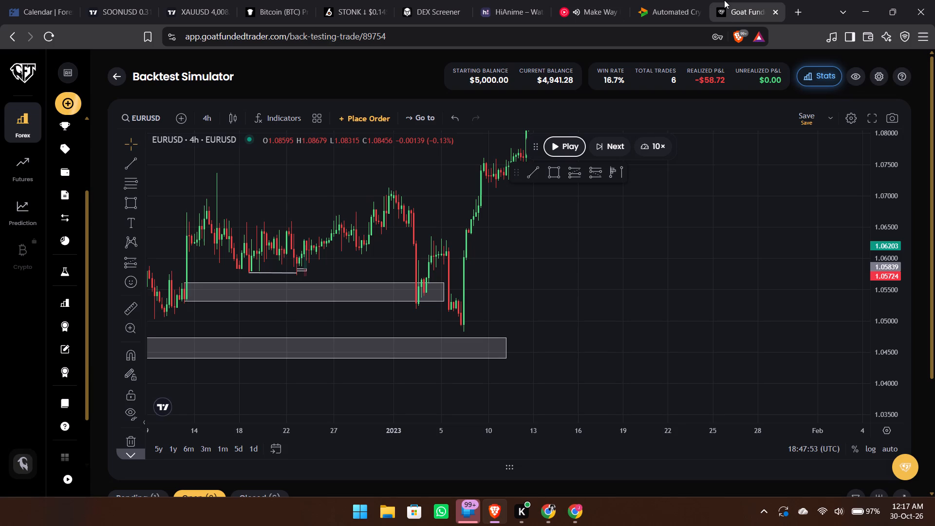
Run the 4-hour EURUSD replay at 10× to about 10 February 2023 and pause it there.
drag(569, 251, 583, 305)
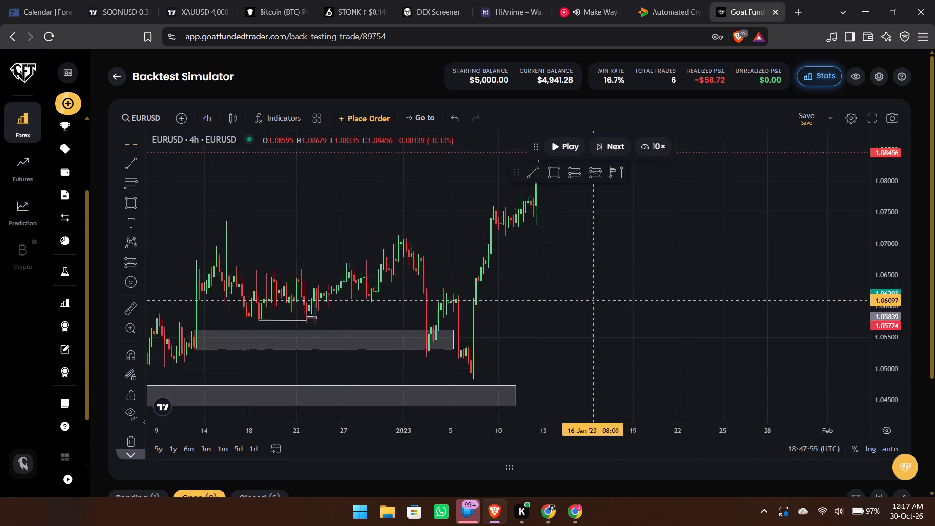
drag(583, 305, 561, 331)
click(571, 144)
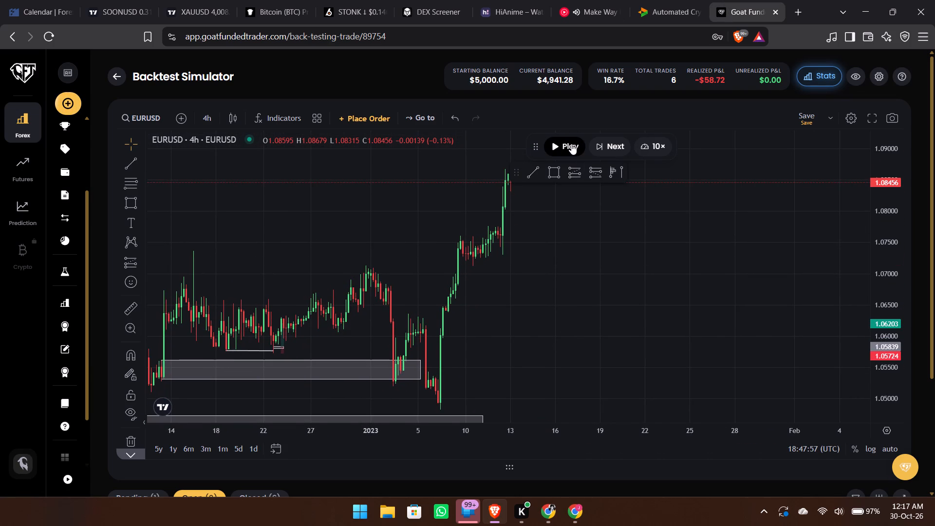
drag(580, 289, 579, 278)
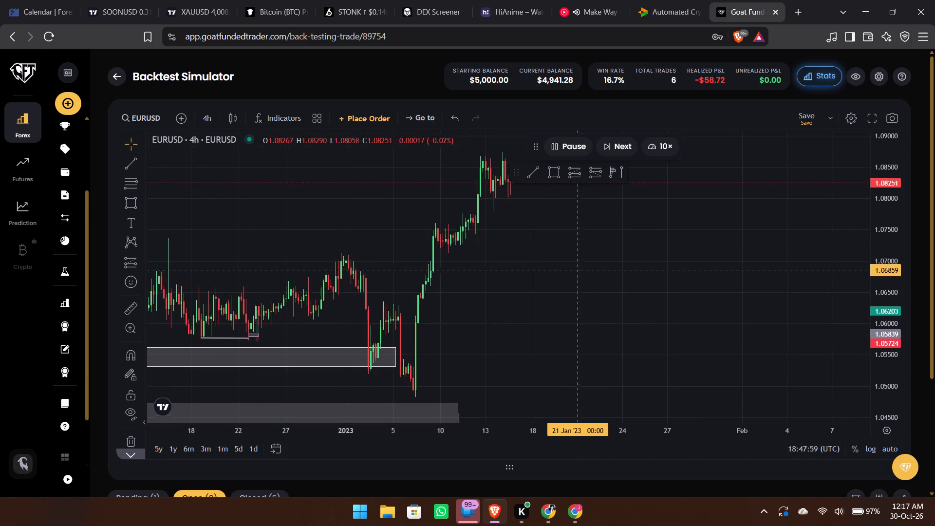
drag(579, 278, 611, 244)
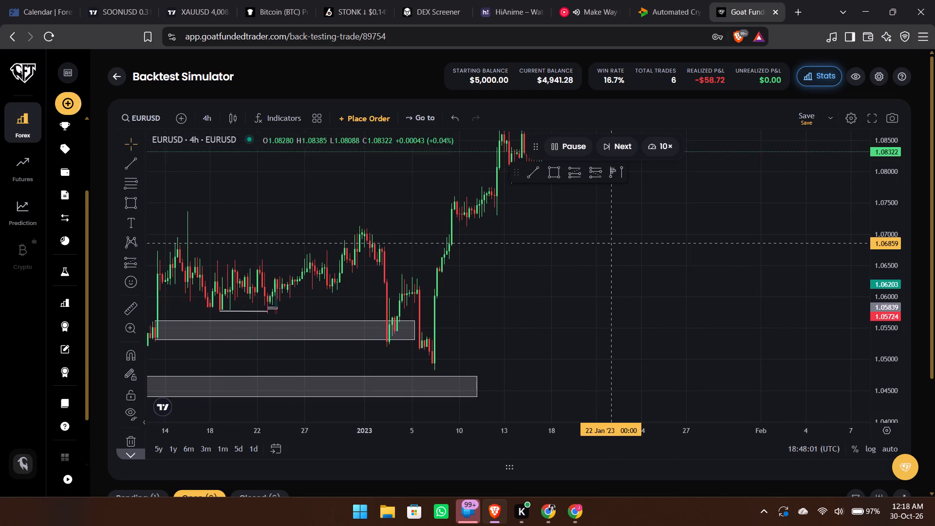
scroll(611, 244, down, 1)
click(686, 275)
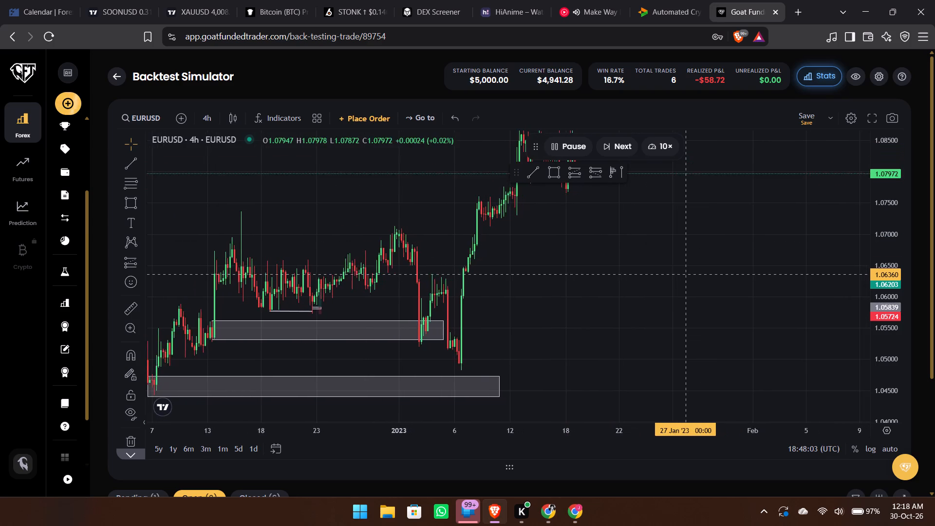
scroll(686, 275, up, 1)
drag(686, 275, 632, 350)
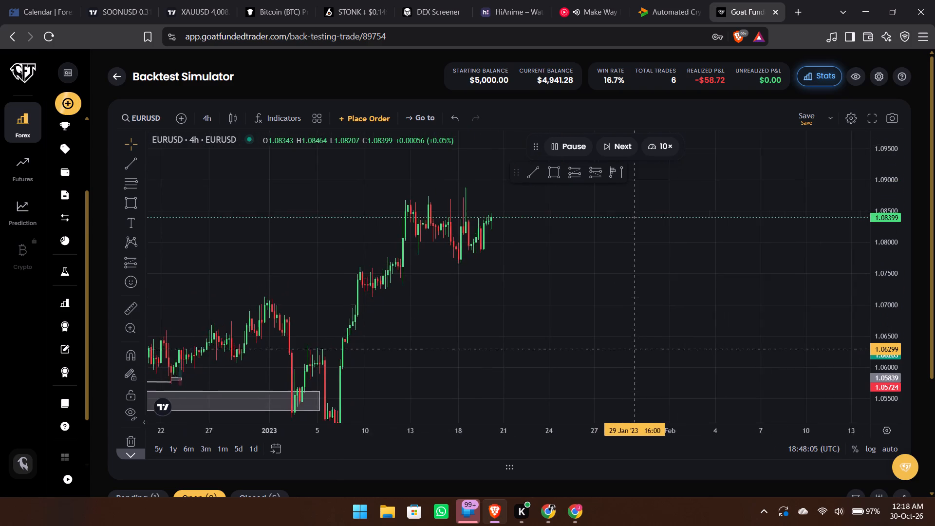
drag(632, 350, 605, 309)
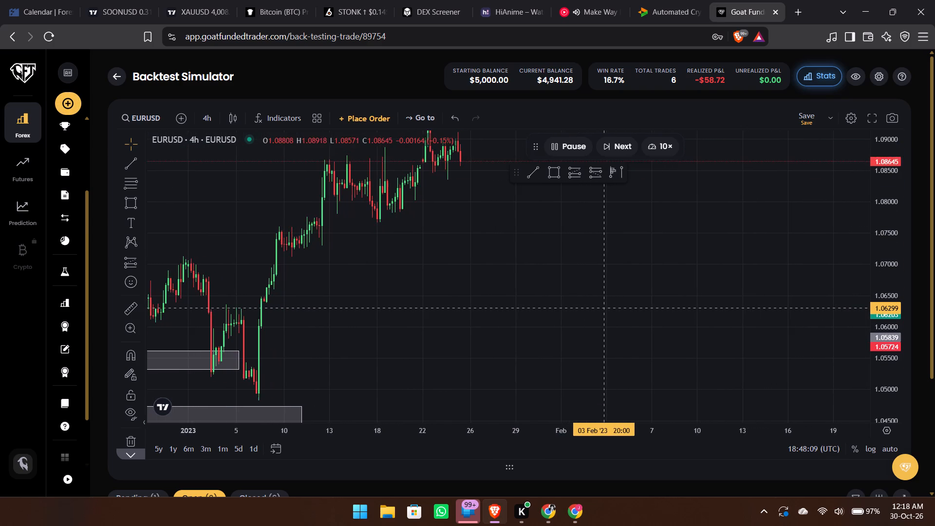
drag(605, 309, 598, 435)
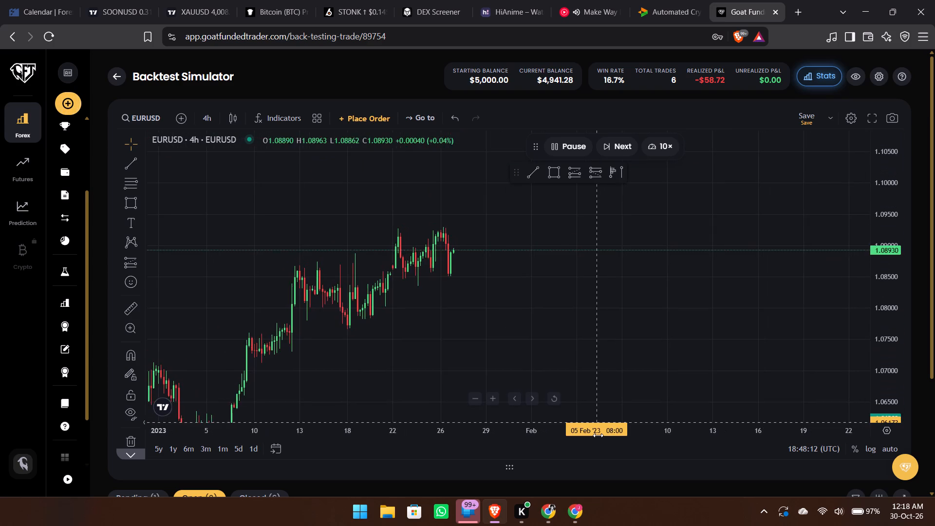
drag(605, 348, 609, 241)
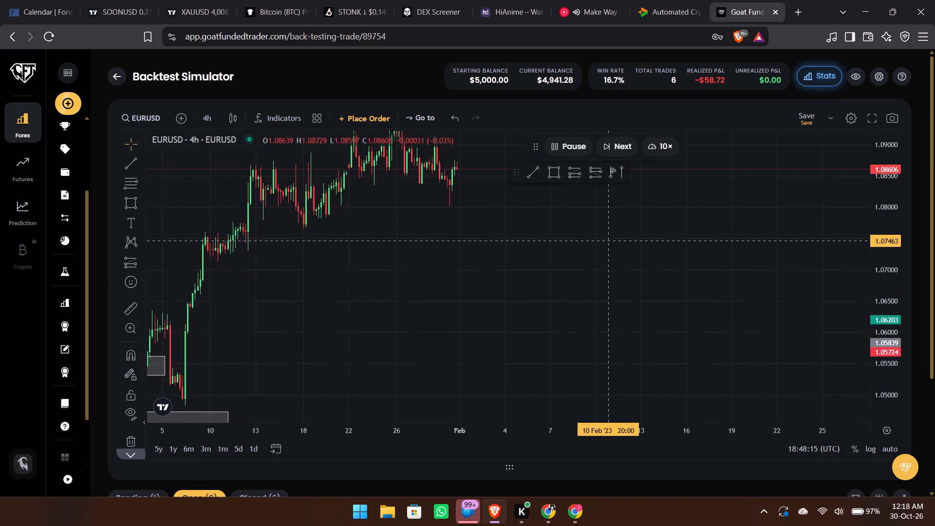
drag(609, 241, 631, 425)
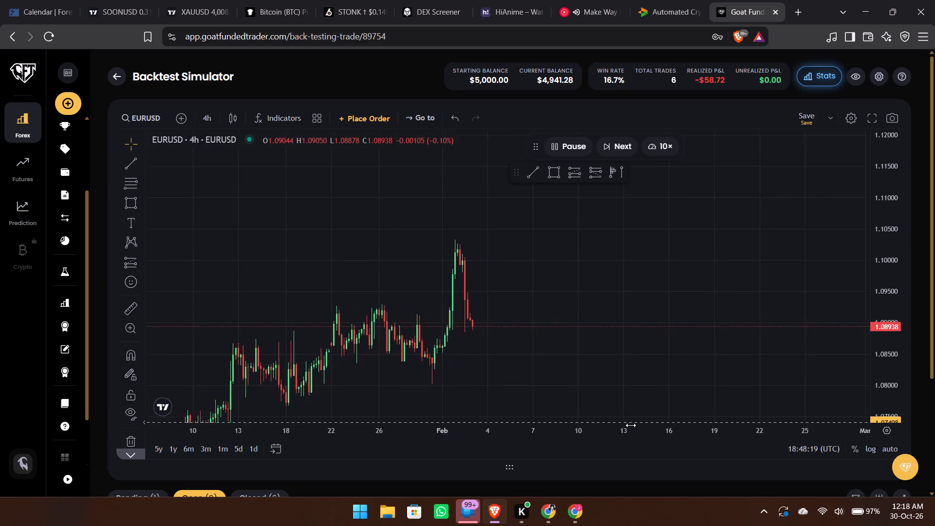
drag(631, 425, 683, 282)
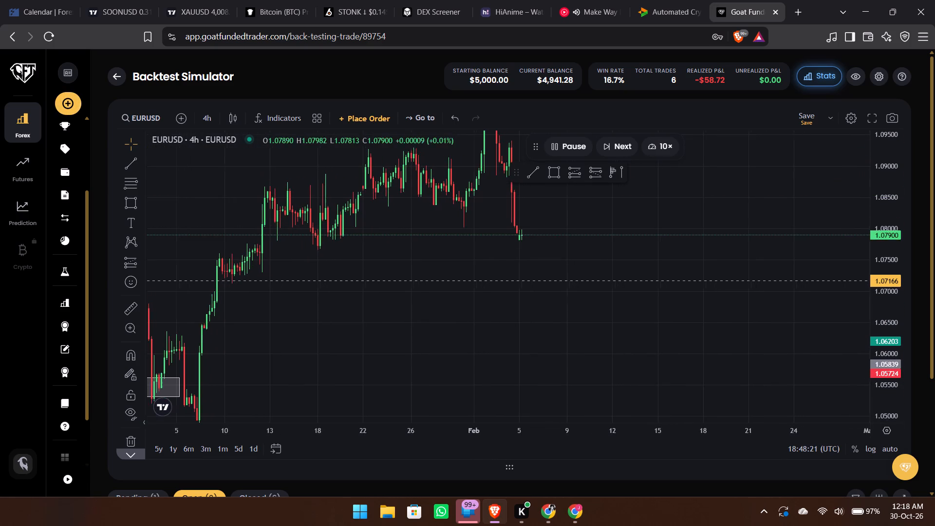
drag(683, 282, 709, 143)
drag(688, 237, 674, 290)
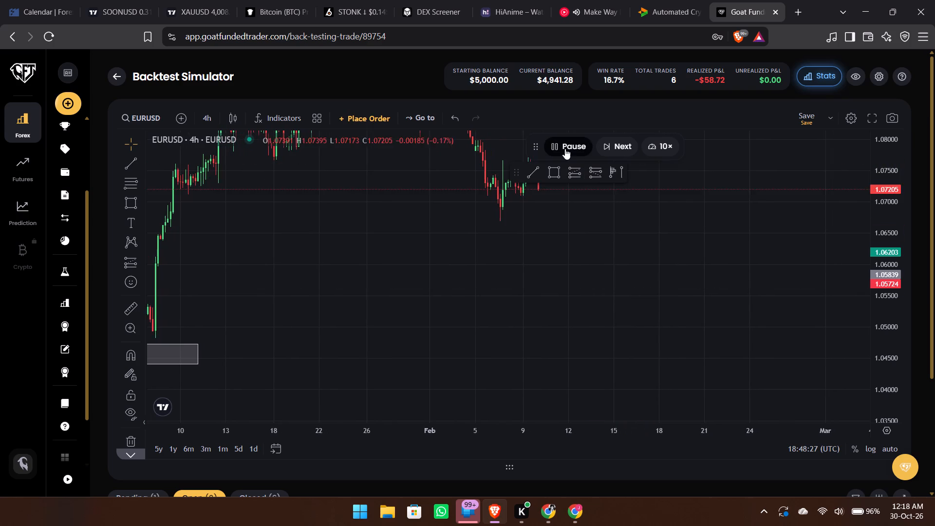
click(564, 149)
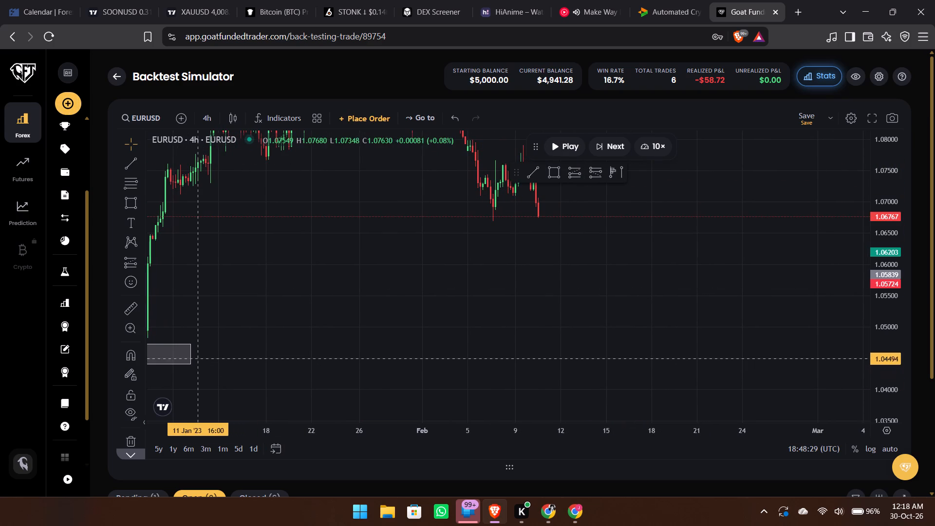
Extend the end of the lower rectangle zone to about 22 February 2023.
drag(192, 356, 654, 327)
Resume the 4-hour replay at 10× and pause it at about 9 March 2023.
drag(627, 290, 575, 298)
click(561, 147)
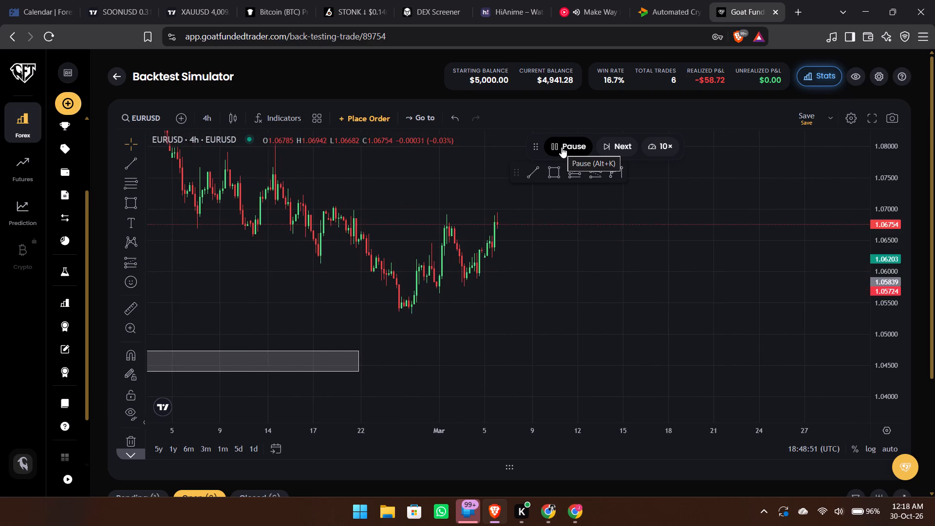
click(561, 147)
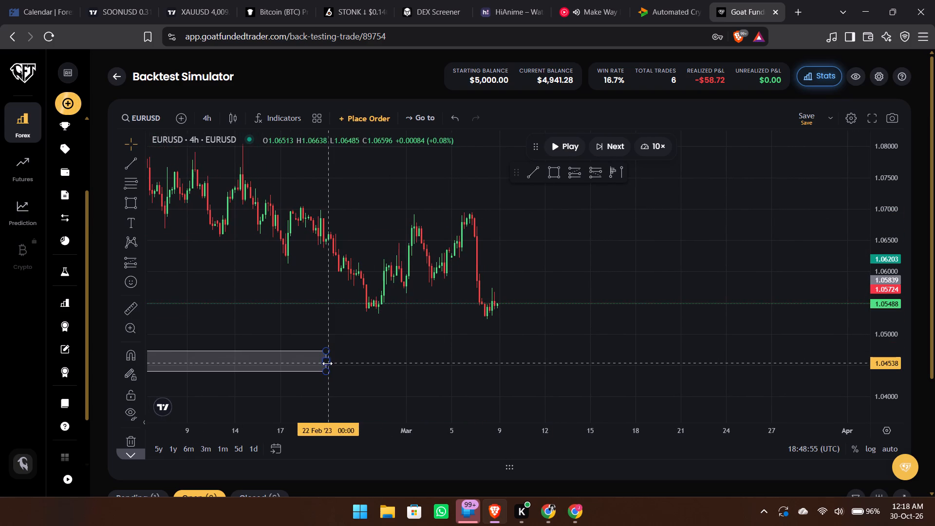
Extend the end of the lower rectangle zone to about 15 March 2023 08:00.
drag(327, 363, 595, 333)
click(595, 333)
drag(595, 333, 591, 333)
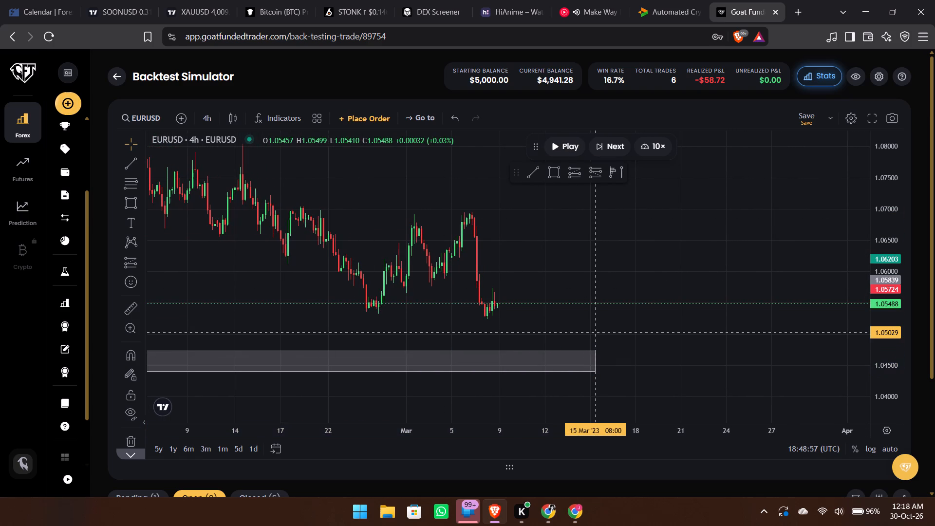
Resume the 4-hour replay at 10× and pause it at about 21 March 2023.
drag(591, 333, 463, 342)
click(572, 139)
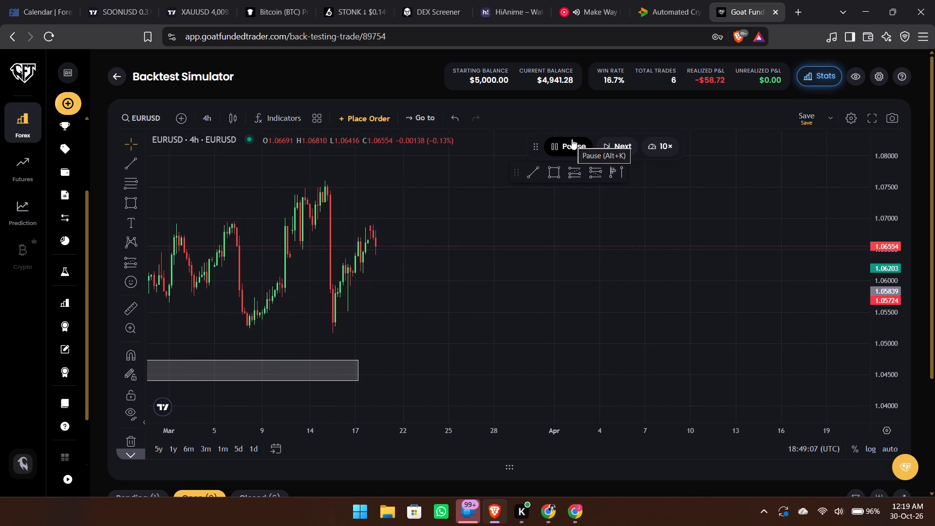
click(572, 139)
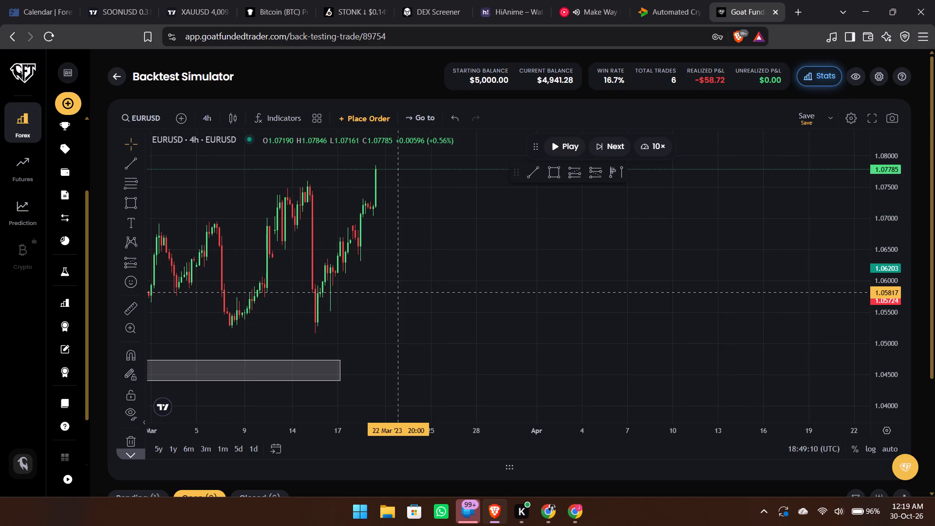
Draw a near-horizontal trend line at about 1.0535 along the lows, from 26 February 20:00 to 8 March 20:00.
scroll(399, 293, right, 3)
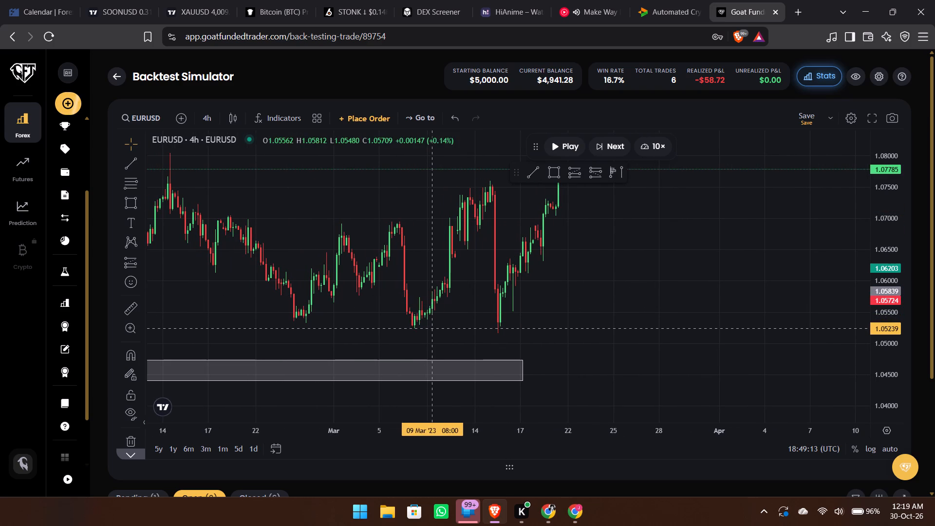
click(524, 176)
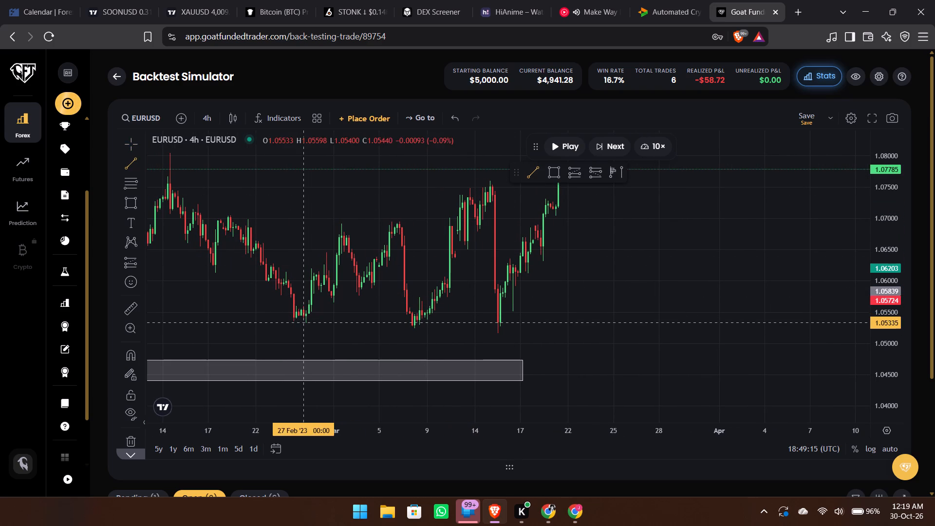
drag(301, 322, 418, 323)
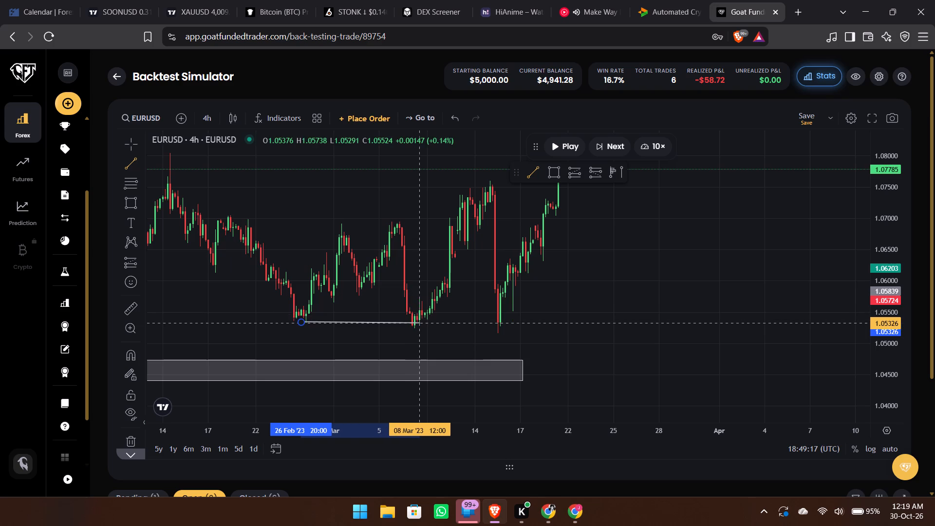
drag(418, 323, 425, 322)
click(425, 322)
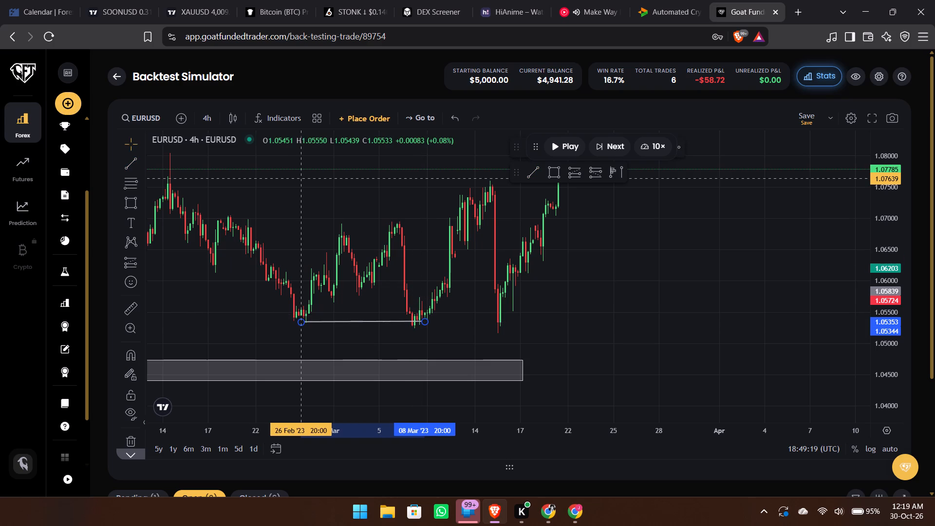
click(302, 179)
Switch the EURUSD chart to the 15-minute interval.
text(15)
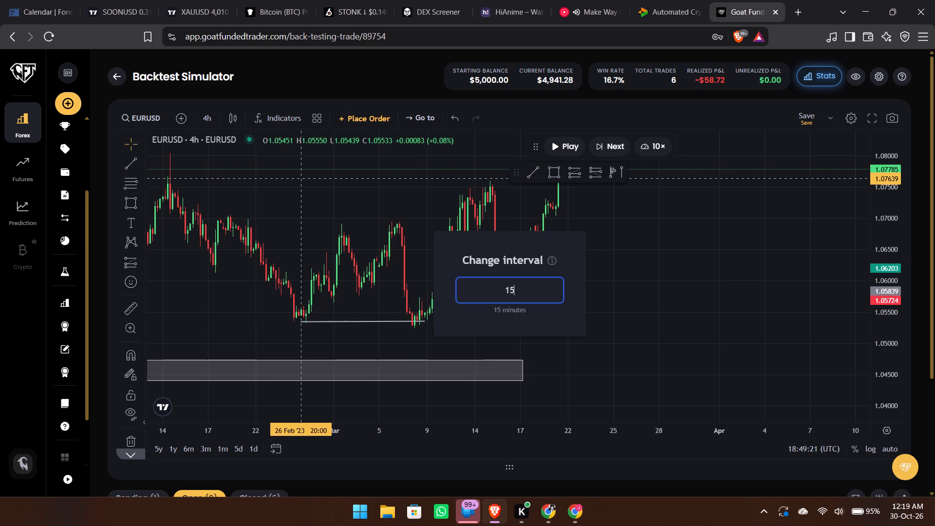
key(Return)
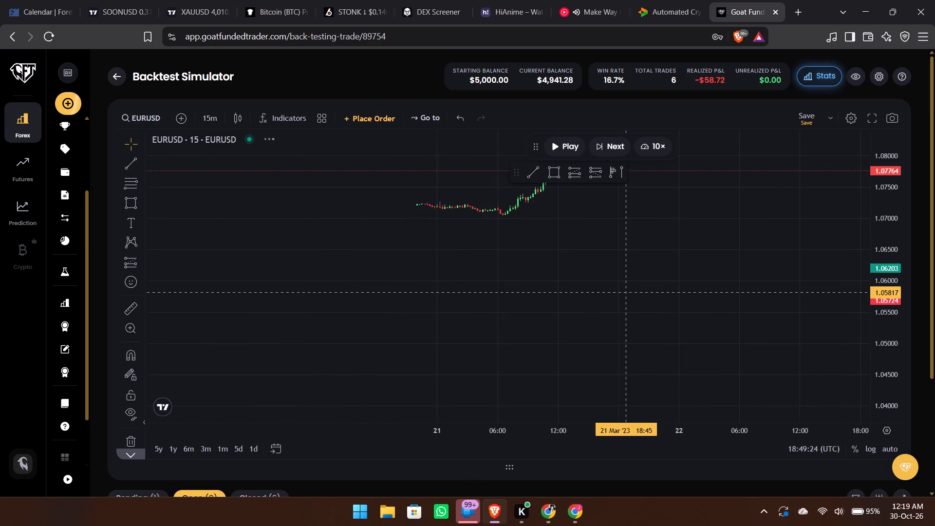
Examine the 15-minute EURUSD price action around the trend line at about 1.0535, from 7 to 10 March 2023.
scroll(625, 293, down, 7)
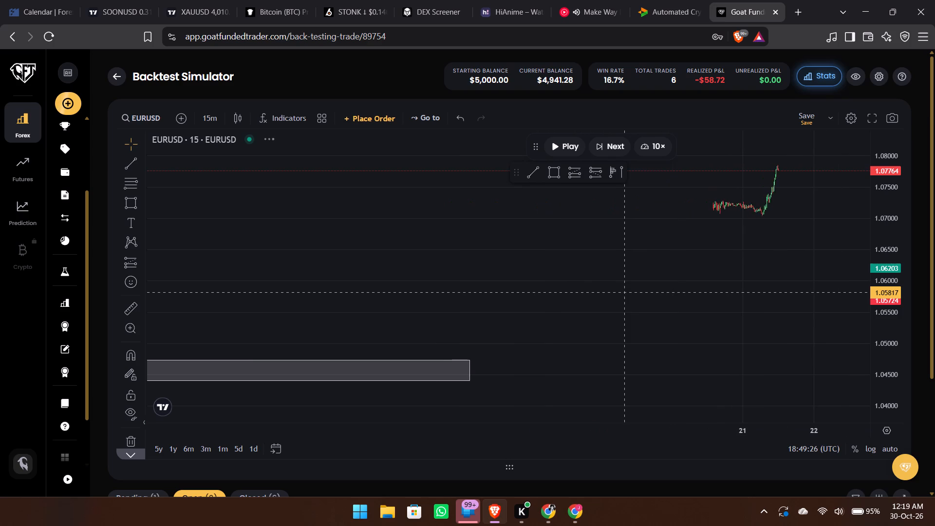
scroll(625, 293, down, 2)
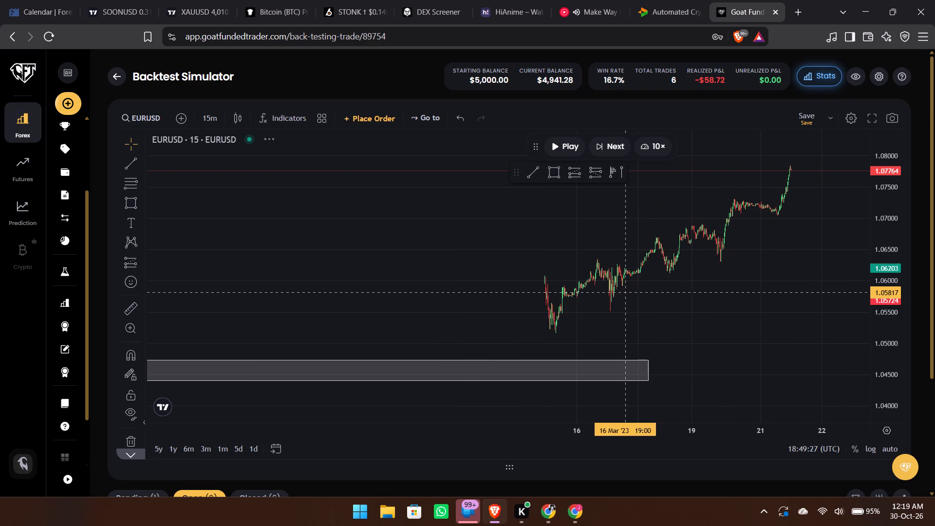
scroll(625, 293, right, 2)
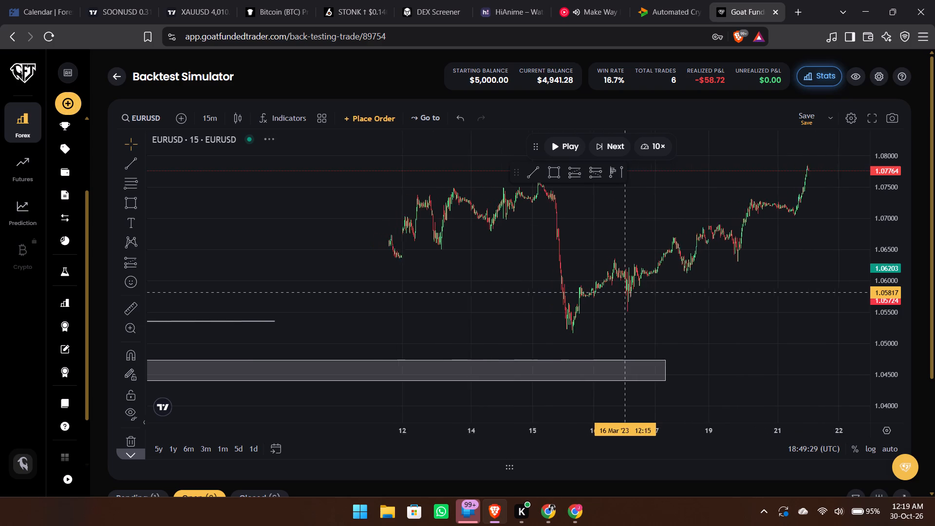
scroll(625, 293, right, 3)
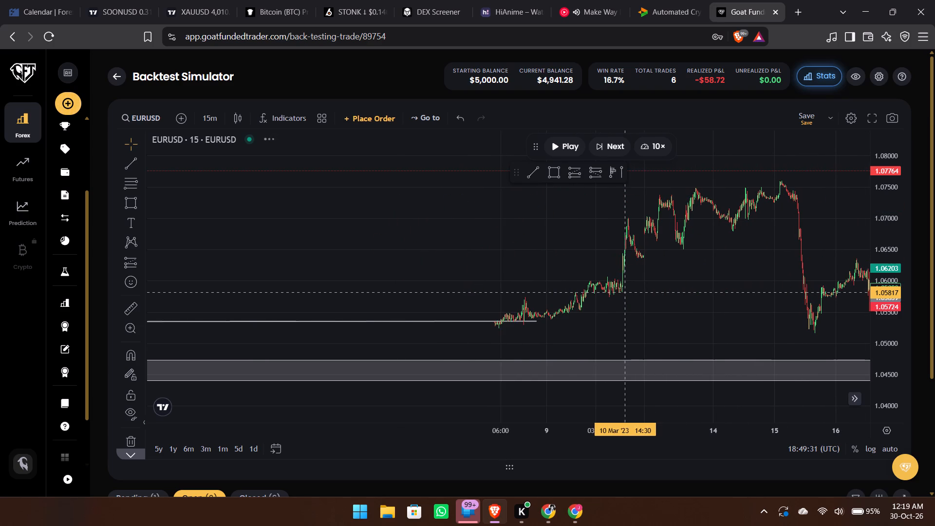
scroll(625, 293, down, 1)
scroll(625, 293, up, 4)
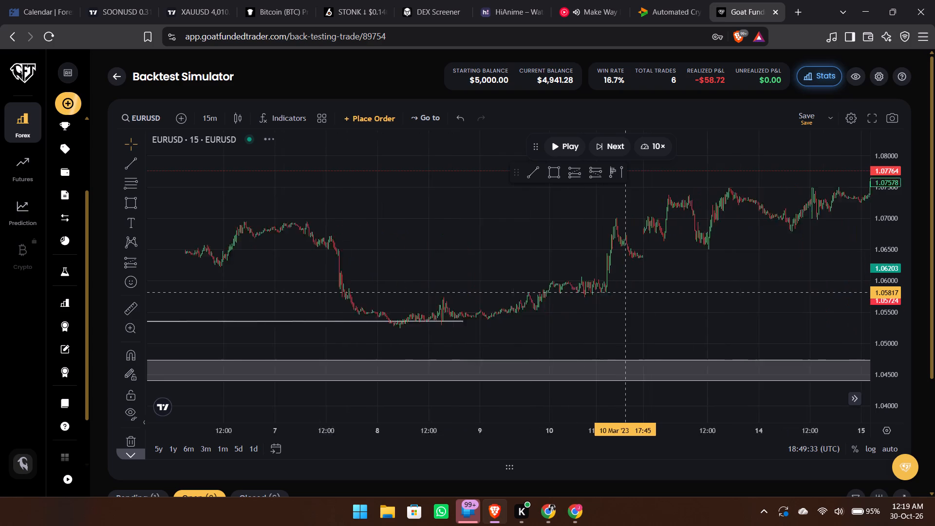
scroll(625, 293, up, 1)
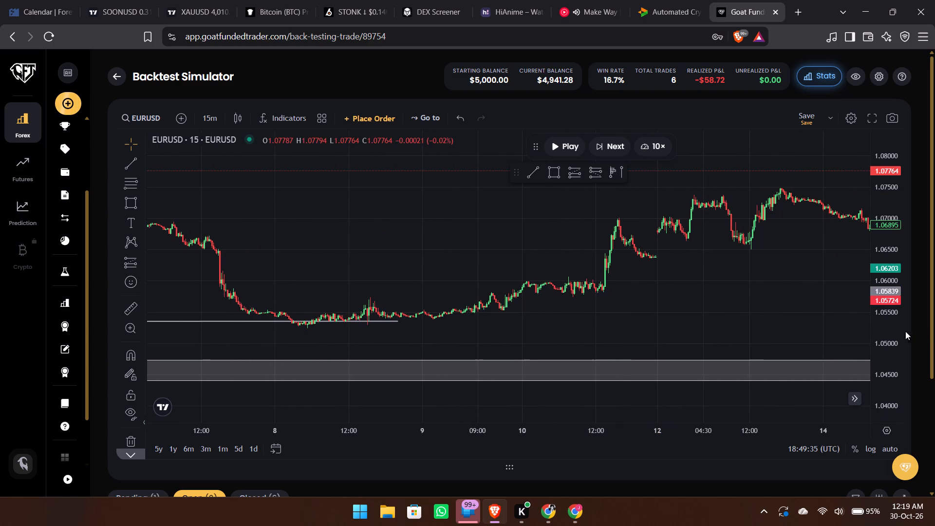
drag(891, 331, 839, 113)
scroll(641, 248, up, 2)
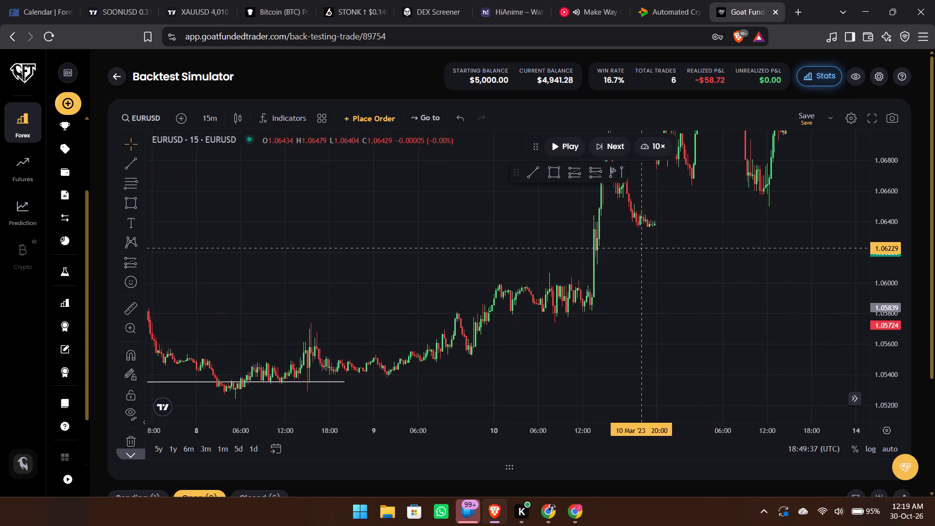
drag(538, 376, 777, 237)
scroll(777, 237, down, 2)
scroll(777, 237, up, 1)
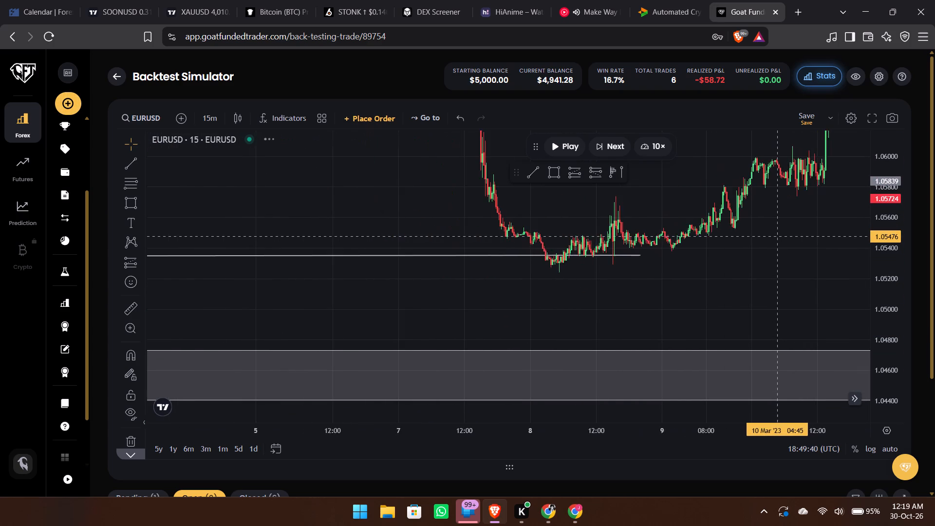
scroll(777, 237, up, 6)
drag(462, 244, 830, 262)
drag(889, 344, 861, 89)
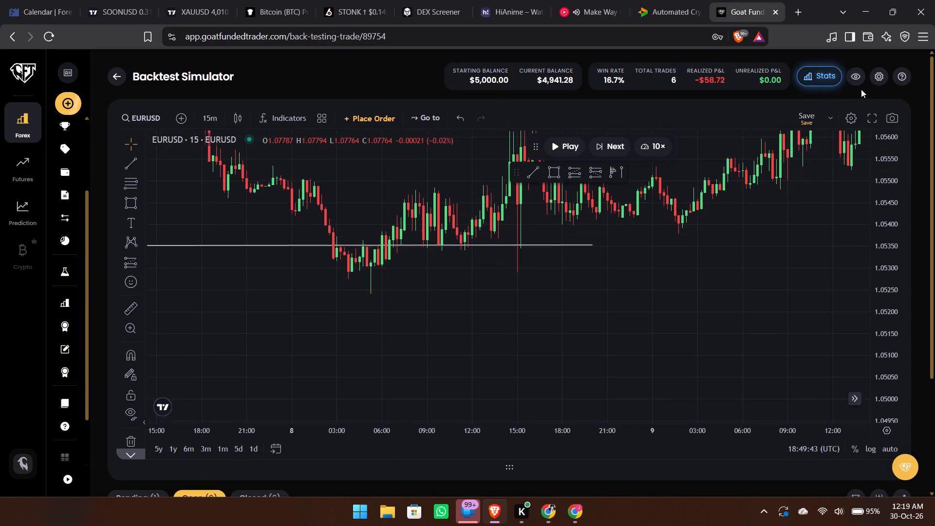
drag(861, 89, 860, 87)
drag(648, 213, 627, 293)
scroll(627, 293, down, 1)
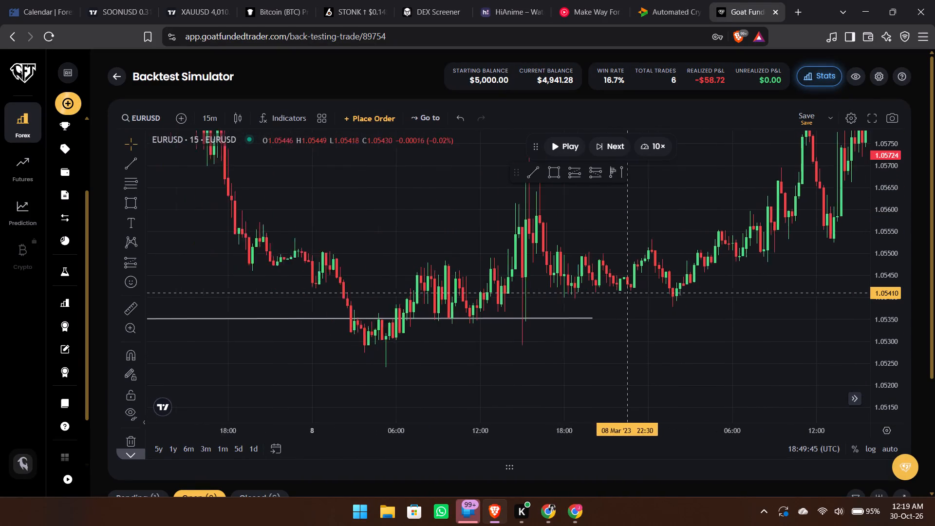
scroll(627, 293, down, 1)
drag(666, 282, 547, 300)
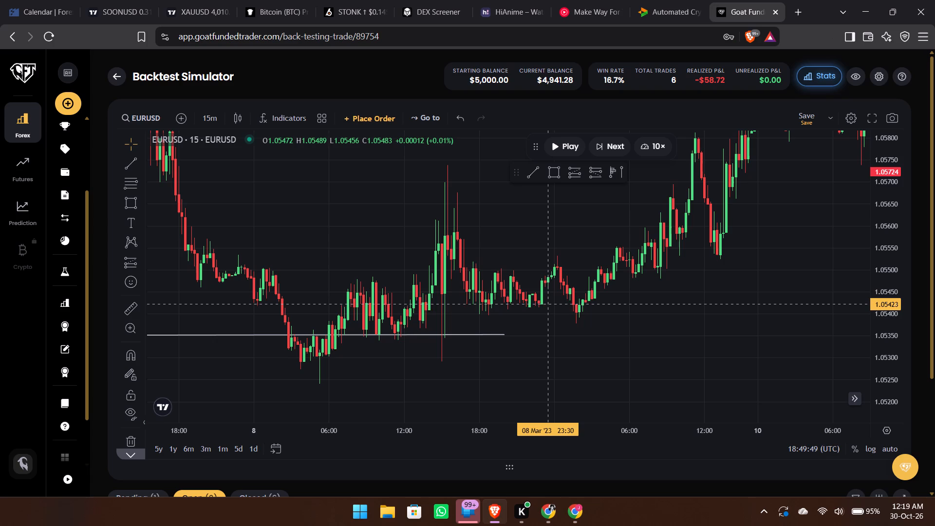
drag(556, 311, 333, 339)
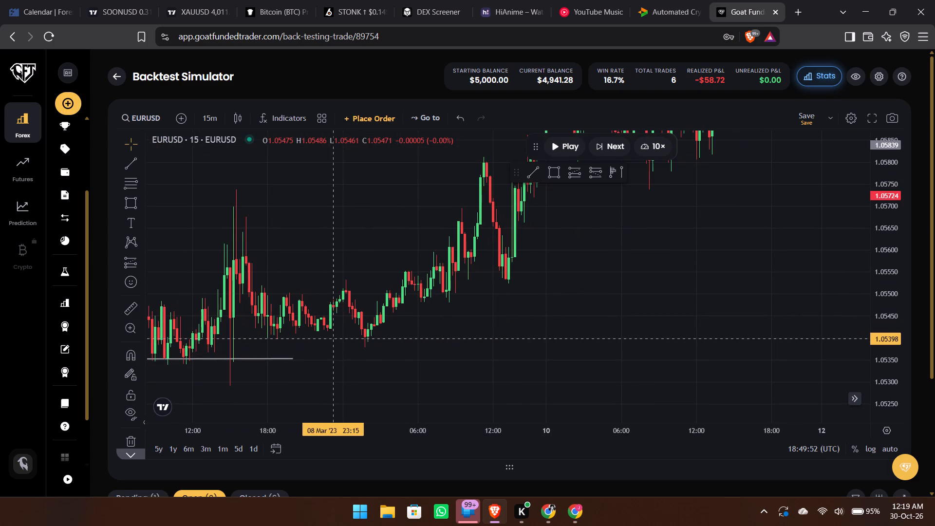
scroll(333, 339, down, 3)
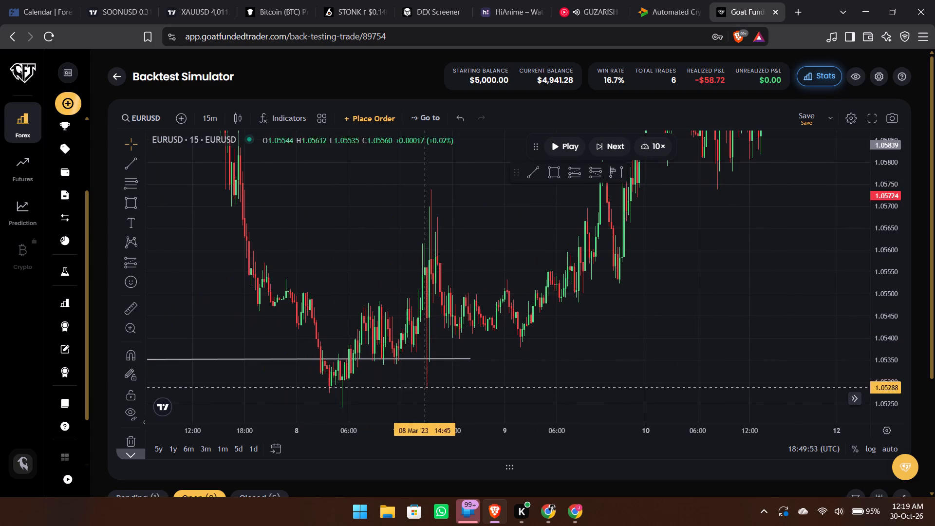
Examine the 15-minute EURUSD candles from 15 to 17 March 2023, including the lows and the recovery.
scroll(500, 367, left, 7)
scroll(500, 367, right, 1)
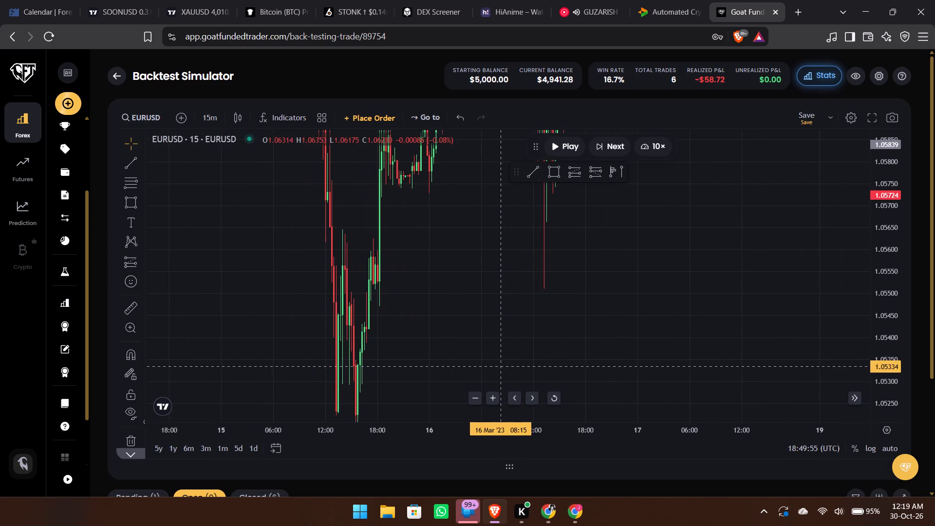
scroll(767, 291, up, 3)
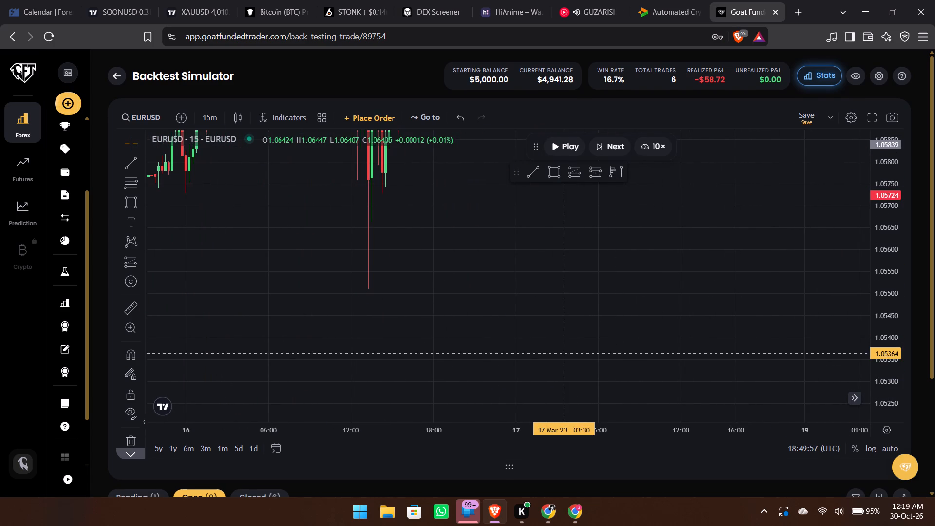
drag(566, 354, 823, 250)
drag(889, 209, 887, 373)
drag(696, 306, 584, 413)
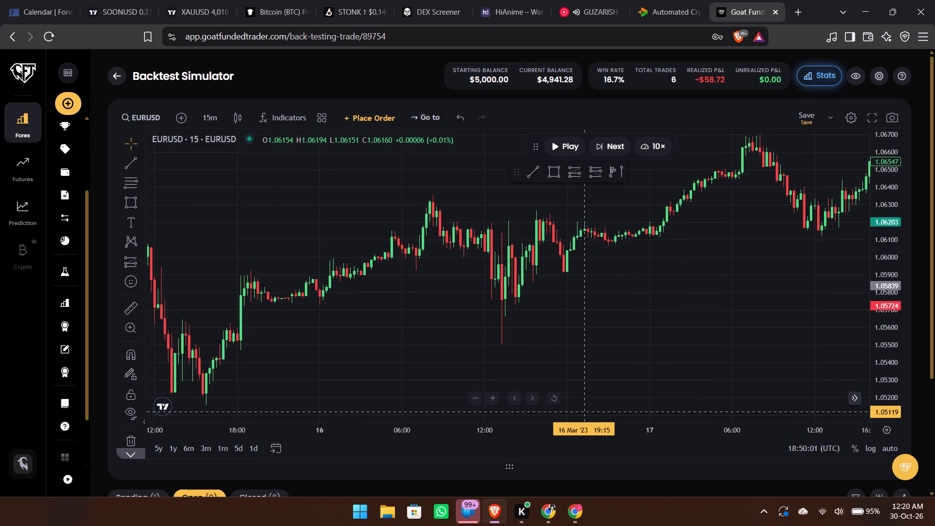
Switch the EURUSD chart to the 4-hour interval.
text(4h)
key(Return)
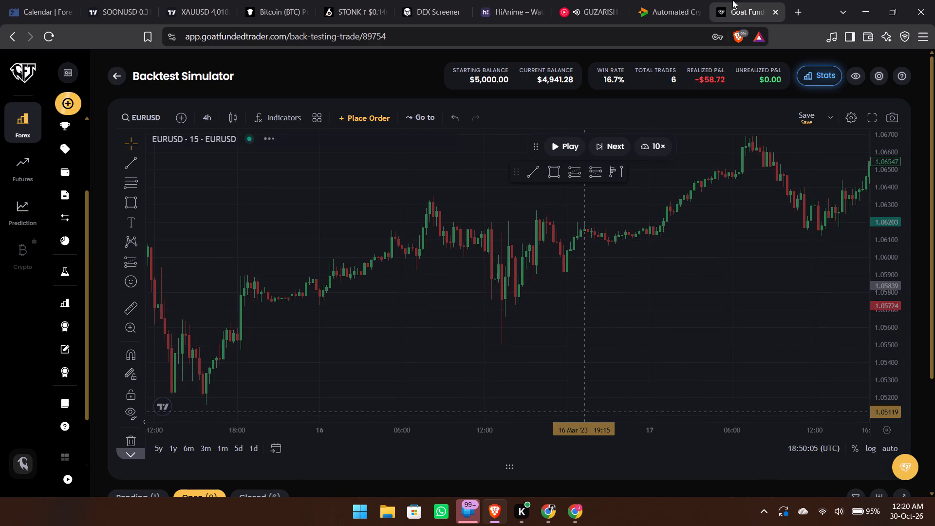
Switch to YouTube Music, skip tracks until "Faded" by Alan Walker plays, and return to the backtest simulator.
click(605, 0)
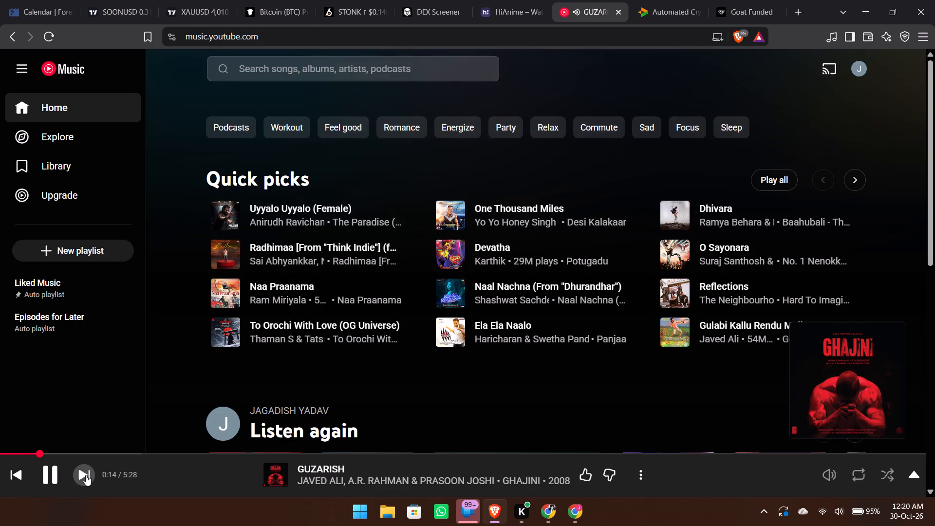
click(86, 475)
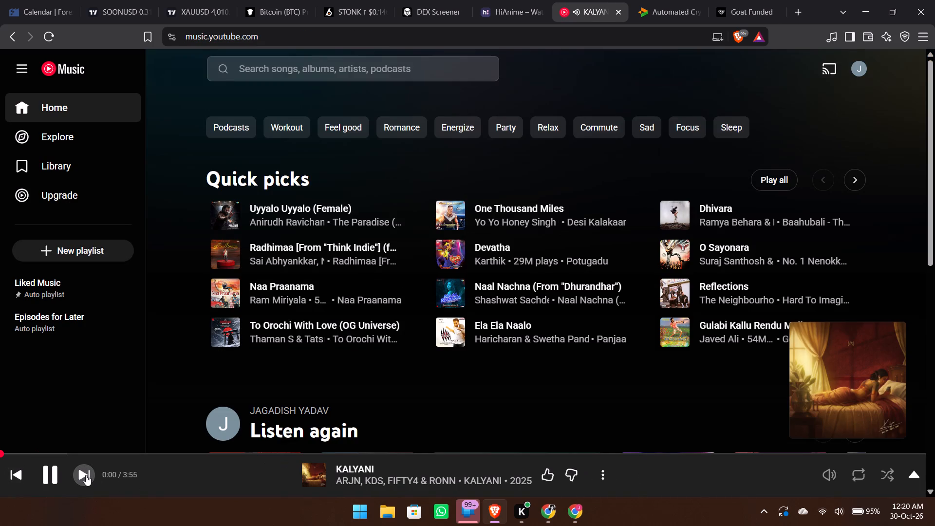
click(86, 475)
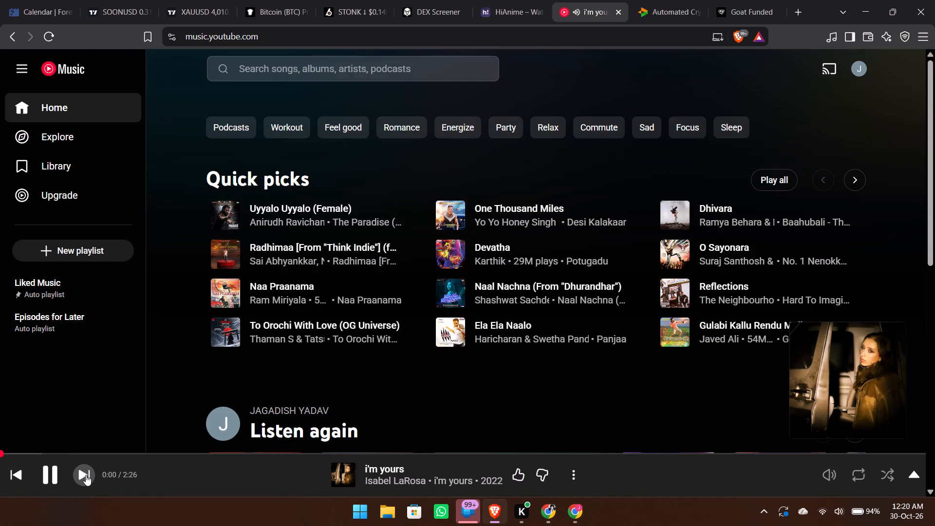
click(86, 475)
click(86, 475)
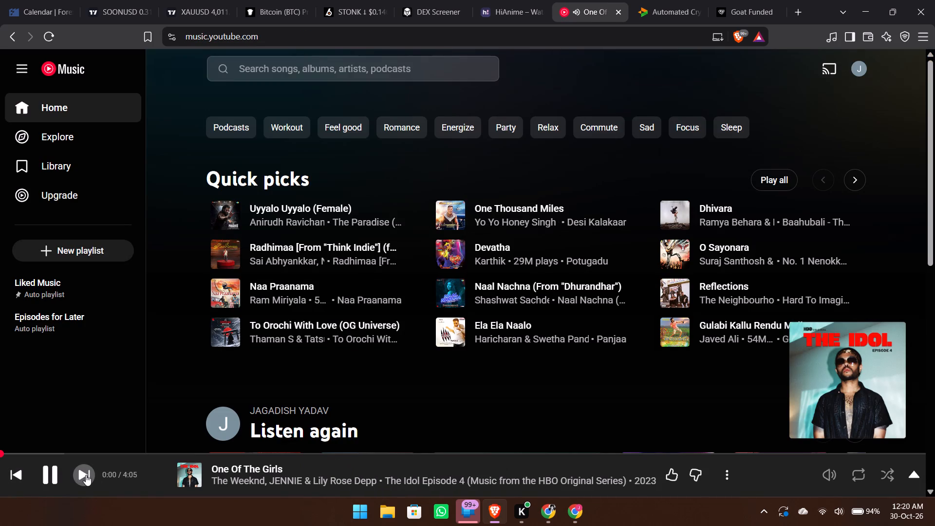
click(86, 475)
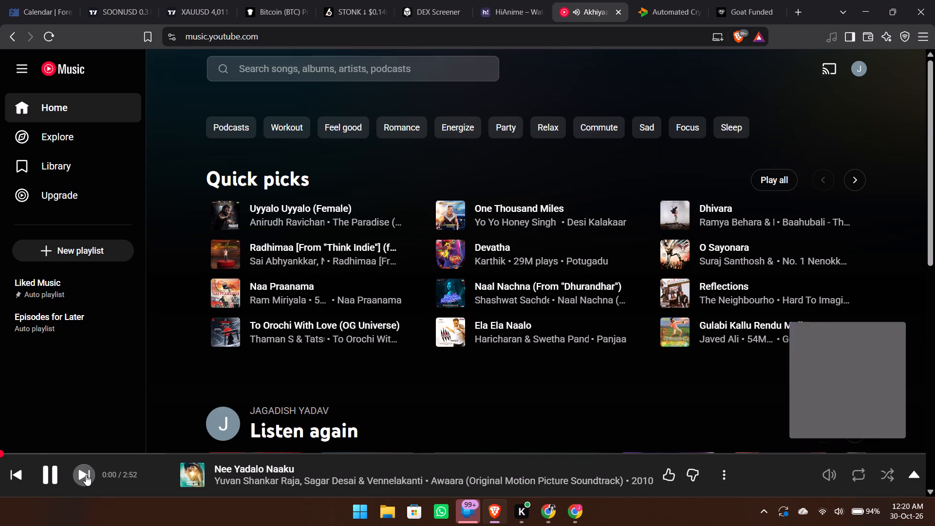
click(86, 475)
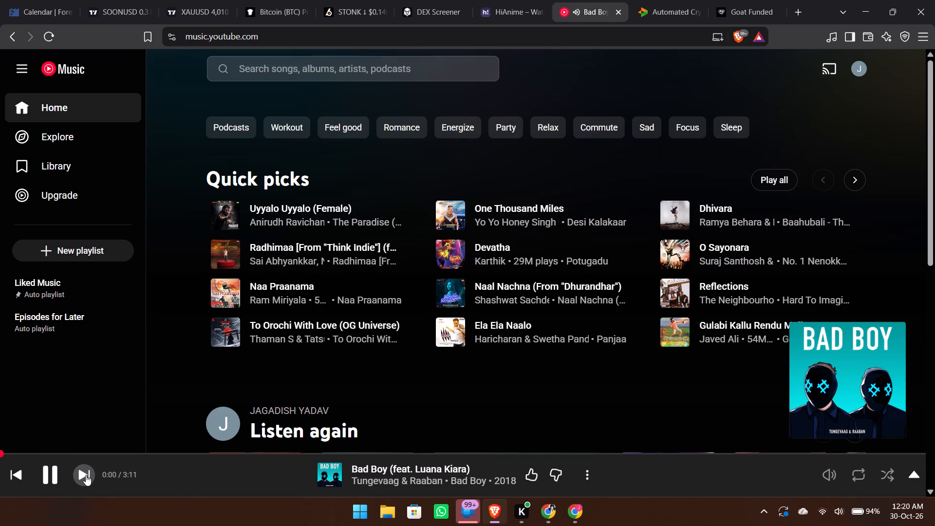
click(86, 475)
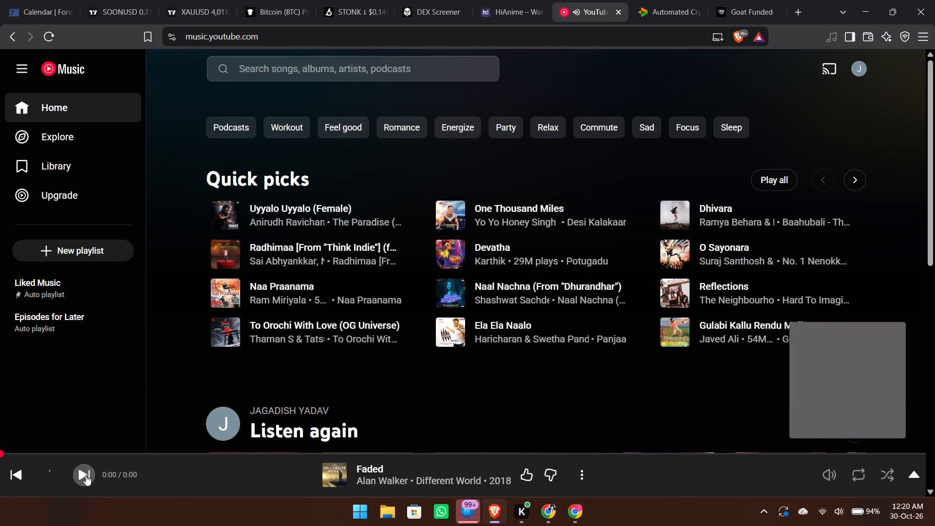
click(723, 0)
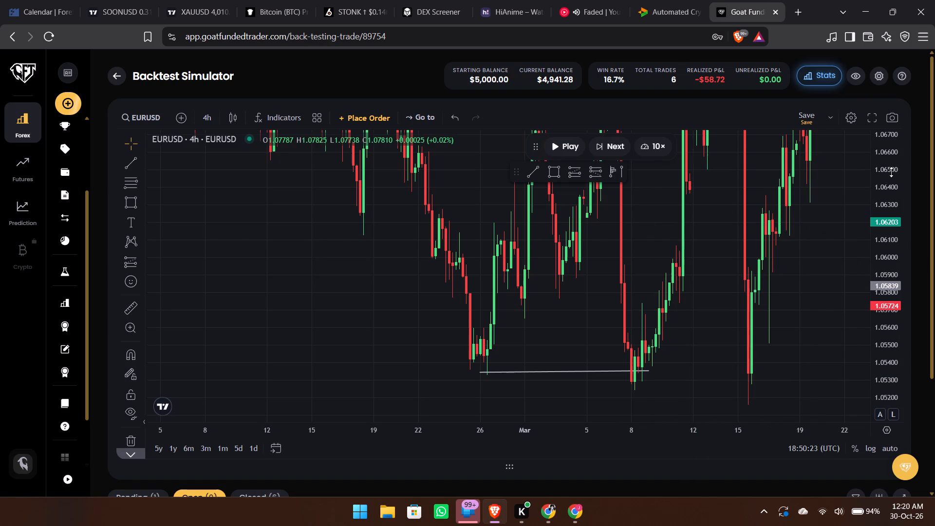
Resume the 4-hour EURUSD replay at 10× and pause it at about 5 April 2023.
drag(891, 172, 882, 377)
click(785, 391)
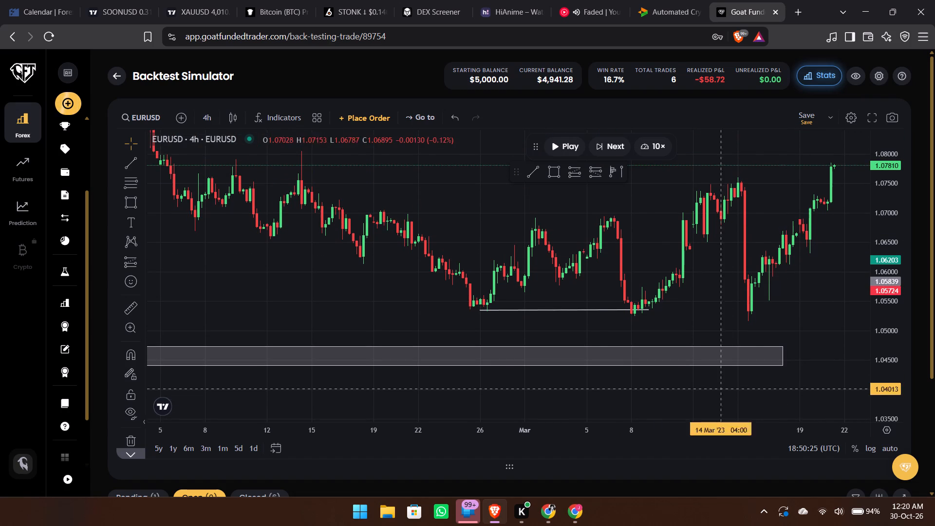
scroll(748, 289, down, 2)
drag(790, 272, 673, 284)
scroll(673, 284, up, 2)
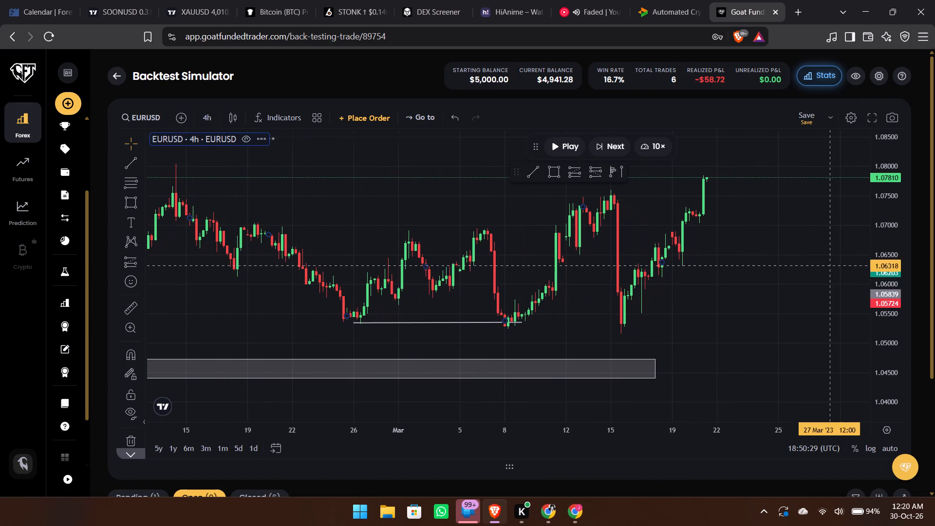
drag(895, 300, 895, 264)
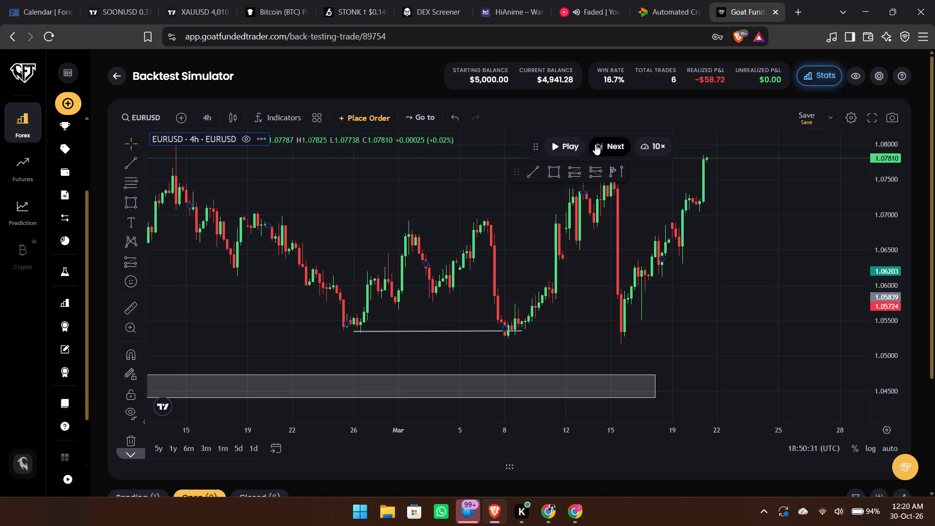
click(570, 144)
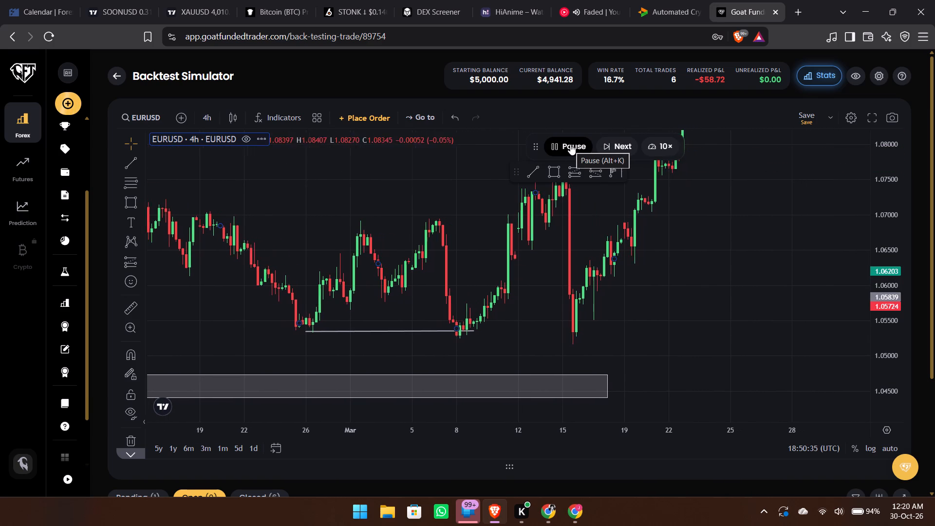
drag(712, 256, 604, 324)
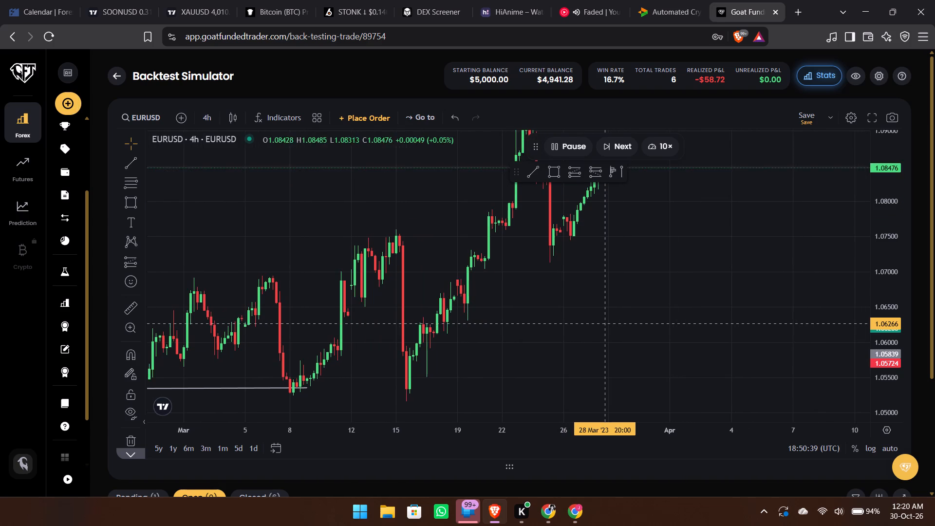
drag(604, 324, 589, 401)
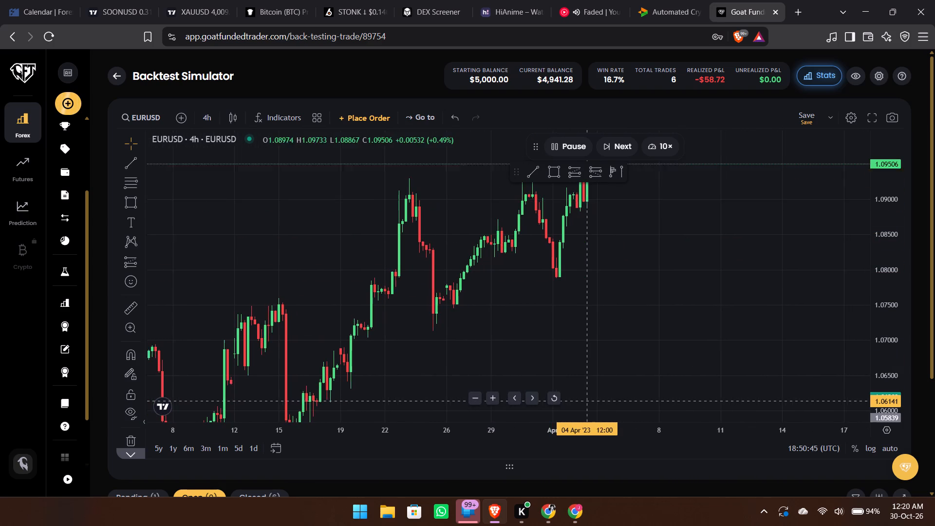
click(552, 150)
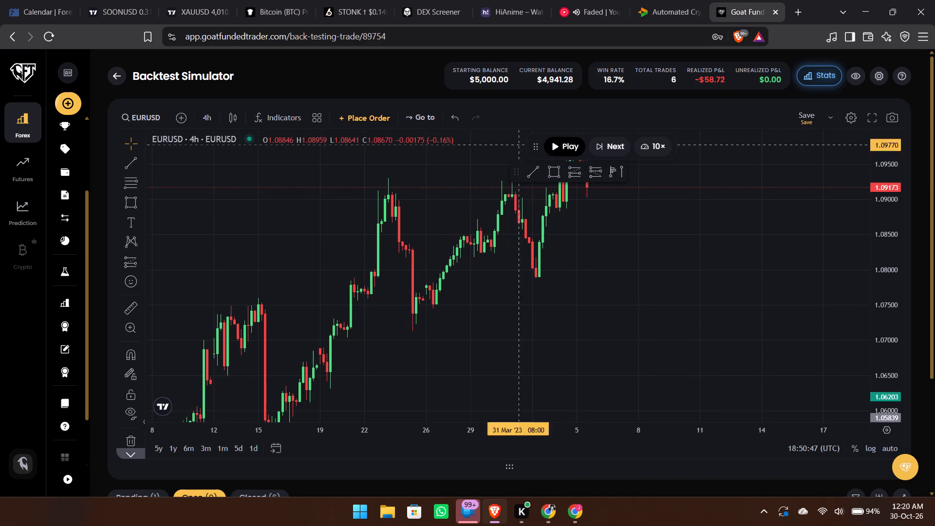
Change the chart symbol from EURUSD to GBPUSD.
click(161, 121)
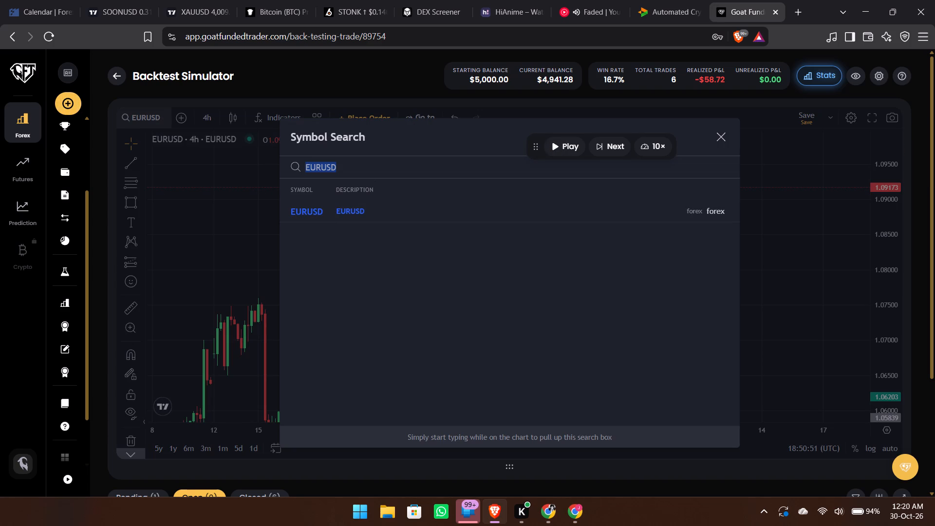
key(BackSpace)
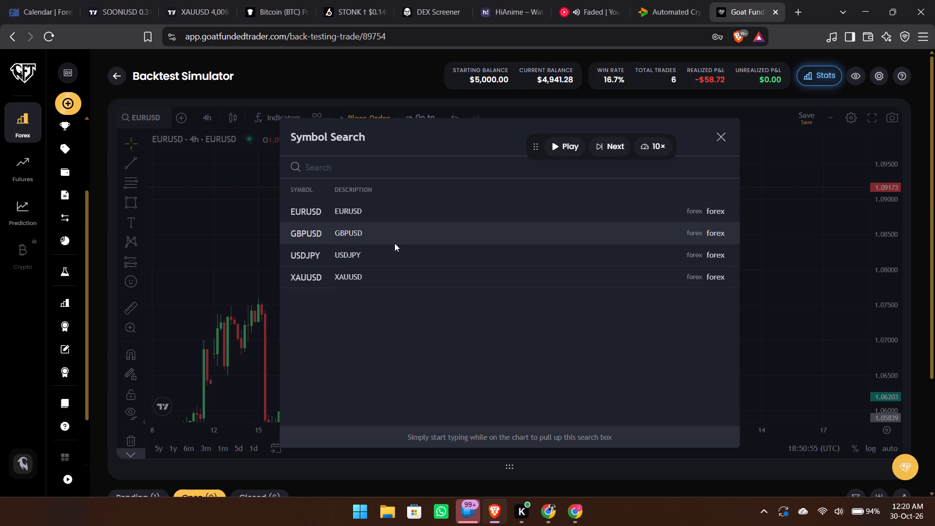
click(408, 235)
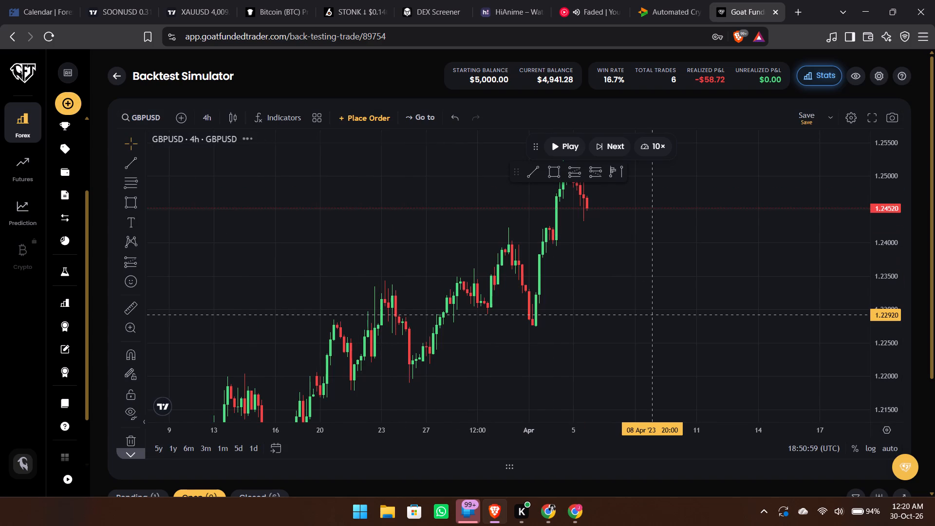
Draw a near-horizontal trend line at the GBPUSD swing low, about 1.2276, from 3 to 9 April 2023.
drag(651, 315, 816, 88)
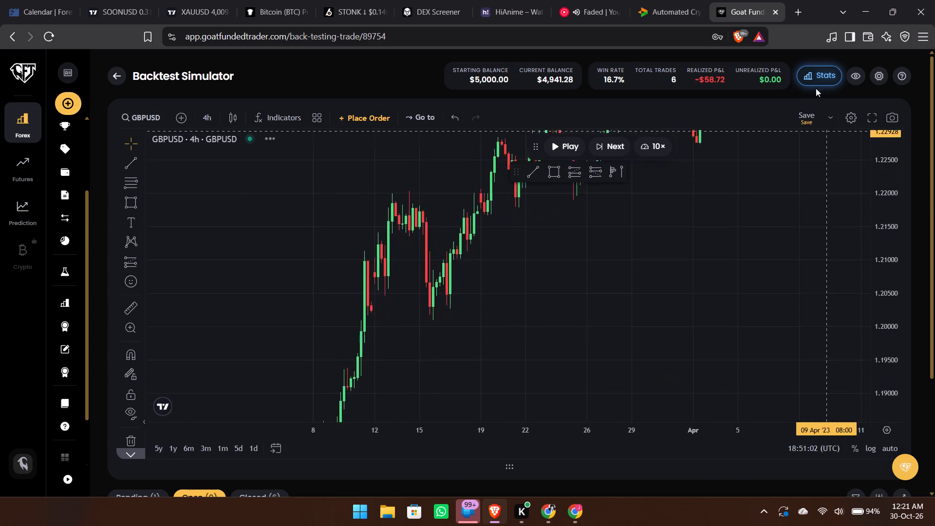
drag(816, 88, 815, 133)
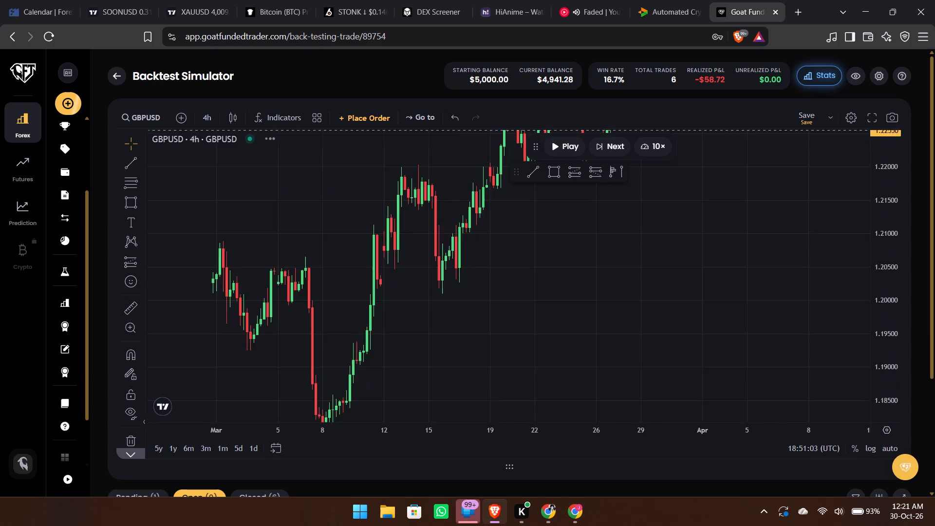
drag(815, 133, 622, 294)
drag(622, 294, 599, 364)
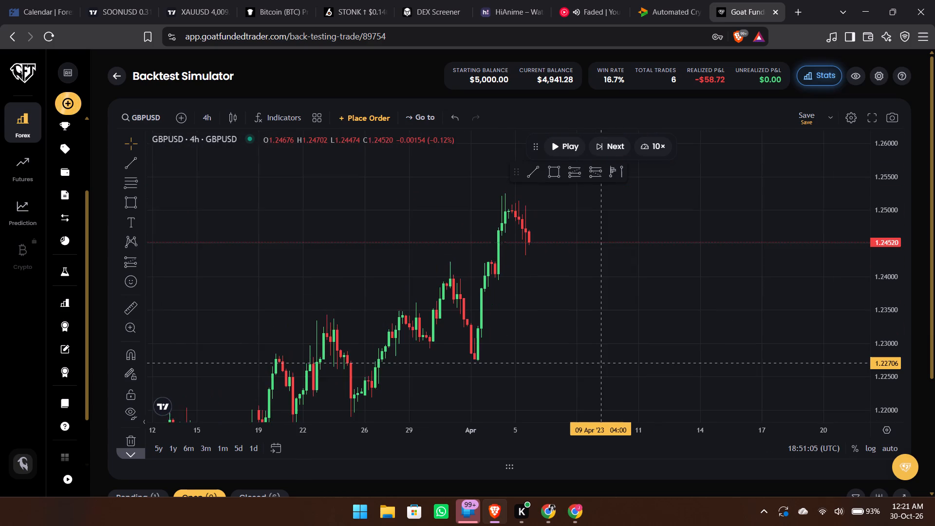
drag(599, 364, 589, 314)
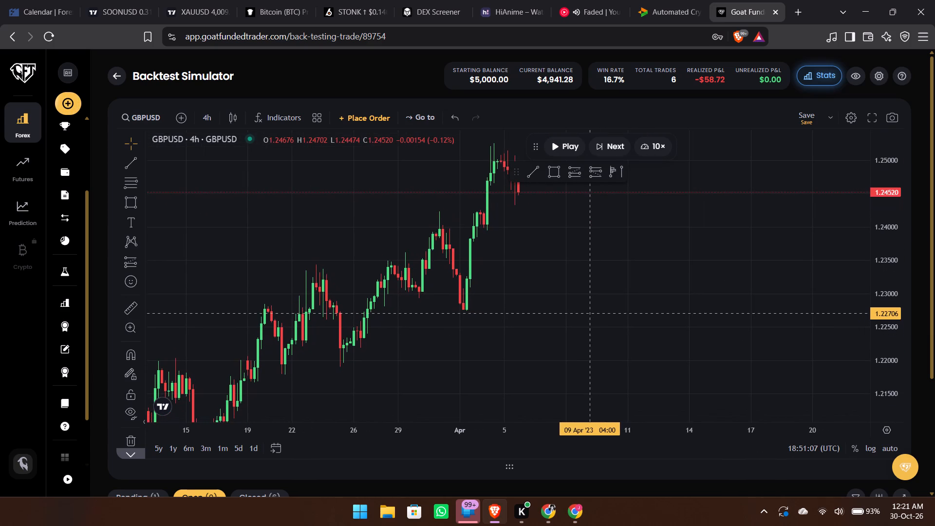
click(539, 176)
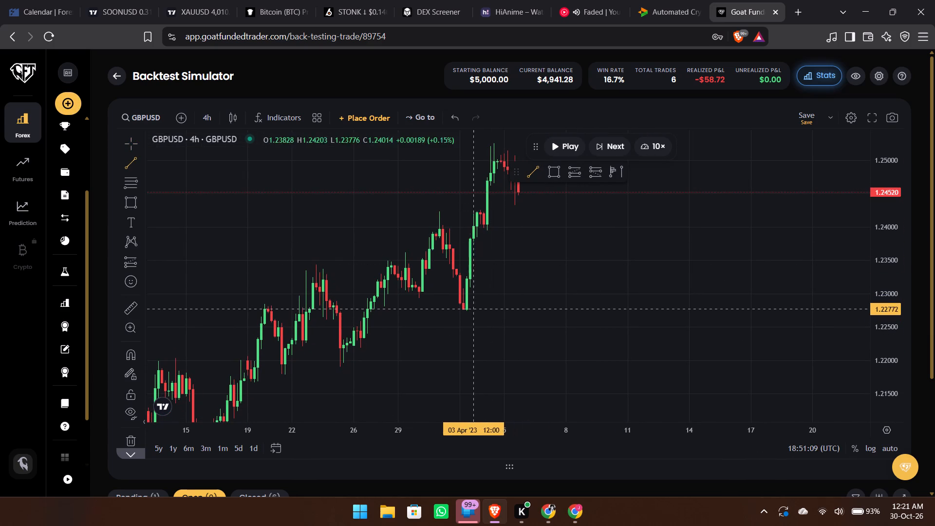
drag(463, 310, 598, 309)
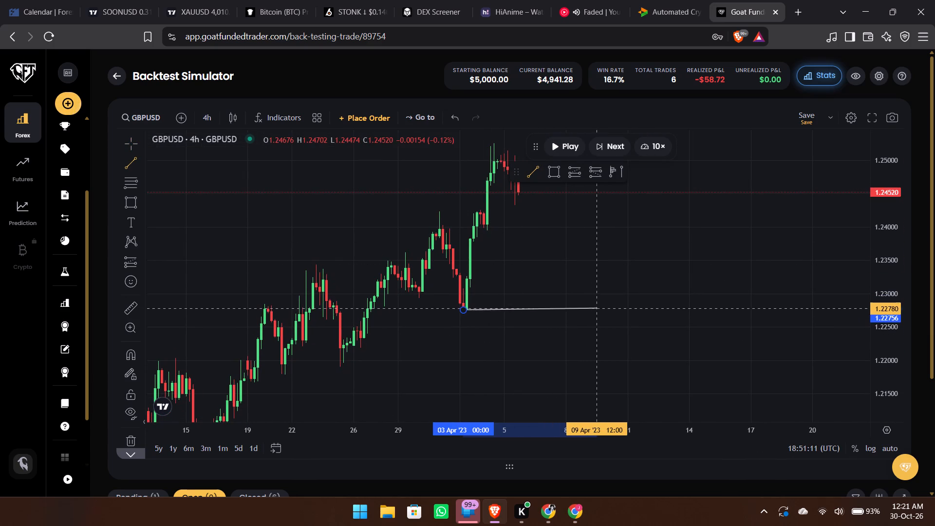
drag(598, 309, 598, 310)
click(598, 310)
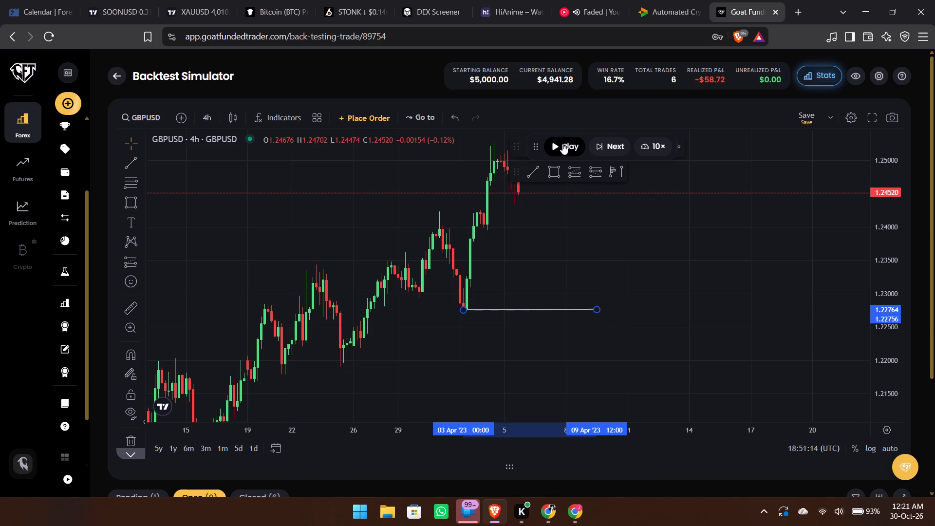
Resume the 4-hour GBPUSD replay at 10× and pause it at about 18 April 2023.
click(562, 144)
drag(601, 243, 513, 255)
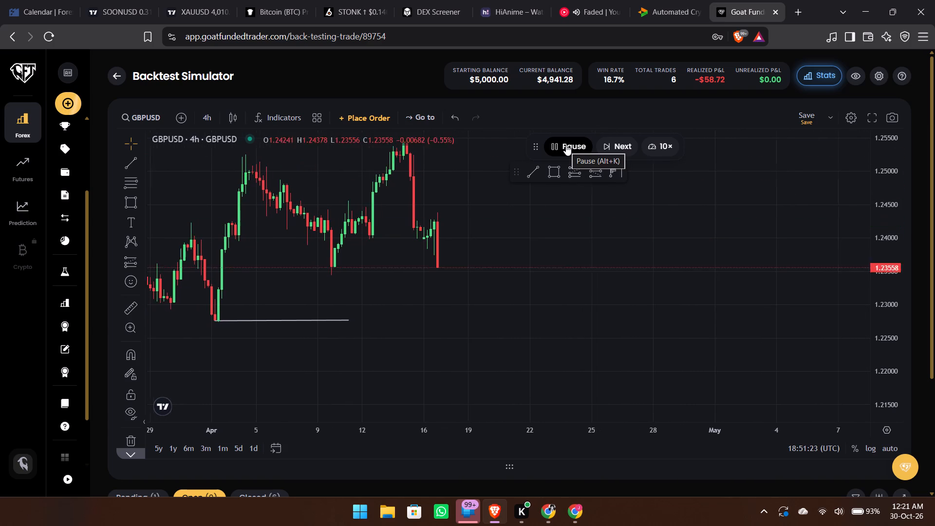
click(566, 145)
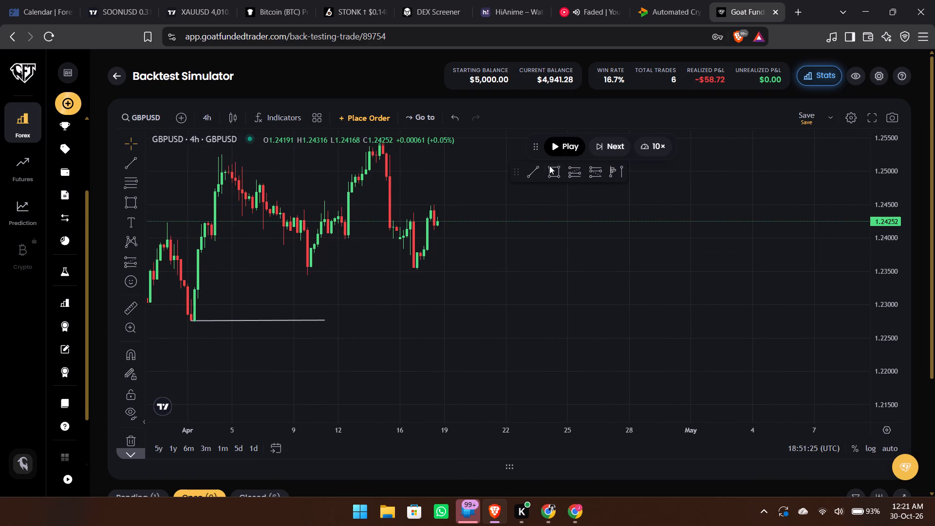
Draw a near-horizontal trend line under the 10 April 2023 swing low at about 1.2346, extending to about 20 April.
click(538, 169)
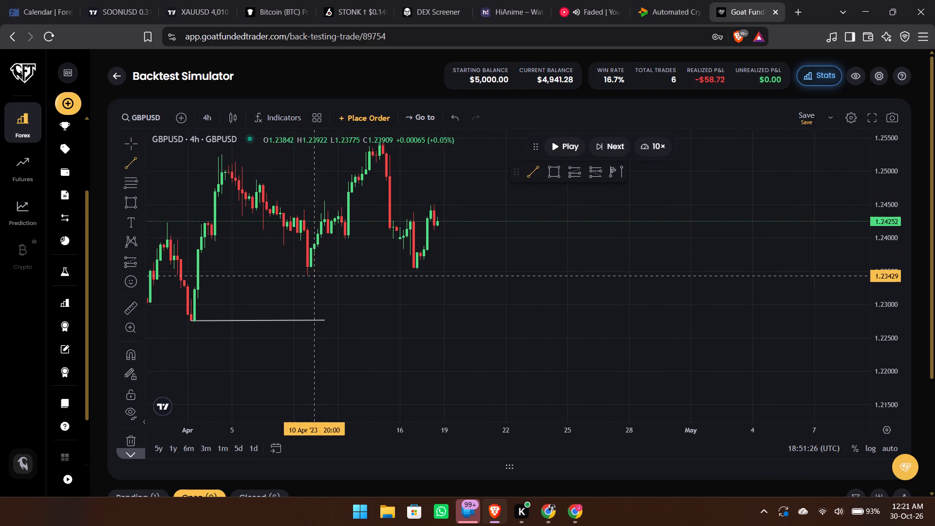
drag(305, 274, 458, 268)
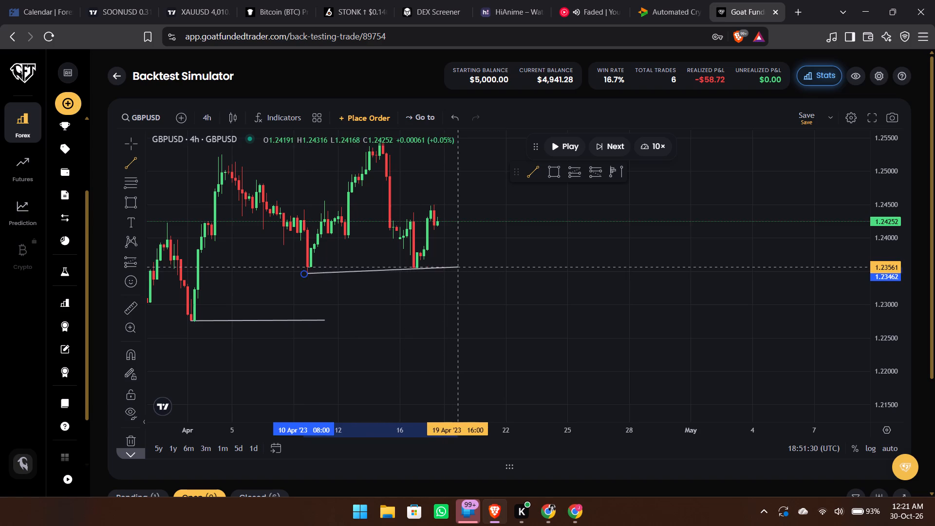
drag(458, 268, 461, 275)
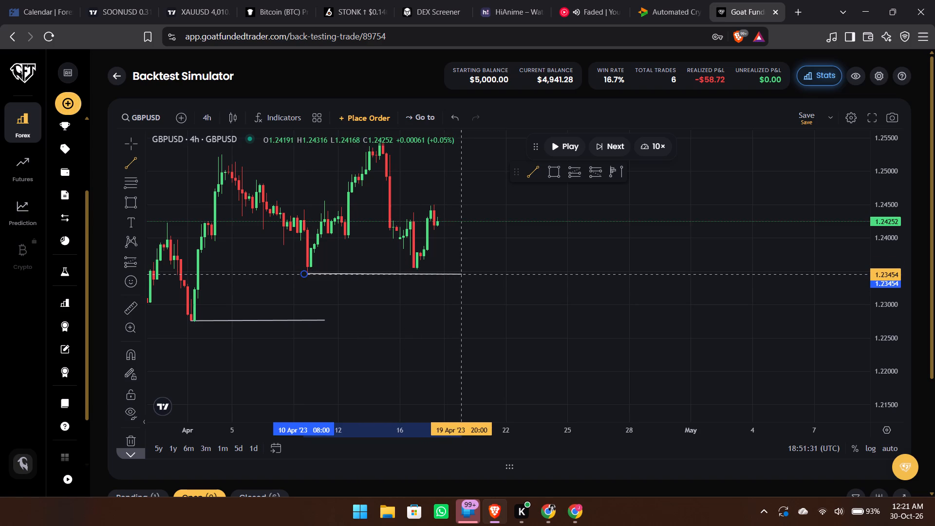
drag(461, 275, 467, 274)
click(467, 274)
Continue the GBPUSD replay at 10× with brief pauses, and stop it at about 1 May 2023.
drag(513, 248, 534, 292)
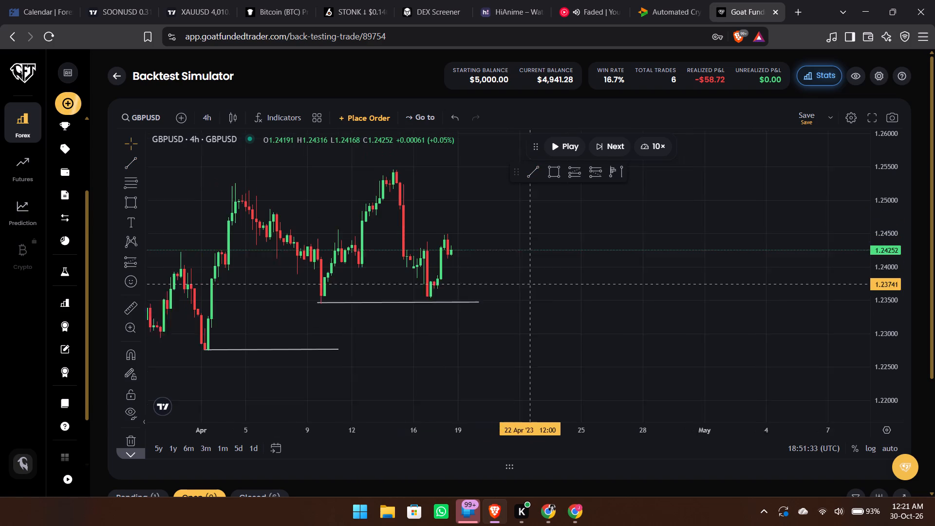
drag(534, 292, 537, 300)
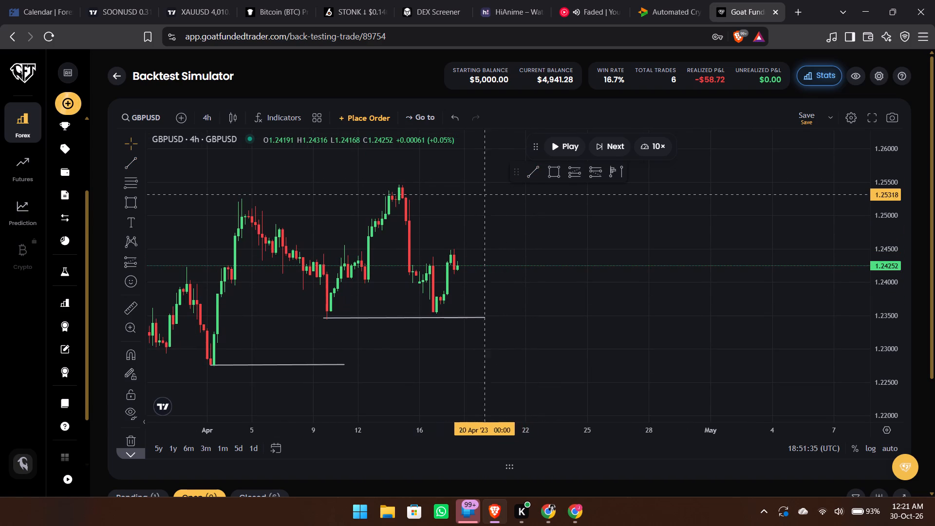
click(566, 148)
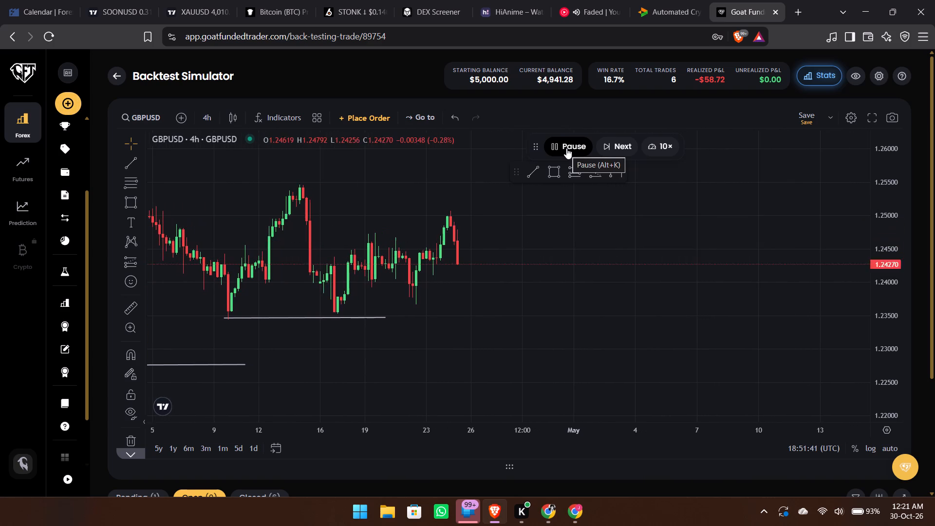
click(566, 148)
click(566, 148)
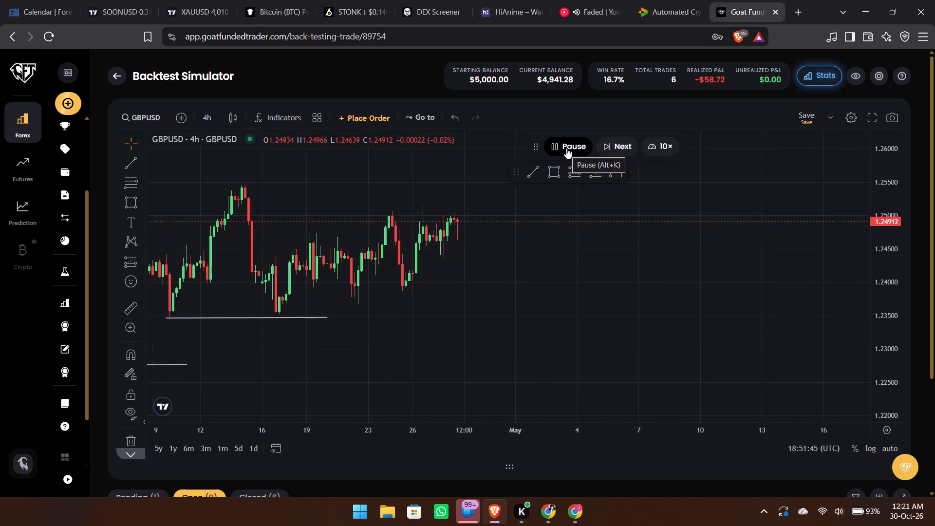
click(566, 148)
double_click(566, 148)
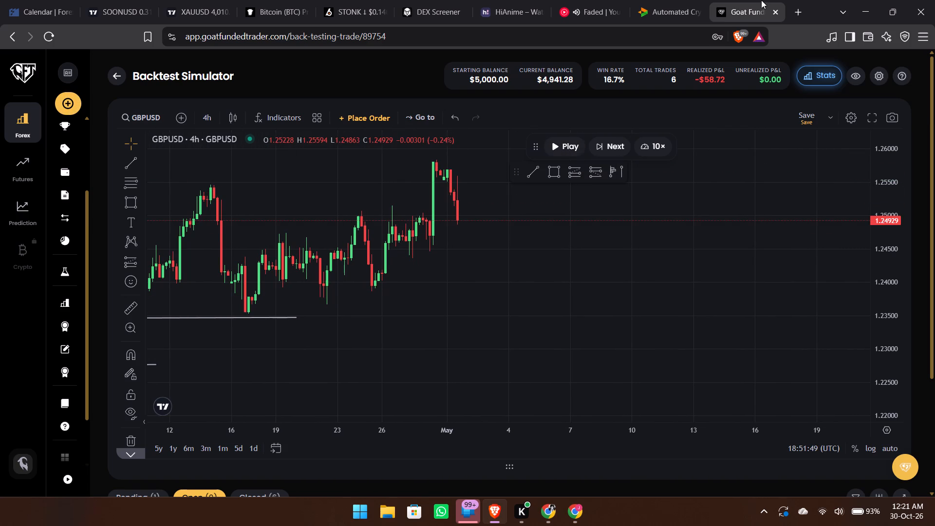
Close the Goat Funded Trader backtest simulator tab.
click(775, 8)
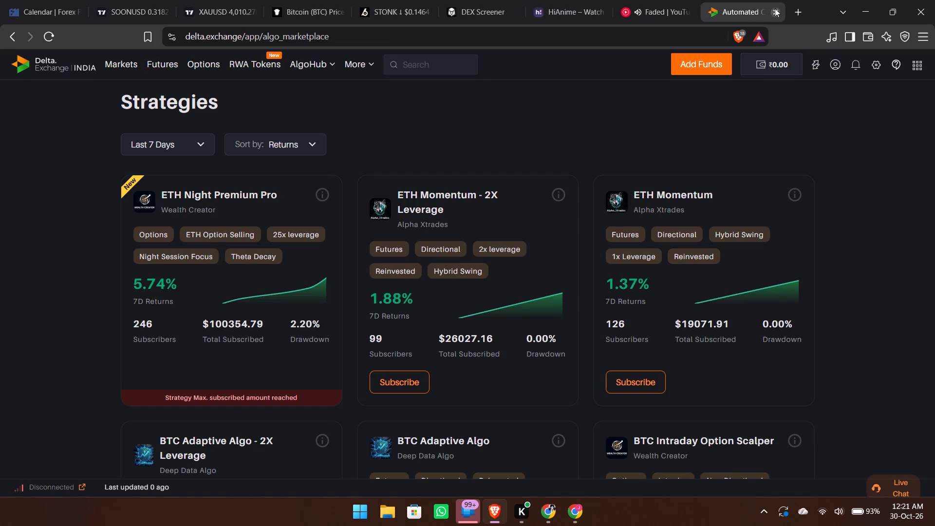
Look over the strategies in the Delta Exchange algo marketplace and the newest token pairs on DEX Screener.
scroll(432, 343, down, 4)
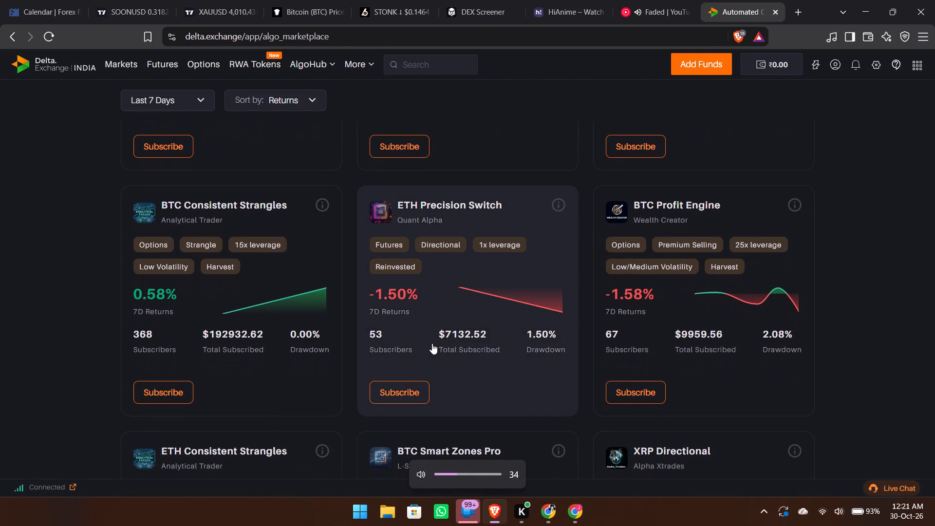
scroll(523, 318, down, 4)
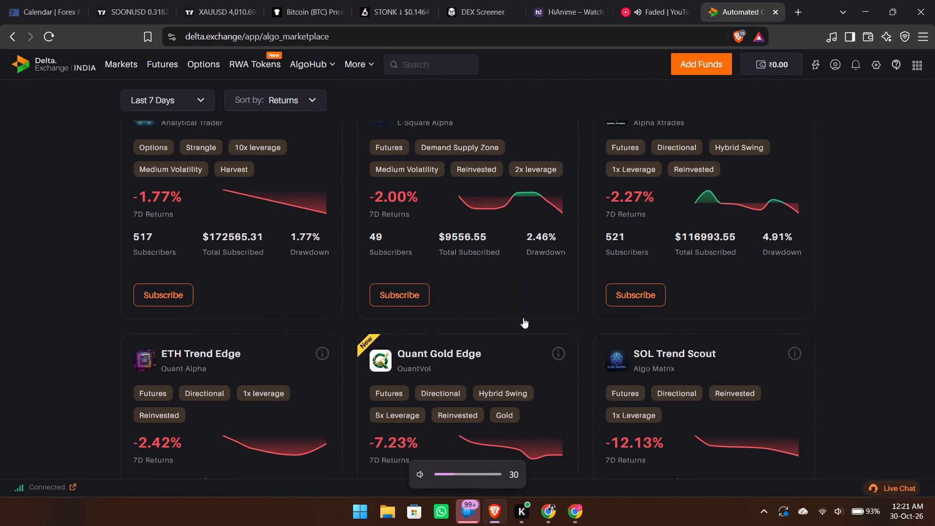
click(635, 0)
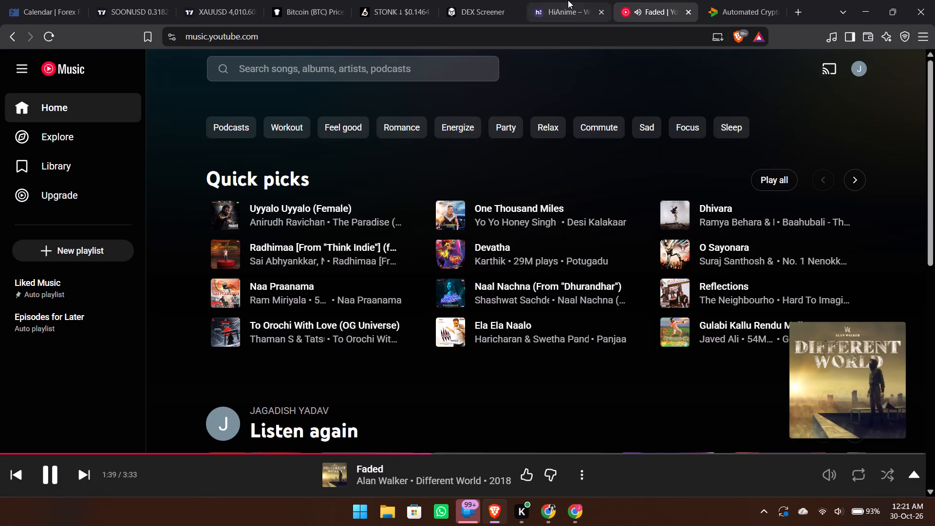
click(568, 0)
click(459, 0)
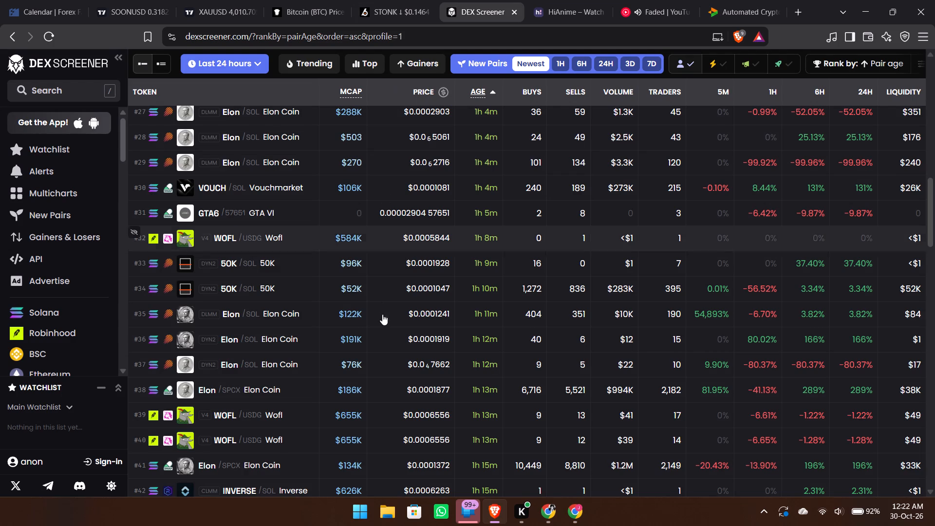
scroll(382, 320, up, 11)
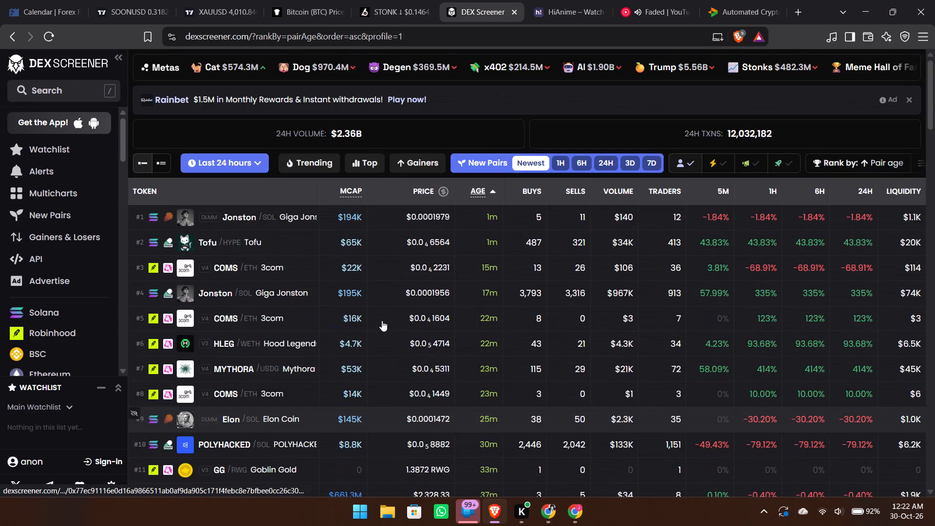
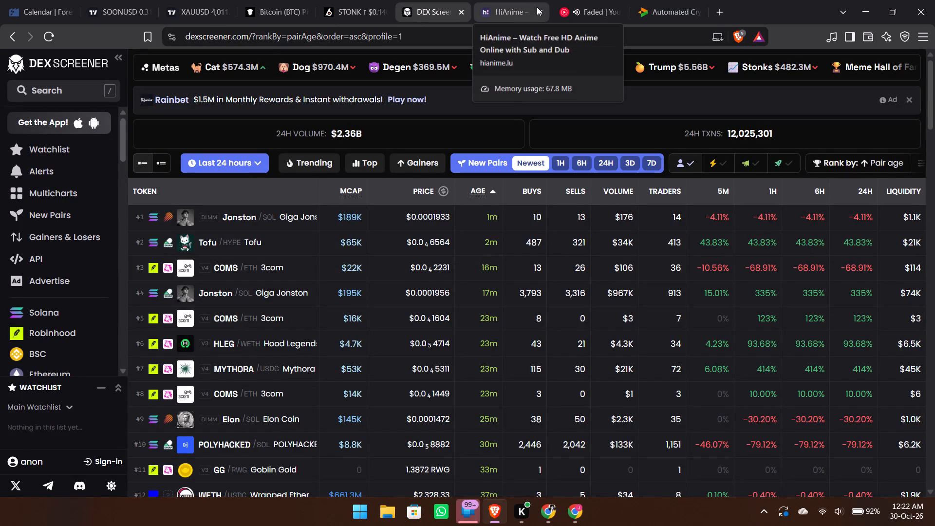
Switch to YouTube Music and pause the song Faded.
click(594, 5)
key(space)
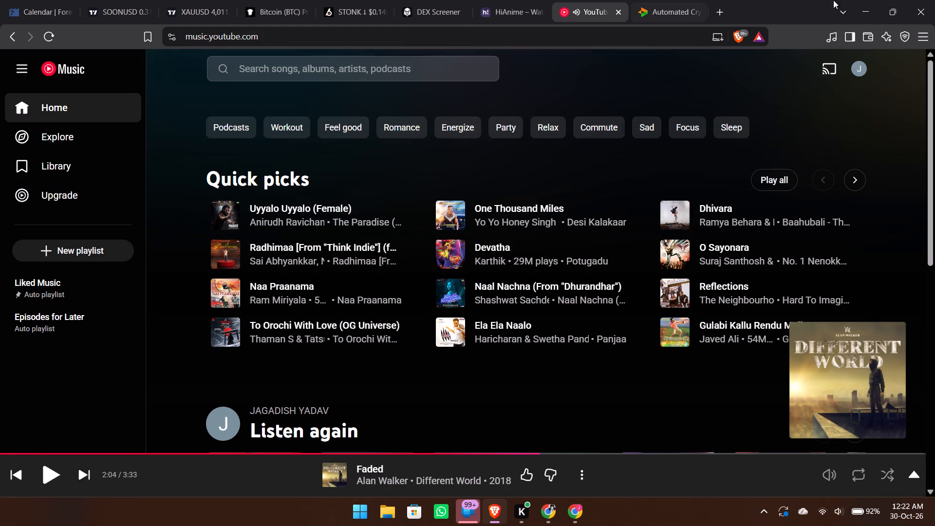
Close the whole Brave browser window with all its open tabs.
click(934, 0)
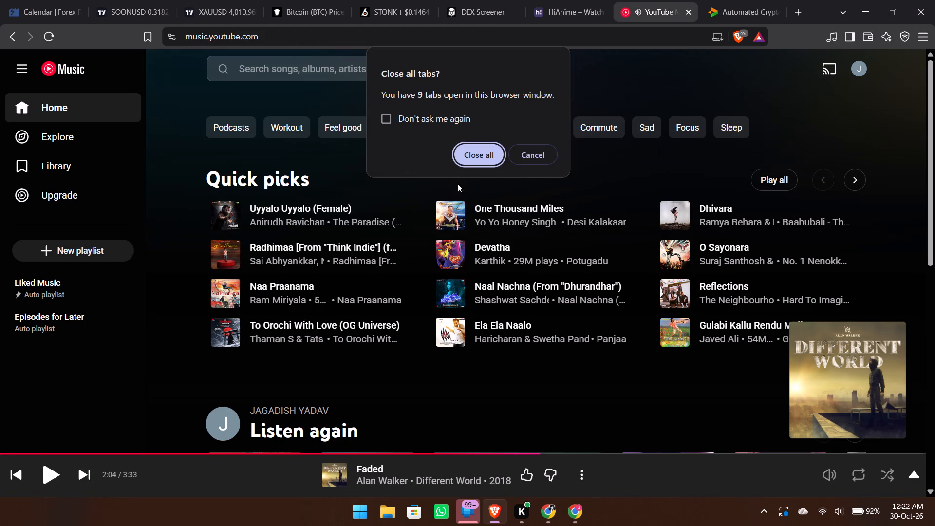
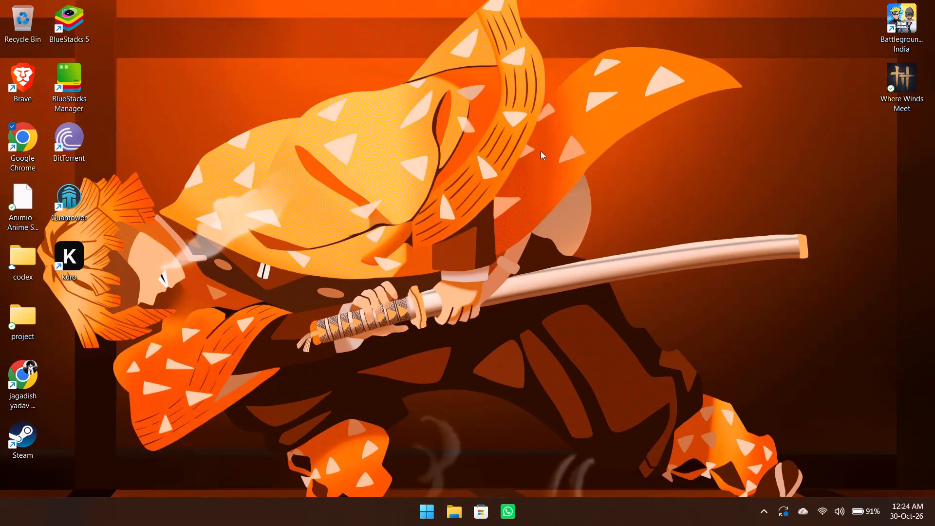
Bring up the Windows power-user shortcuts to system tools and shutdown options.
key(super+x)
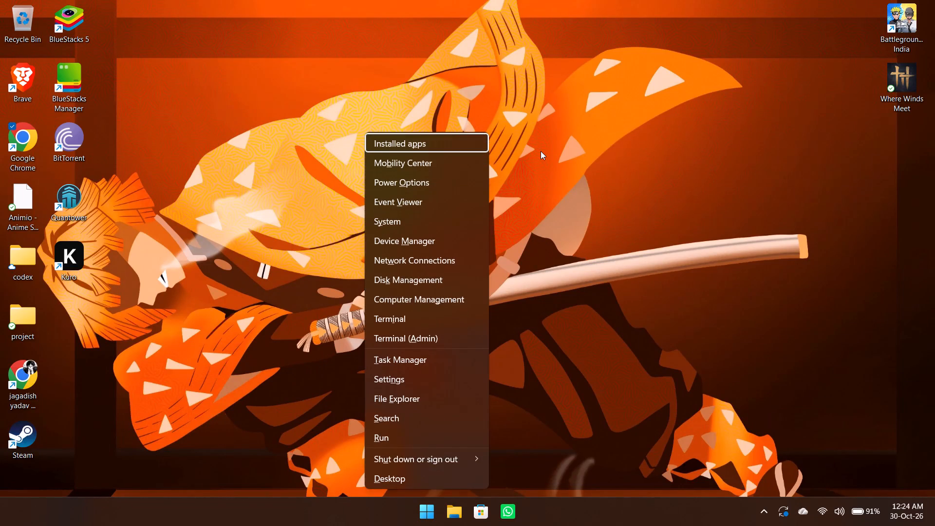